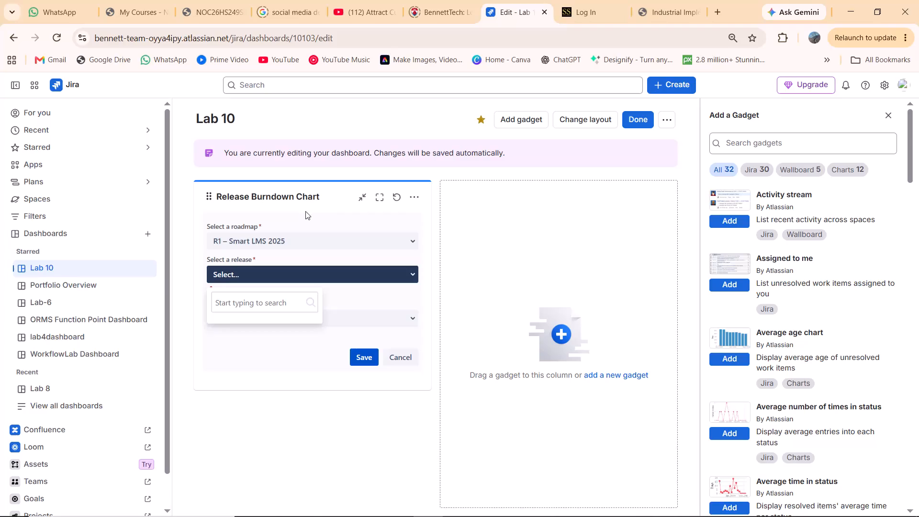
# Cancel the Release Burndown Chart gadget configuration and open the Swanly roadmaps app.
pyautogui.click(401, 354)
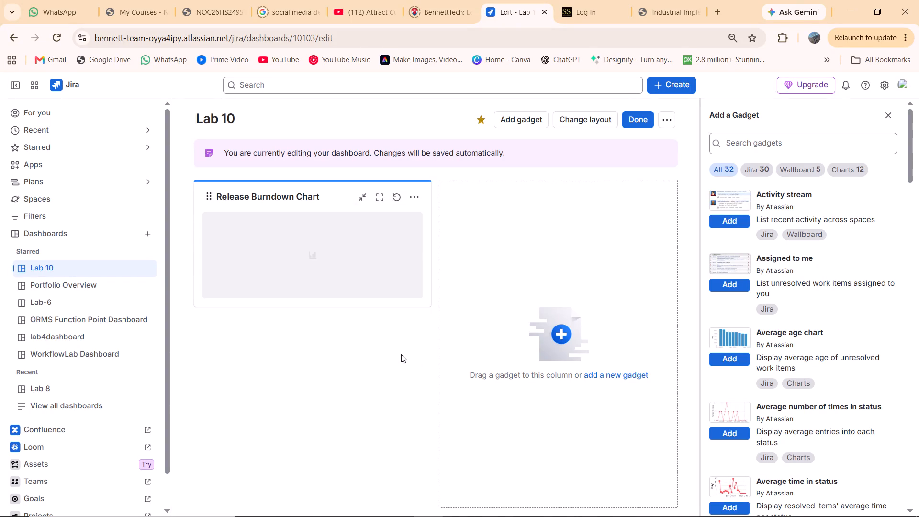
pyautogui.scroll(5, 25, 164)
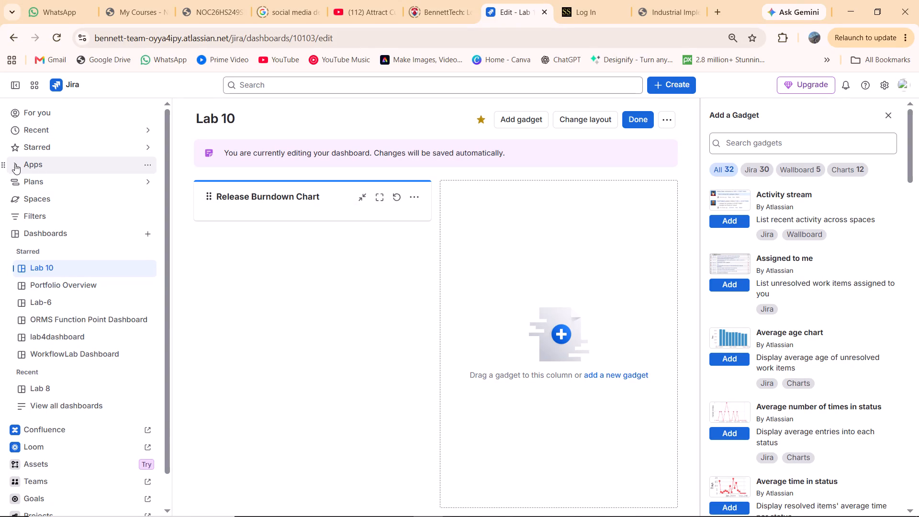
pyautogui.click(15, 164)
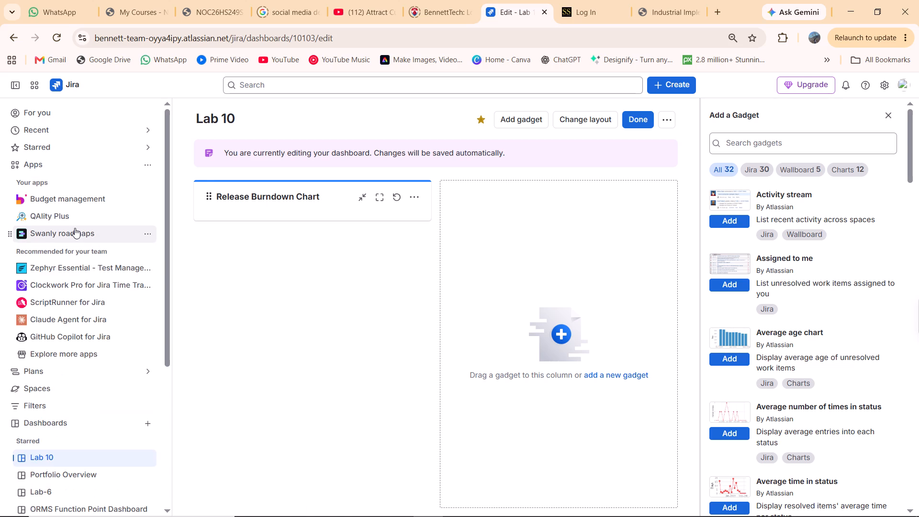
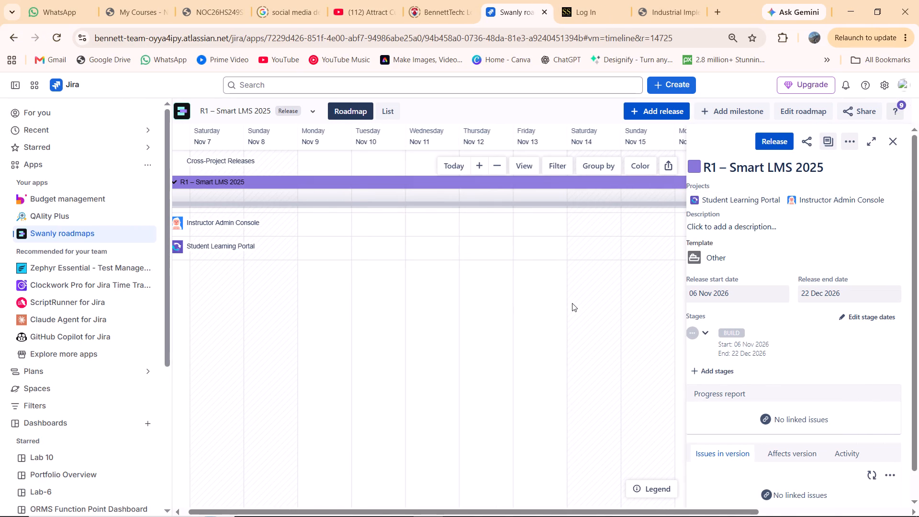
# Capture a screenshot of the roadmap with the R1 – Smart LMS 2025 release details open.
pyautogui.press('Print')
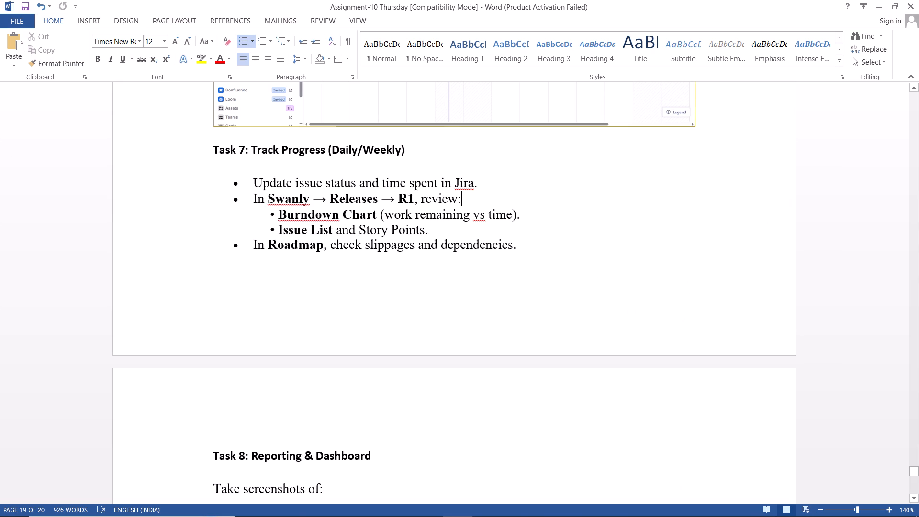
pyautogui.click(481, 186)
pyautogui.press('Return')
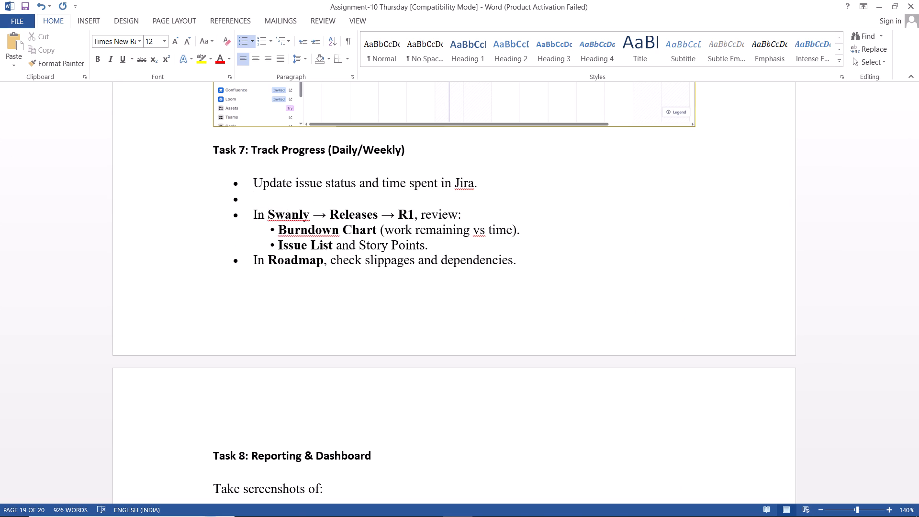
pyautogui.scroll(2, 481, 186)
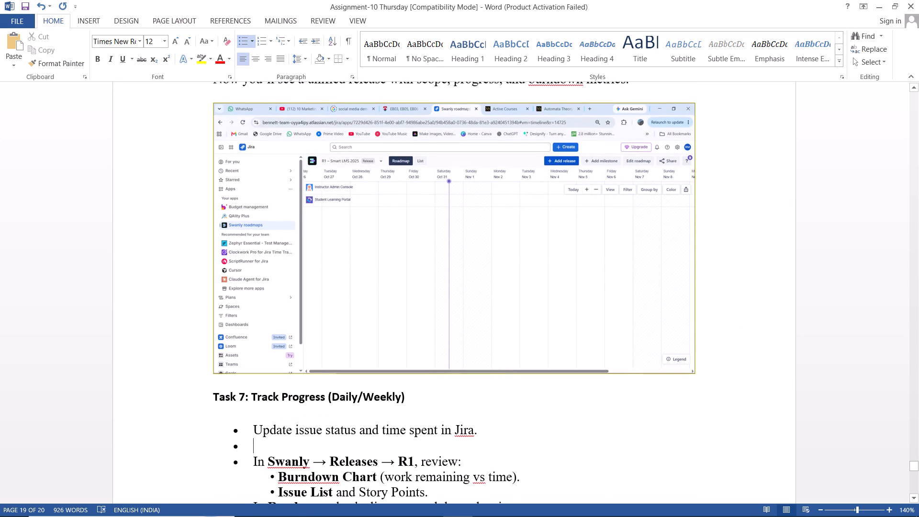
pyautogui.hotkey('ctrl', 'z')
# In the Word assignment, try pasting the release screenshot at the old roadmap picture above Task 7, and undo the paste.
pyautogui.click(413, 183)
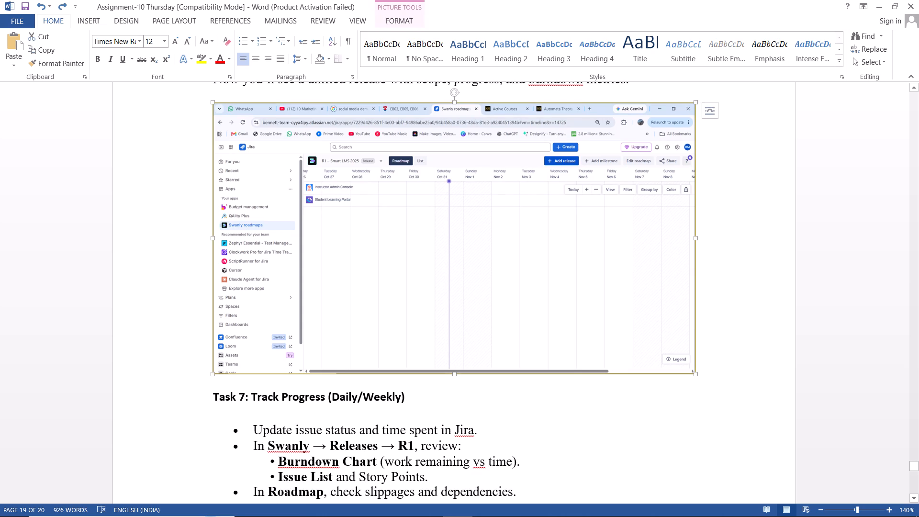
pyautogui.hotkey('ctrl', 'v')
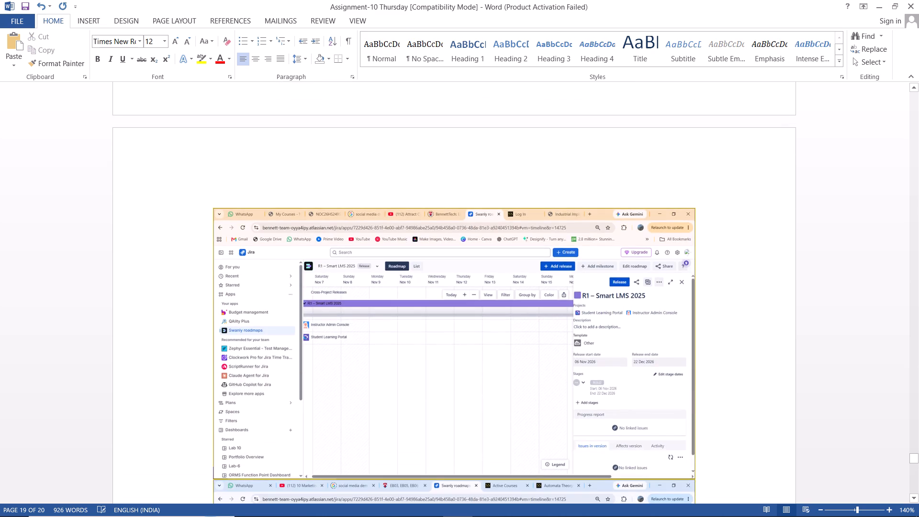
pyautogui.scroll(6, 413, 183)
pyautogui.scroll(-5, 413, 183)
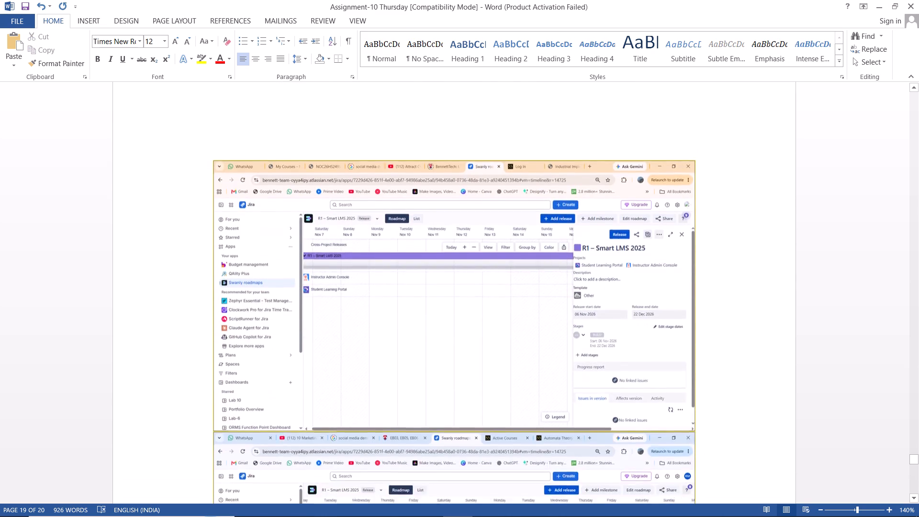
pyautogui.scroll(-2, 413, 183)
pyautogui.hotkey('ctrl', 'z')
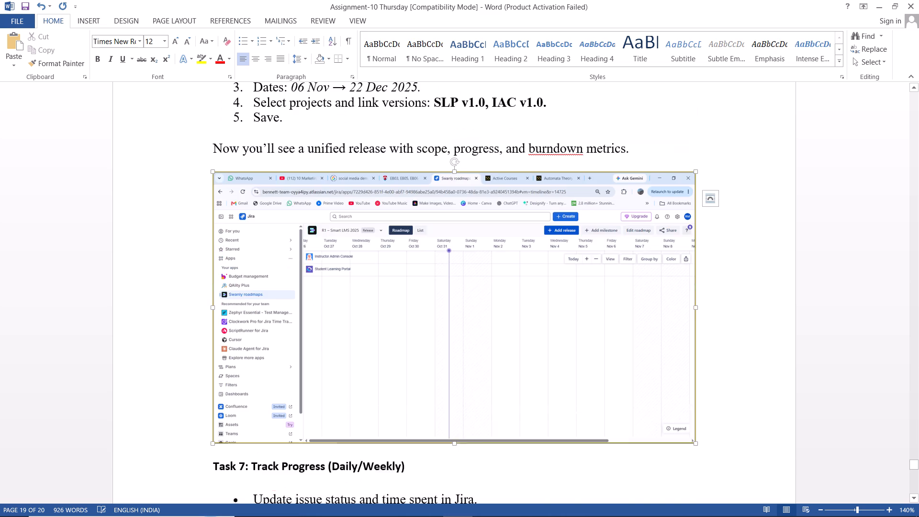
# Replace the old empty-roadmap picture above Task 7 with the captured R1 – Smart LMS 2025 release details screenshot.
pyautogui.click(423, 296)
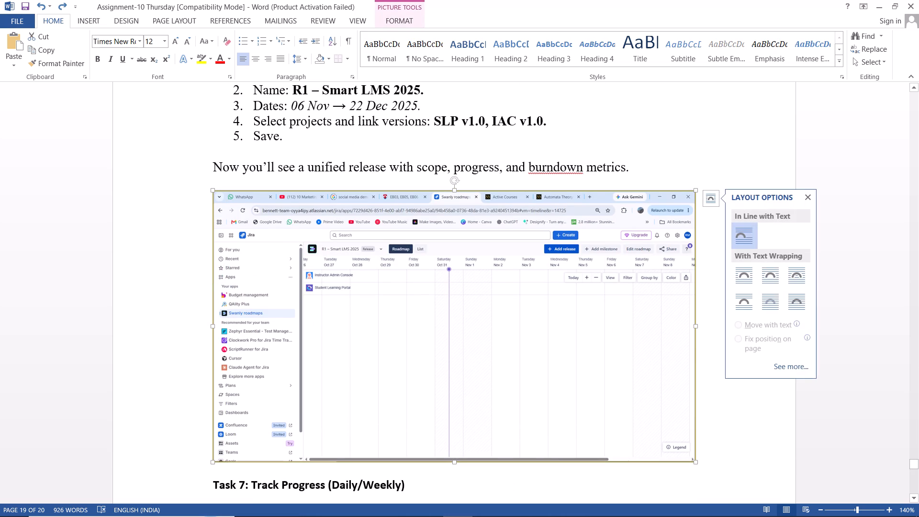
pyautogui.press('BackSpace')
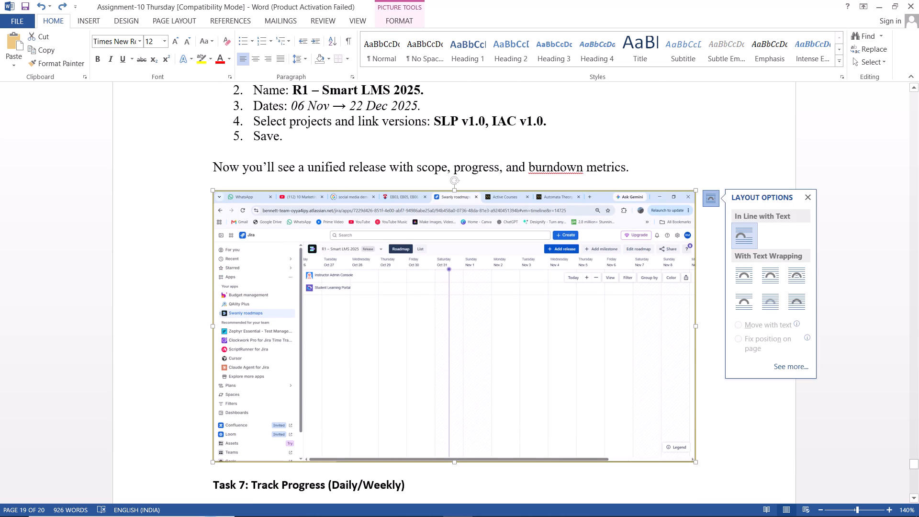
pyautogui.click(738, 458)
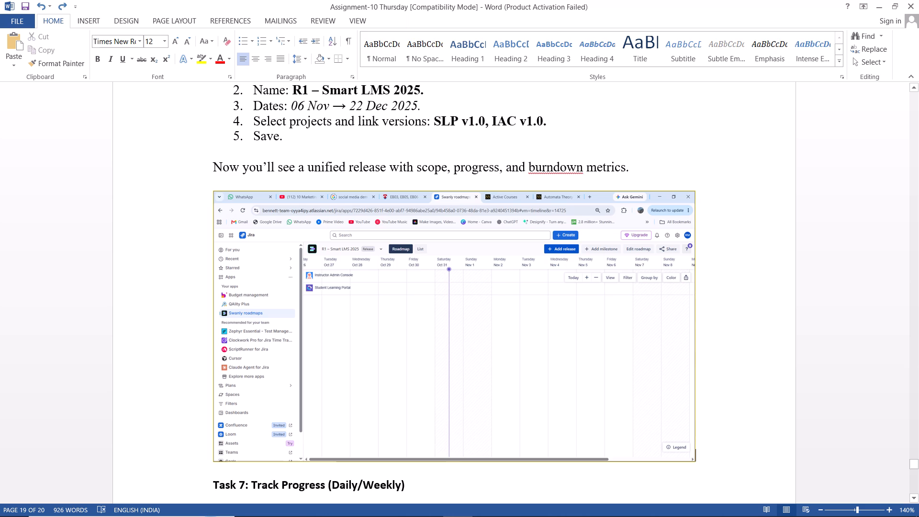
pyautogui.click(574, 393)
pyautogui.press('BackSpace')
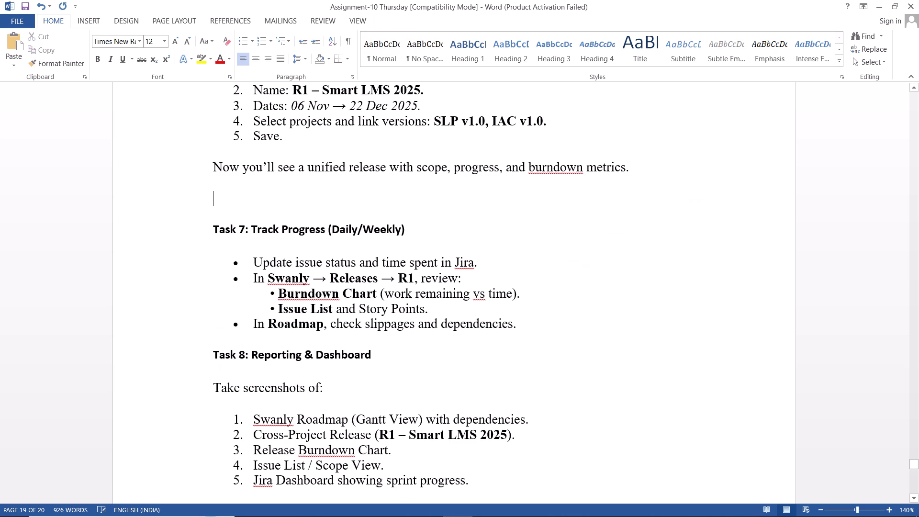
pyautogui.hotkey('ctrl', 'v')
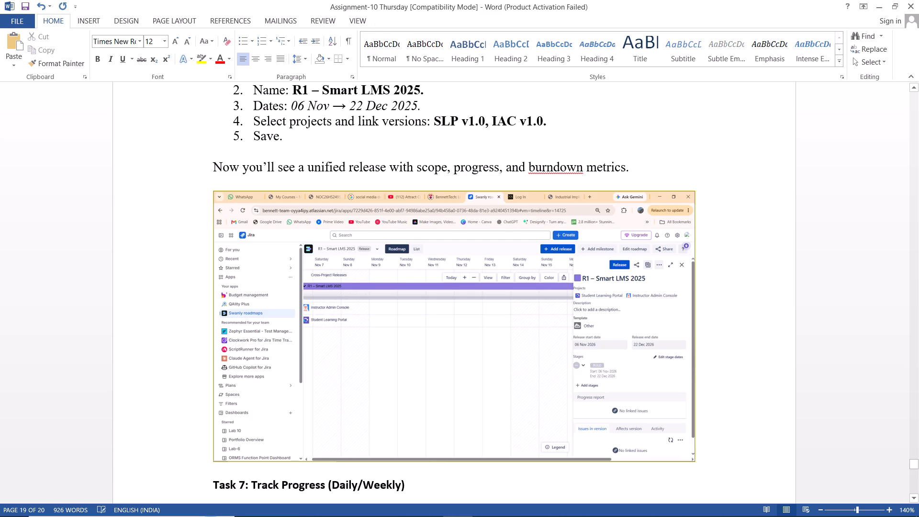
pyautogui.press('Return')
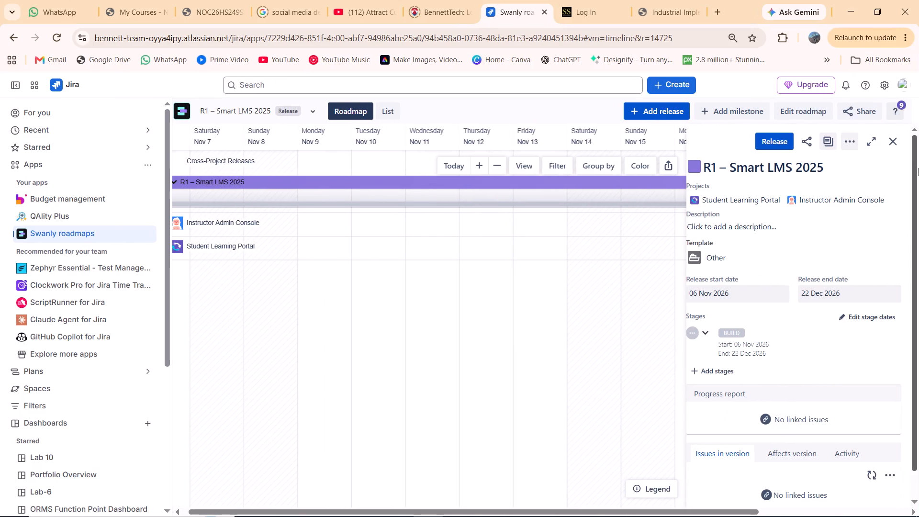
# In the Chrome roadmap, close the R1 release details and capture a screenshot of the timeline starting at Nov 6.
pyautogui.click(890, 146)
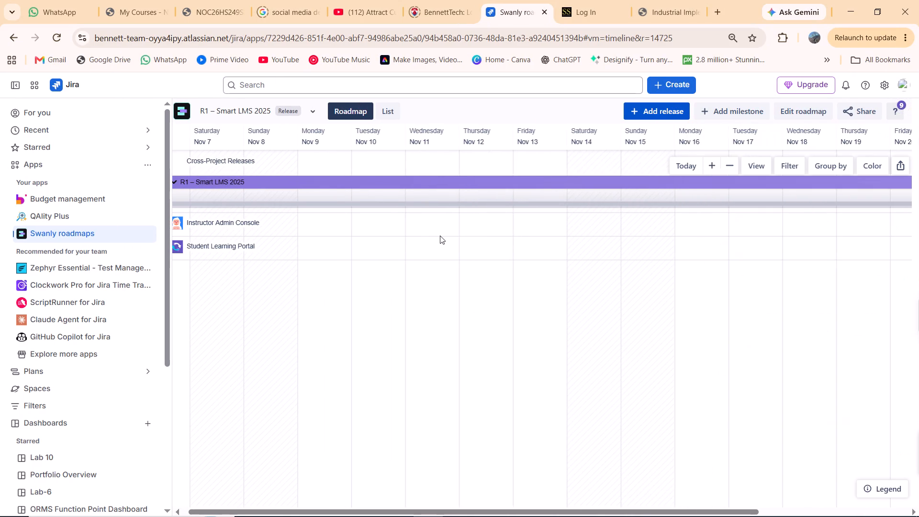
pyautogui.hscroll(3, 440, 236)
pyautogui.hscroll(-2, 440, 236)
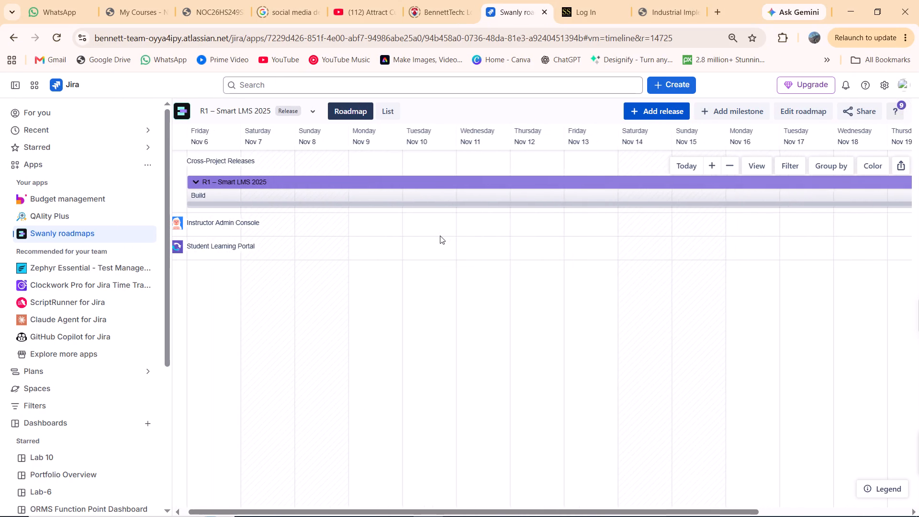
pyautogui.hscroll(-1, 440, 236)
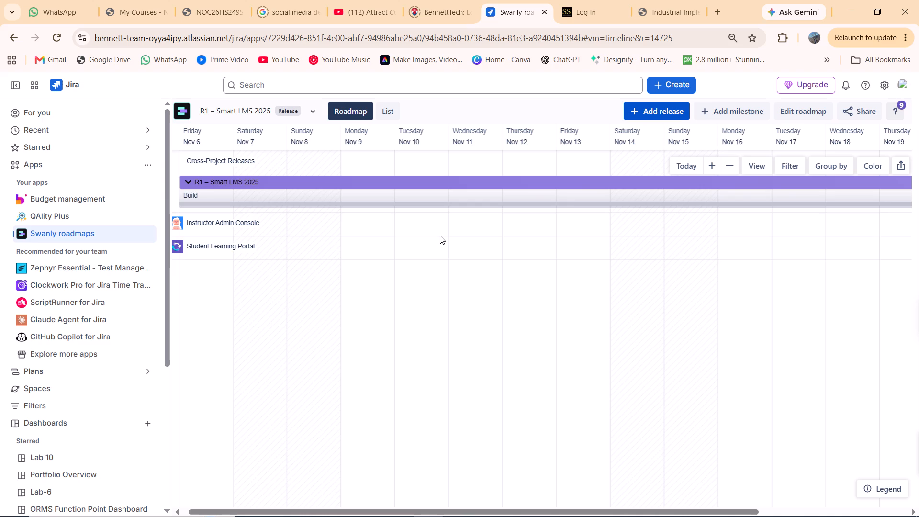
pyautogui.press('Print')
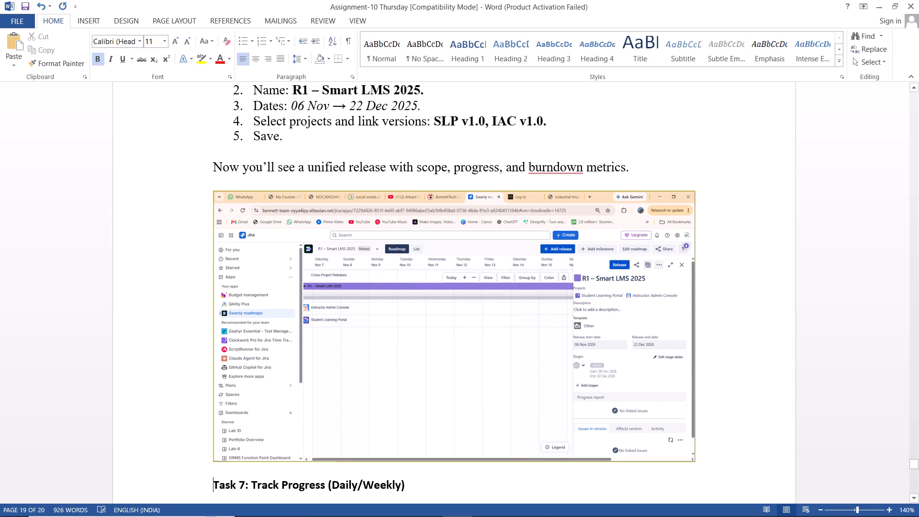
# In Word, paste the timeline screenshot on a new line below the "unified release" sentence, above the release details picture, and check the pages below.
pyautogui.click(639, 169)
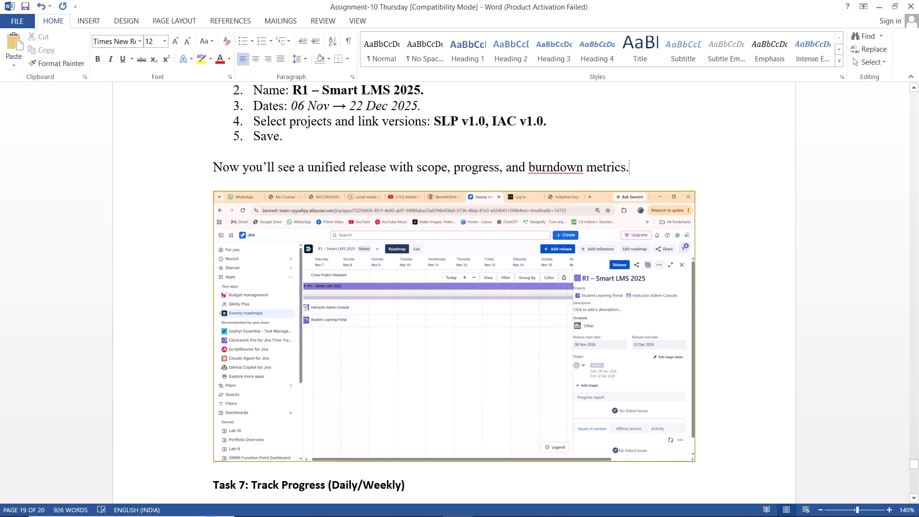
pyautogui.press('Return')
pyautogui.press('Return')
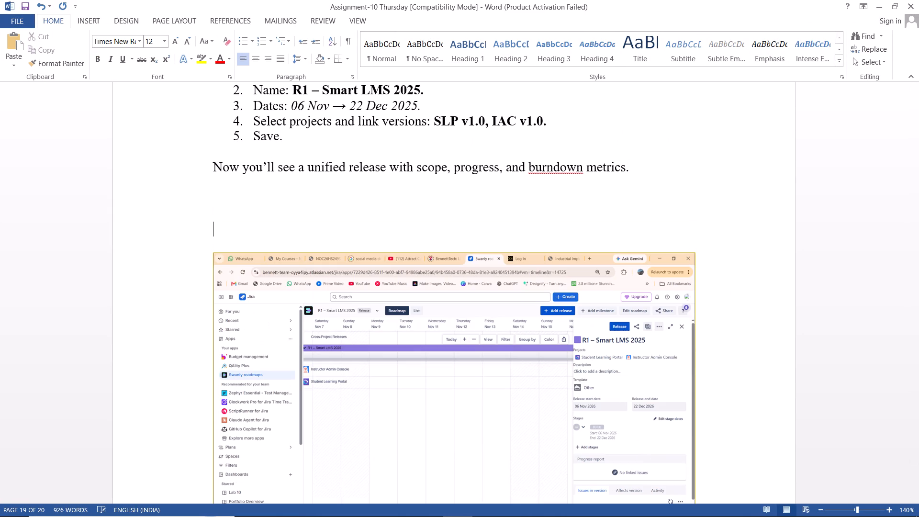
pyautogui.press('BackSpace')
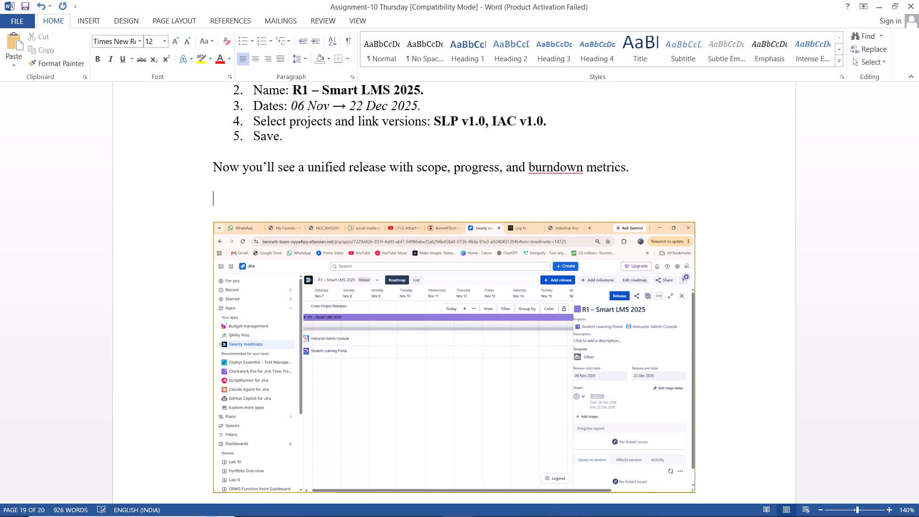
pyautogui.hotkey('ctrl', 'v')
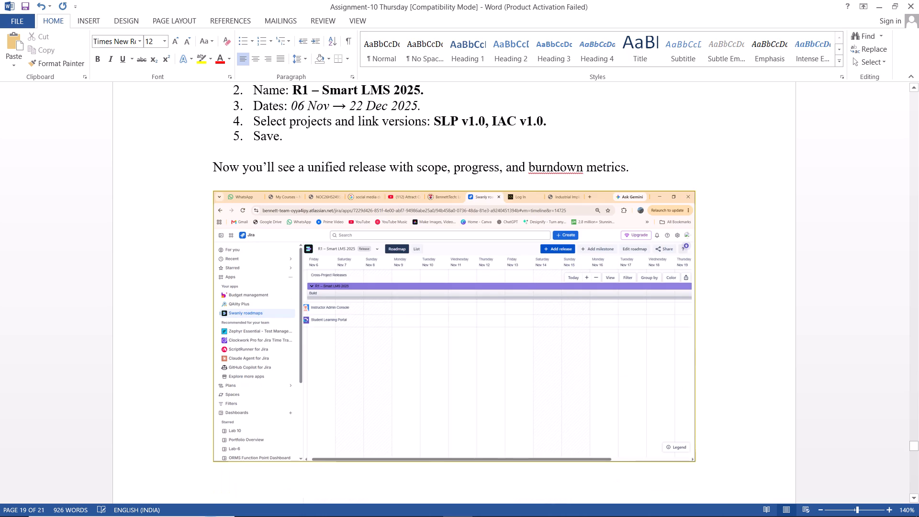
pyautogui.scroll(-9, 639, 169)
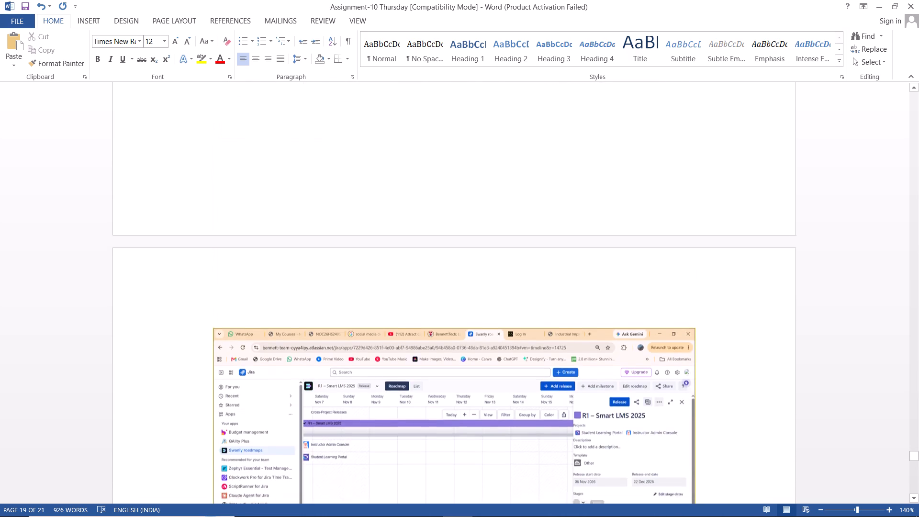
pyautogui.scroll(-2, 639, 169)
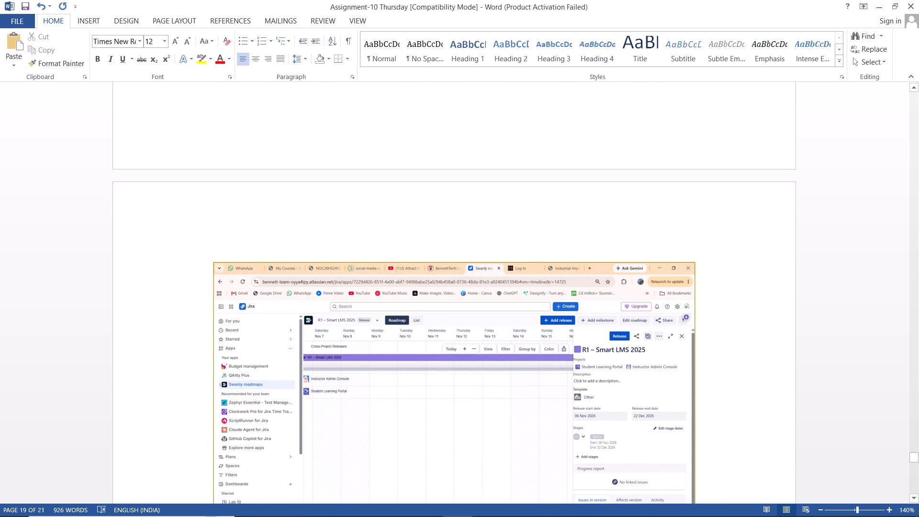
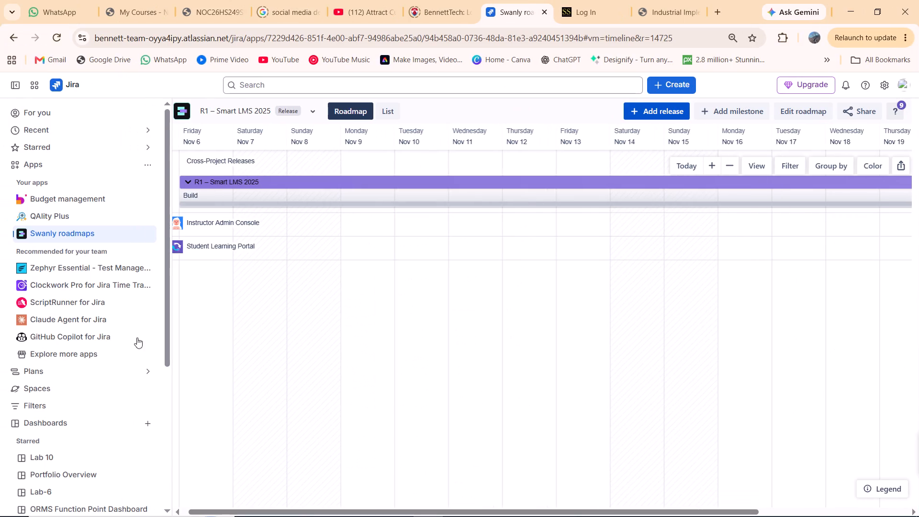
# In Jira, open the starred Lab 10 dashboard, refresh its Release Burndown Chart gadget, and put the dashboard into edit mode.
pyautogui.scroll(-3, 60, 467)
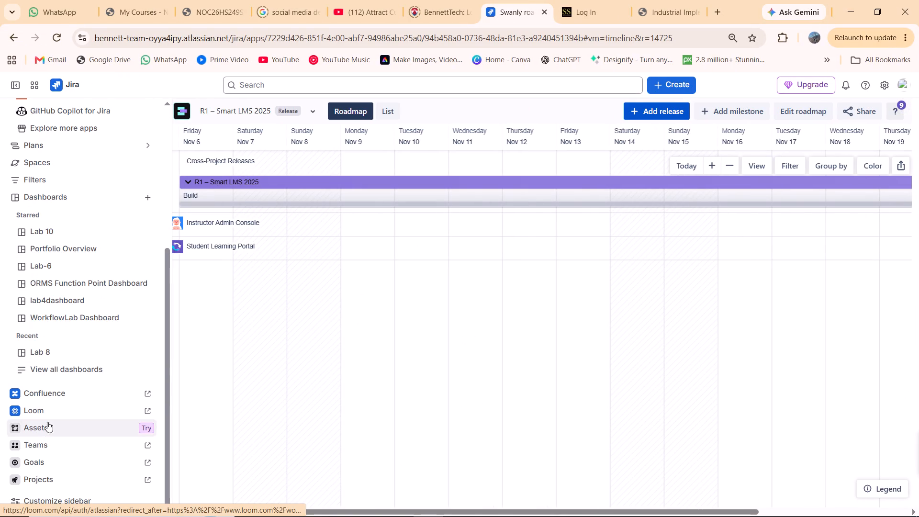
pyautogui.click(51, 232)
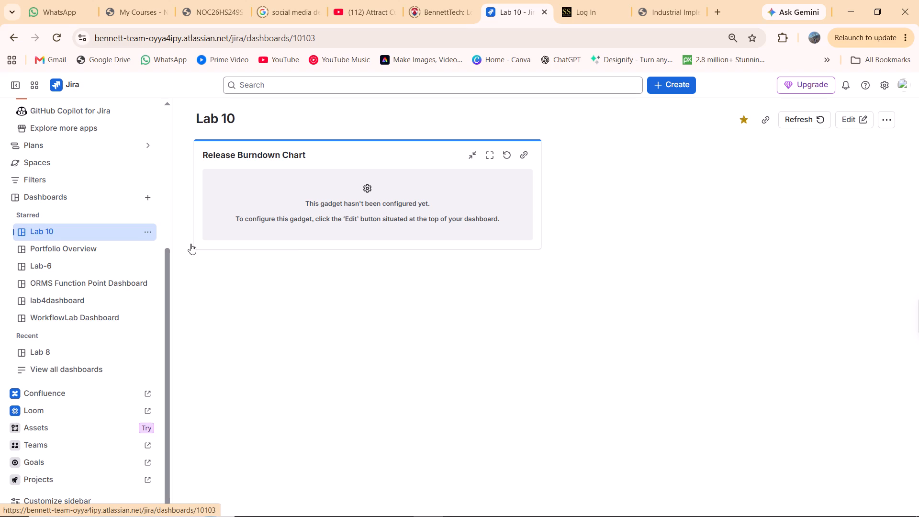
pyautogui.click(510, 153)
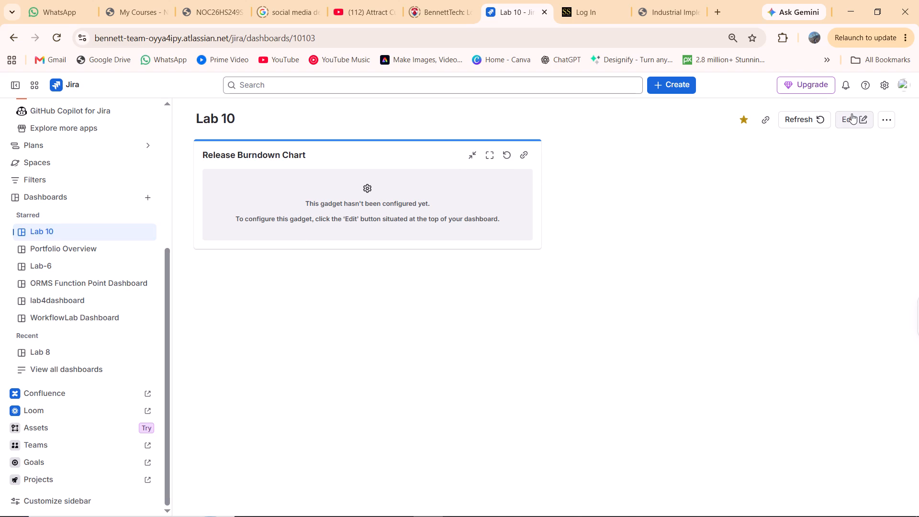
pyautogui.click(851, 119)
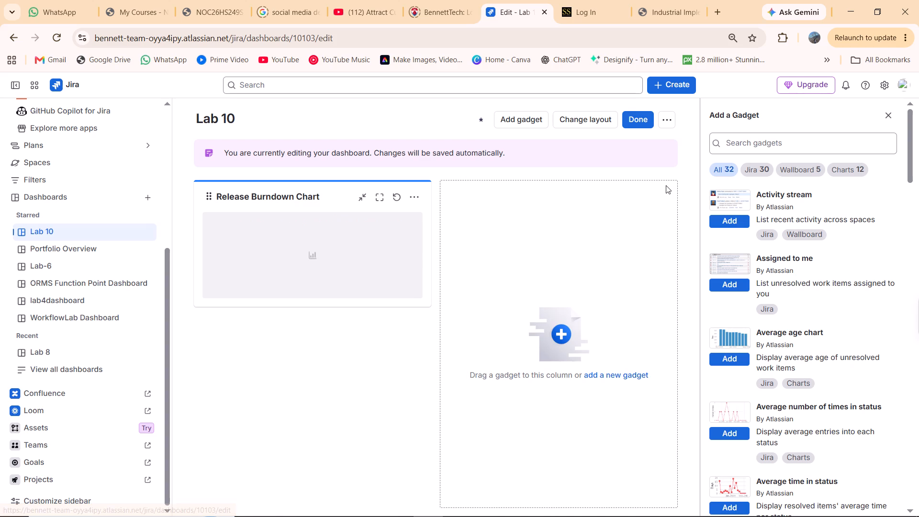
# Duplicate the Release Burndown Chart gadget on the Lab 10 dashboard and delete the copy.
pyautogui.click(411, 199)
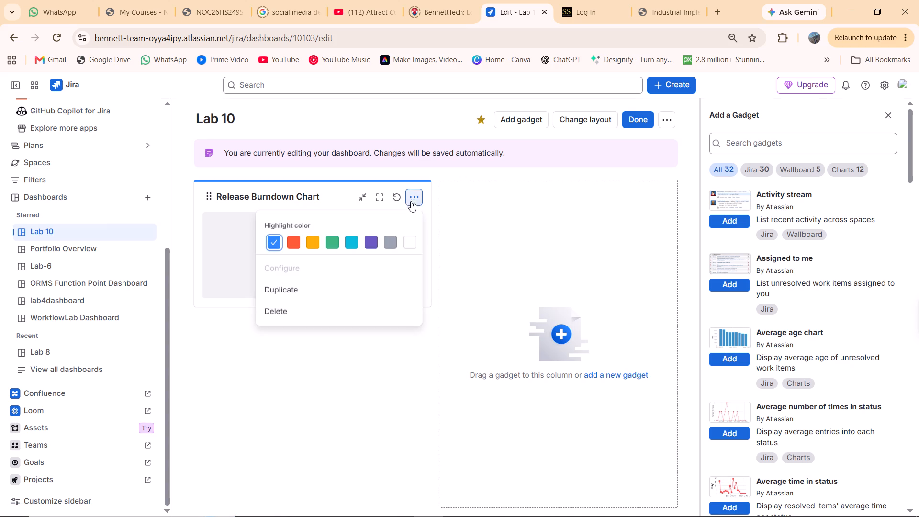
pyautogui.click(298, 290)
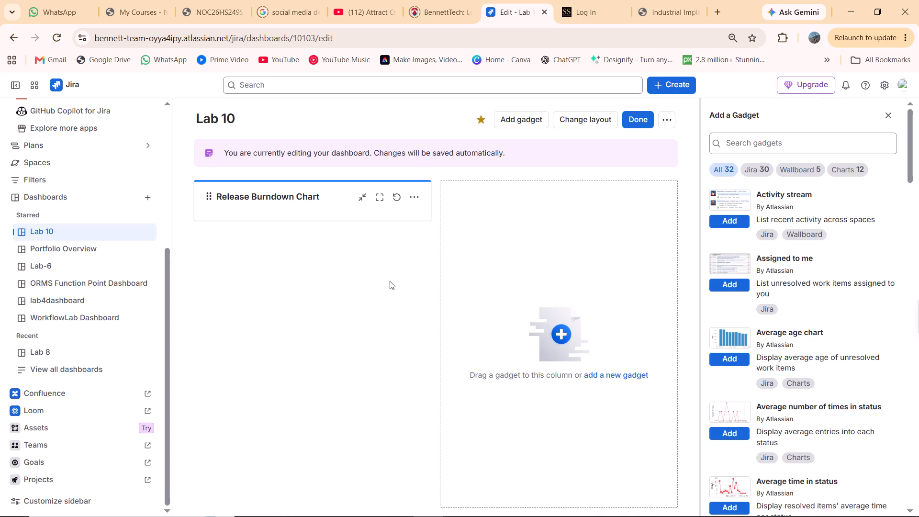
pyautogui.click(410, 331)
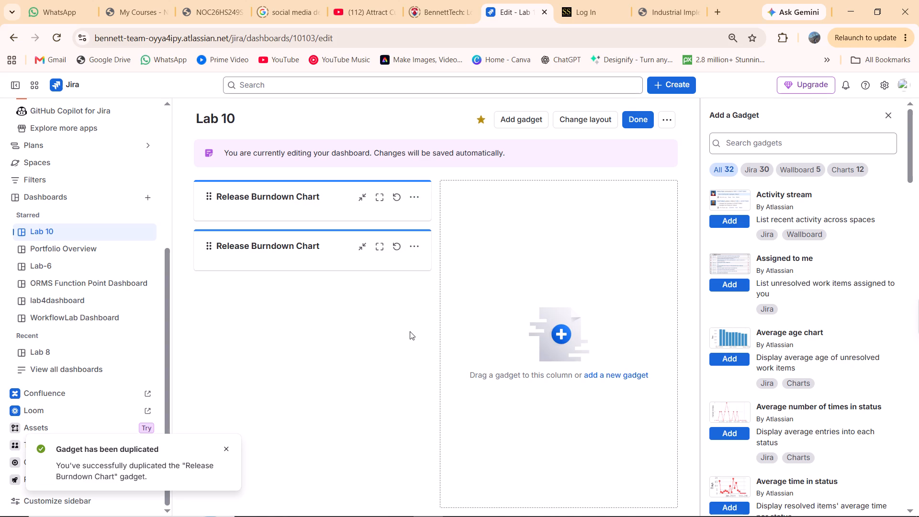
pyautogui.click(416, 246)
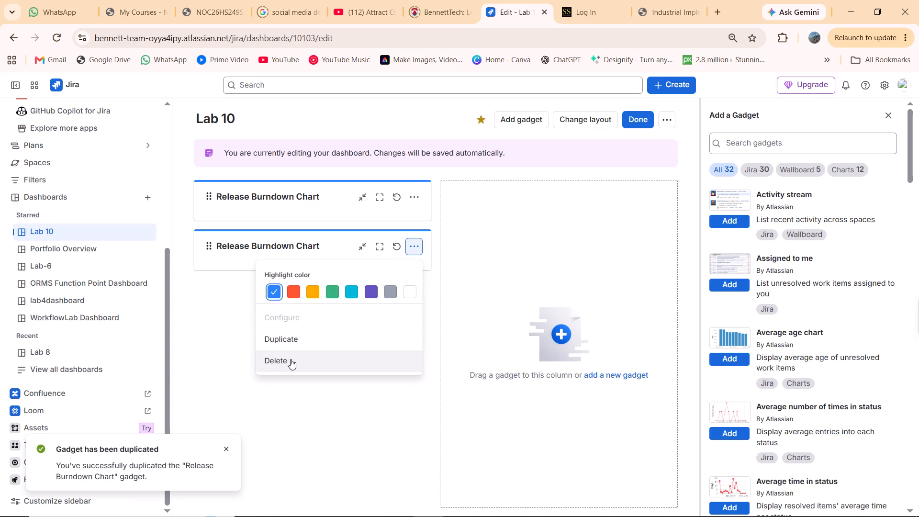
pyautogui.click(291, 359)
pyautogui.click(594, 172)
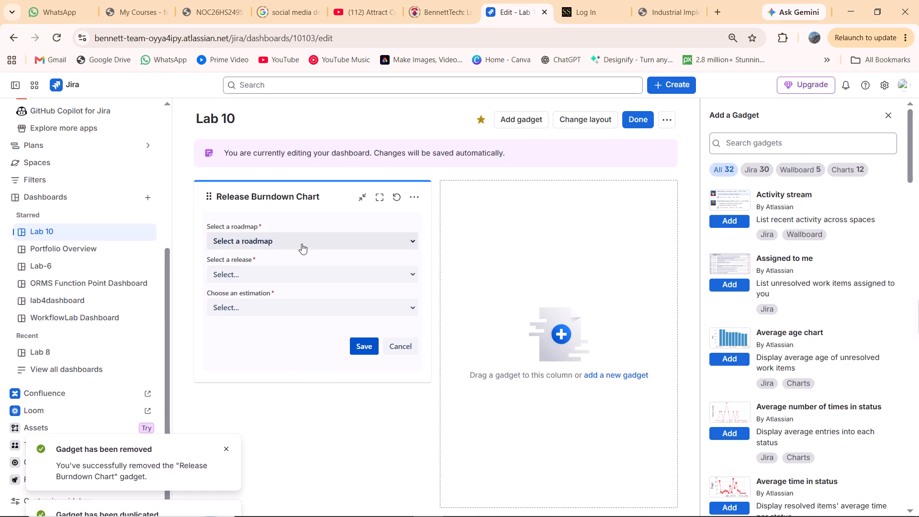
# Configure and save the Release Burndown Chart gadget with roadmap R1 – Smart LMS 2025, release R1 – Smart LMS 2025 and estimation Issue count.
pyautogui.click(302, 244)
pyautogui.click(253, 281)
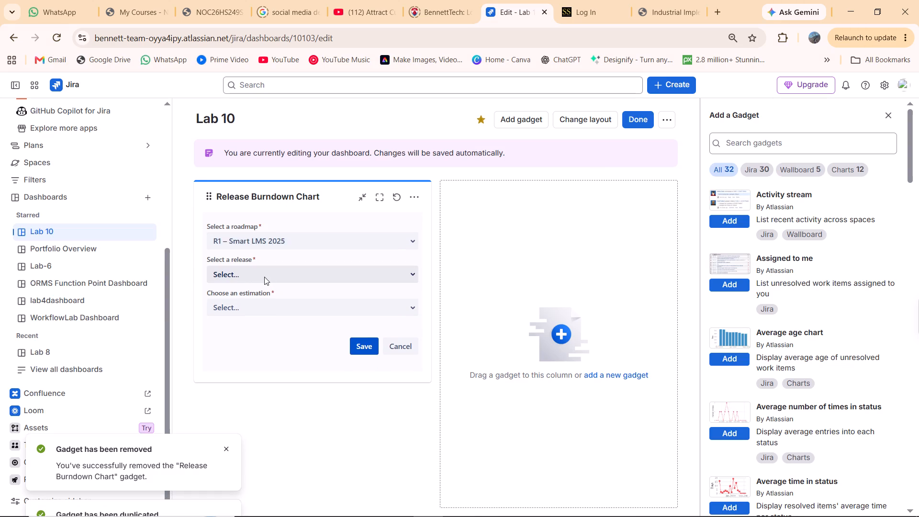
pyautogui.click(265, 275)
pyautogui.click(247, 278)
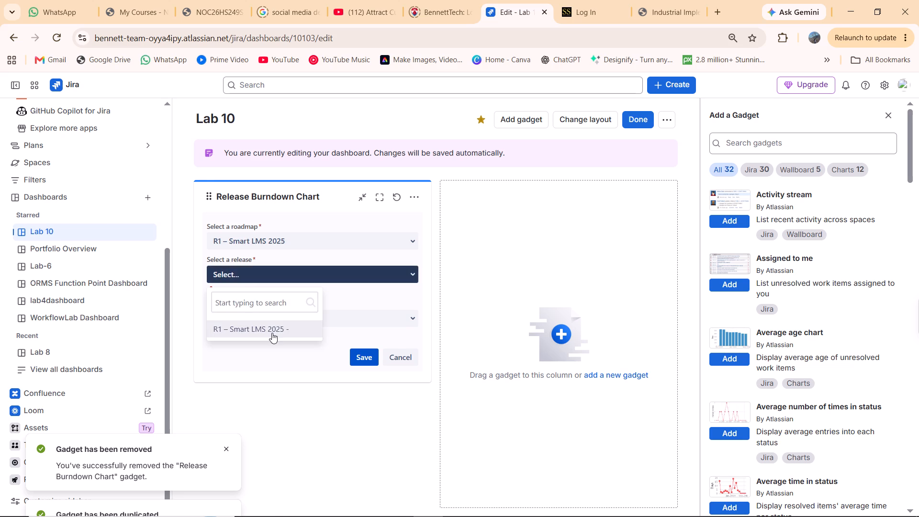
pyautogui.click(272, 333)
pyautogui.click(280, 308)
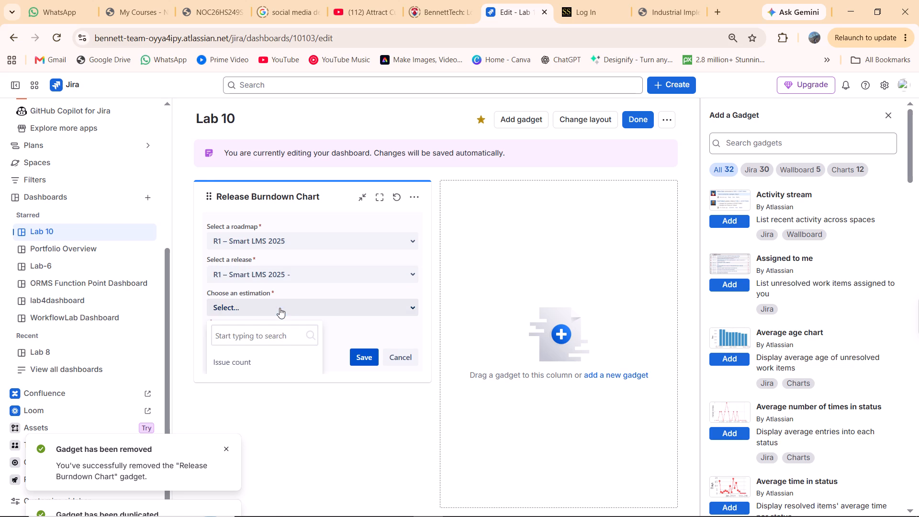
pyautogui.click(272, 368)
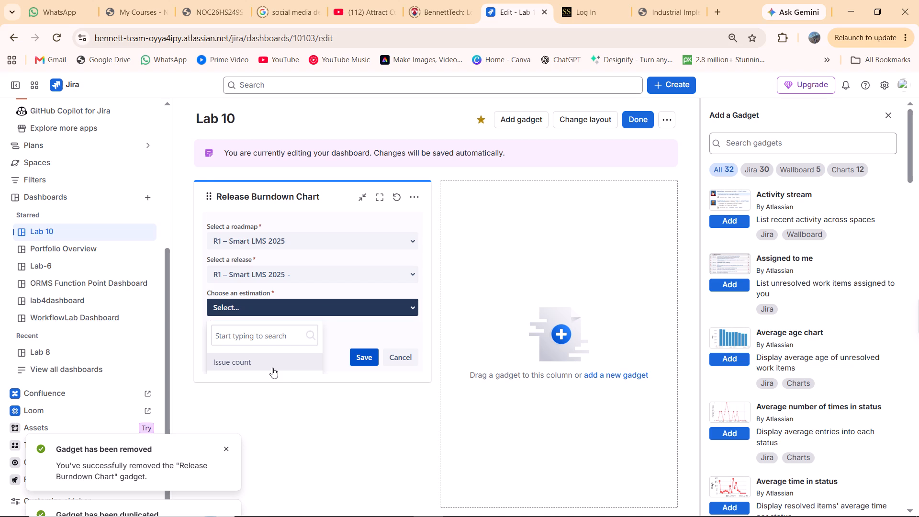
pyautogui.click(364, 346)
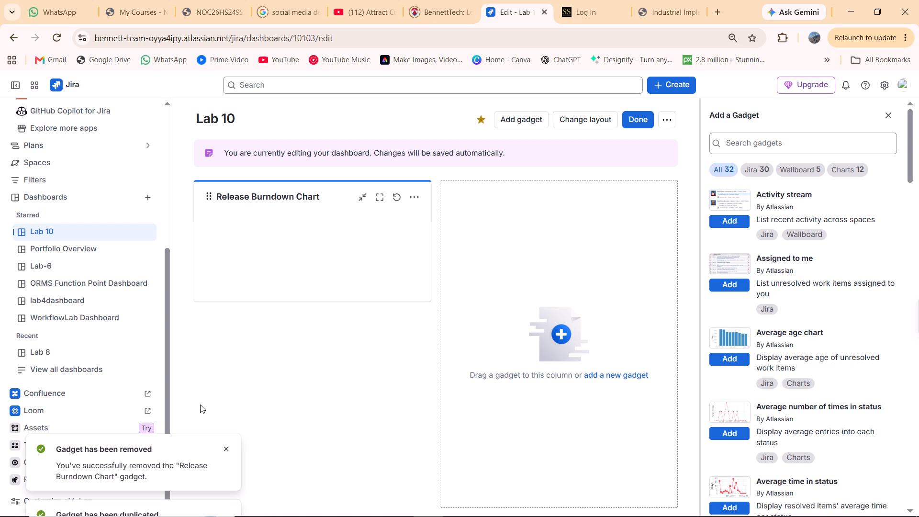
pyautogui.click(228, 446)
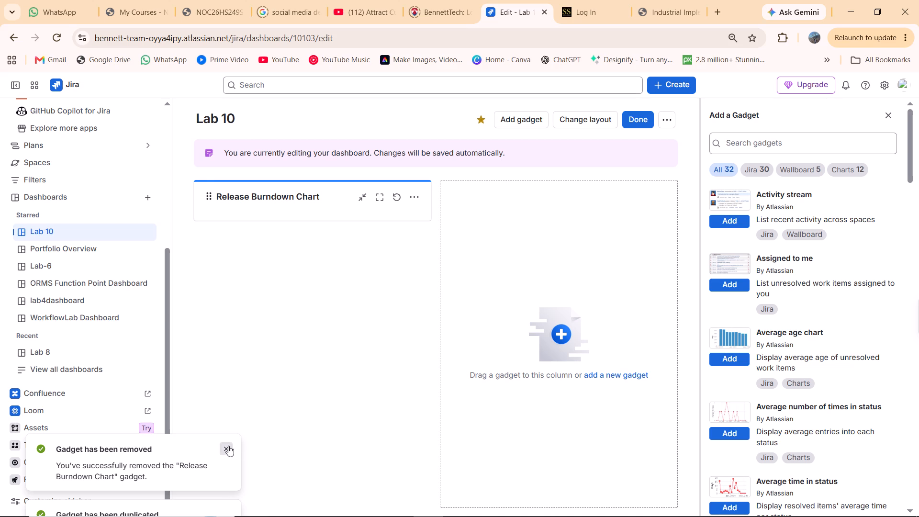
pyautogui.click(228, 446)
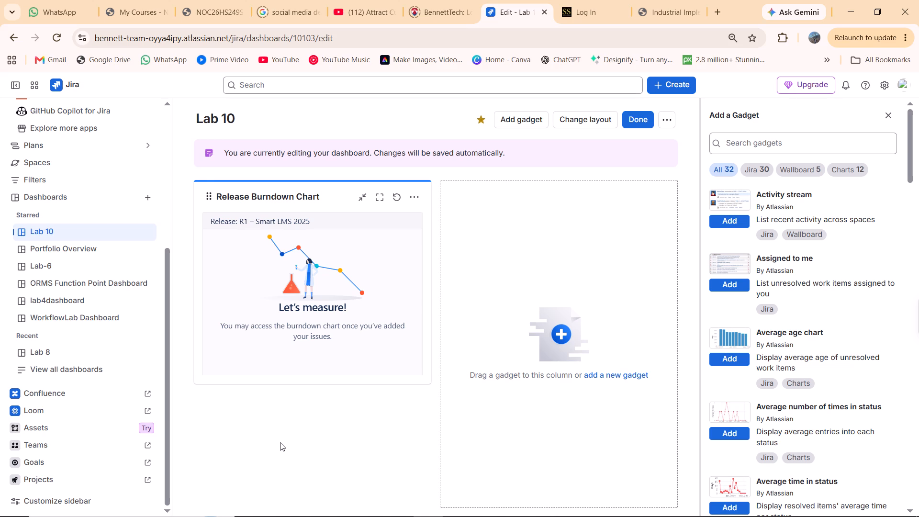
# Capture a screenshot of the Release Burndown Chart gadget area on the Lab 10 dashboard.
pyautogui.press('shift+super+s')
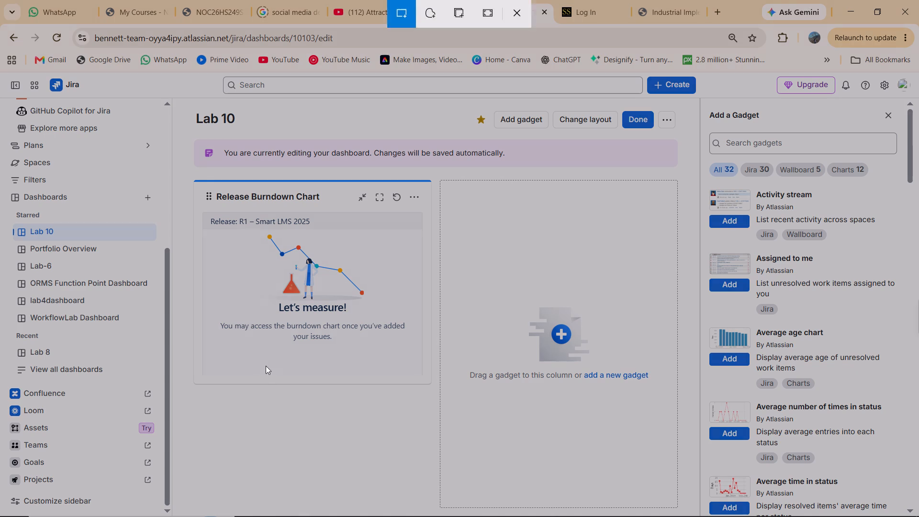
pyautogui.moveTo(192, 173); pyautogui.dragTo(455, 417)
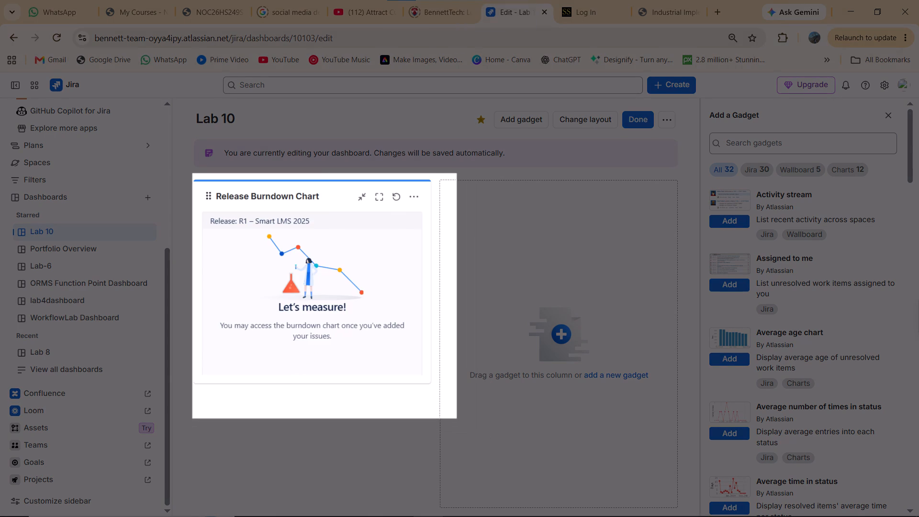
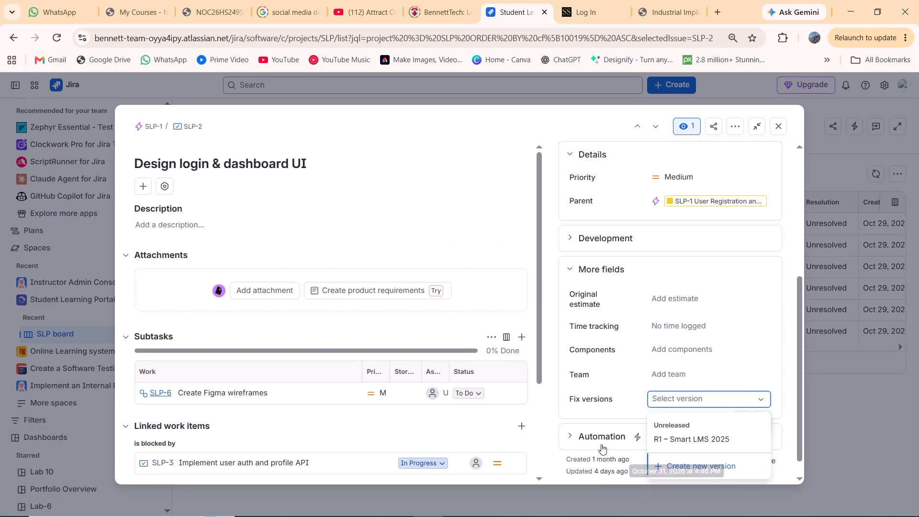
pyautogui.click(680, 442)
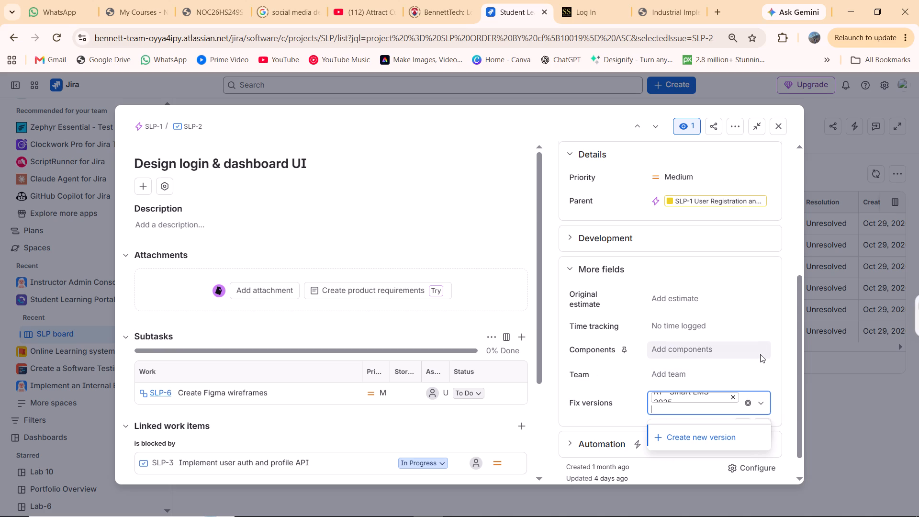
pyautogui.click(789, 336)
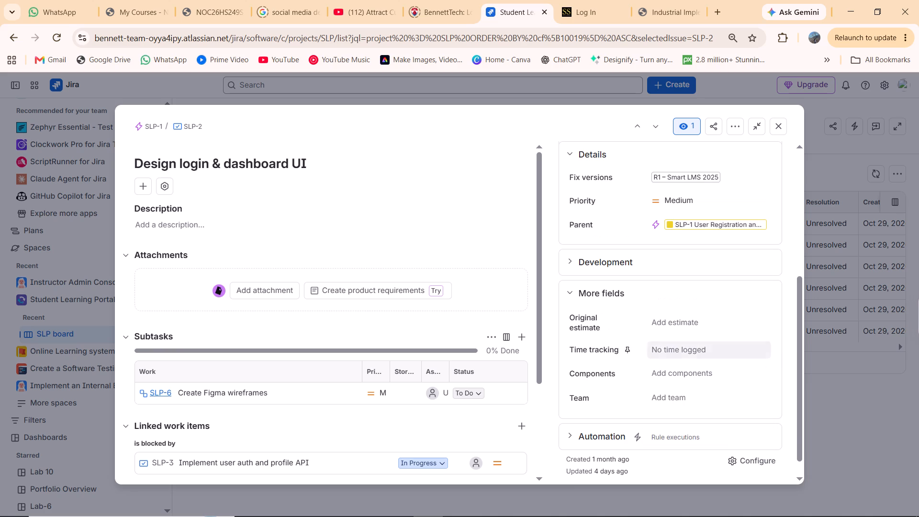
pyautogui.scroll(4, 664, 351)
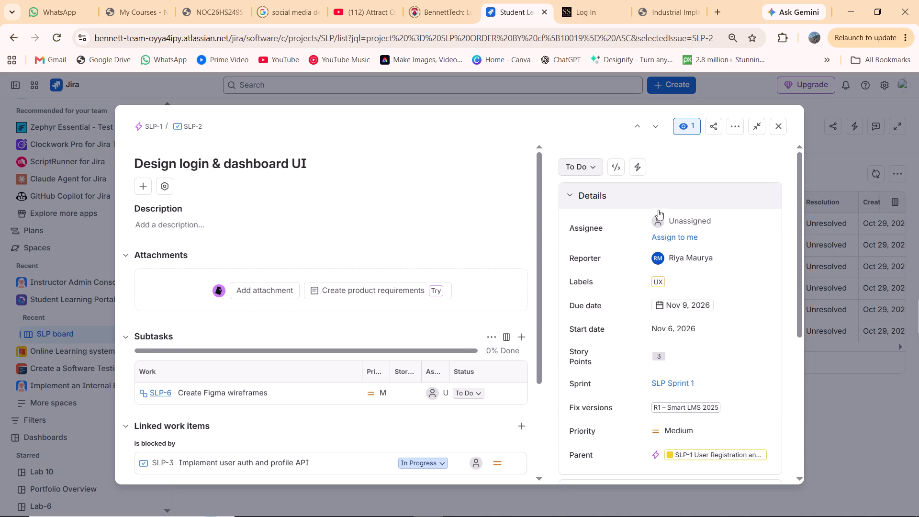
pyautogui.click(779, 125)
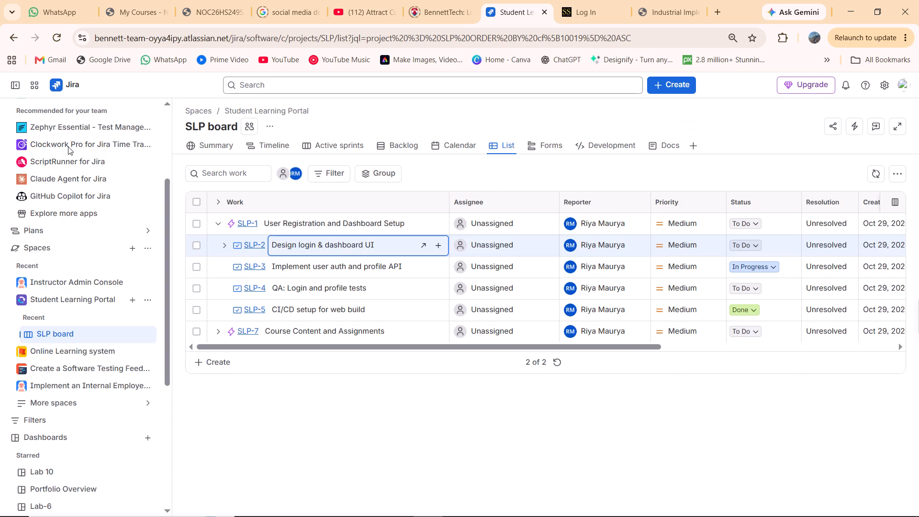
# Open the R1 – Smart LMS 2025 roadmap in Swanly roadmaps, expand the cross-project release and examine its timeline.
pyautogui.scroll(5, 30, 157)
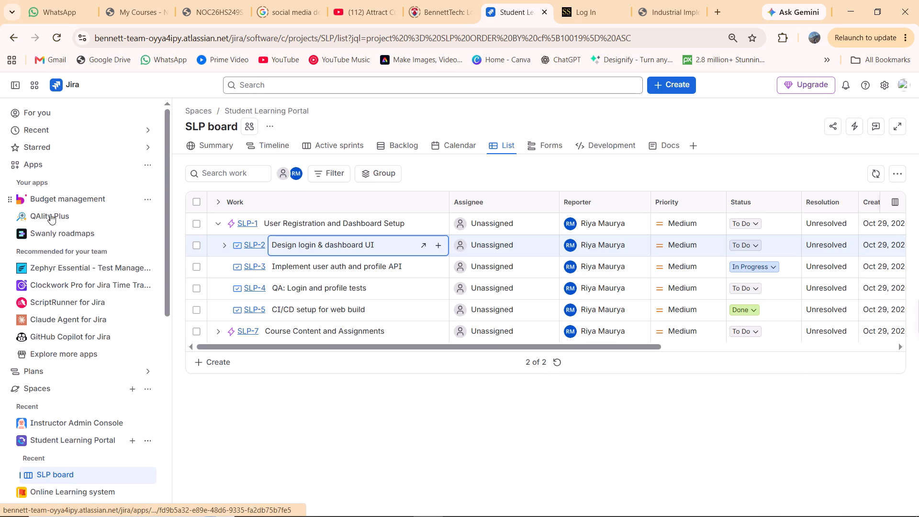
pyautogui.click(65, 233)
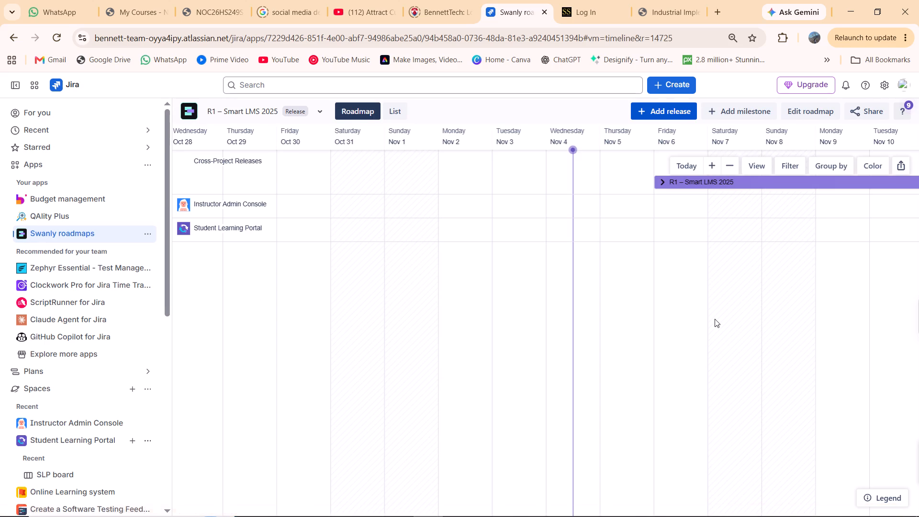
pyautogui.hscroll(-4, 715, 319)
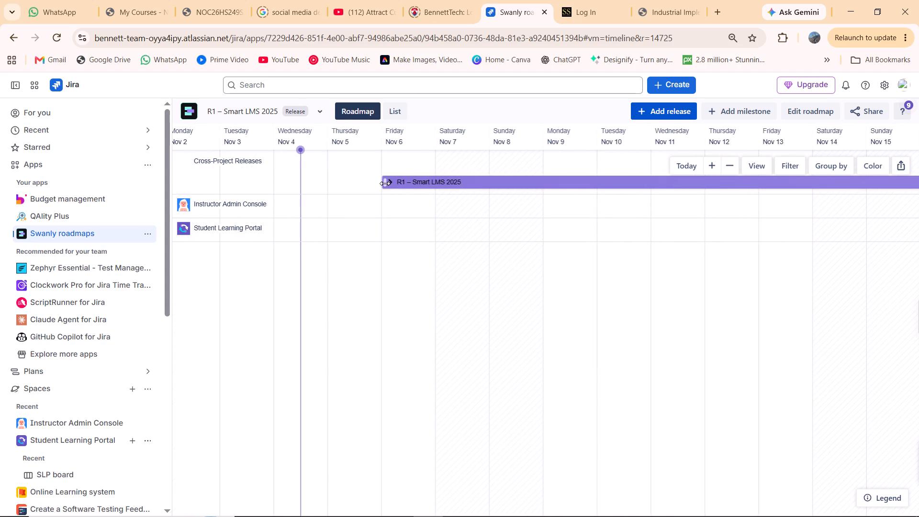
pyautogui.click(390, 184)
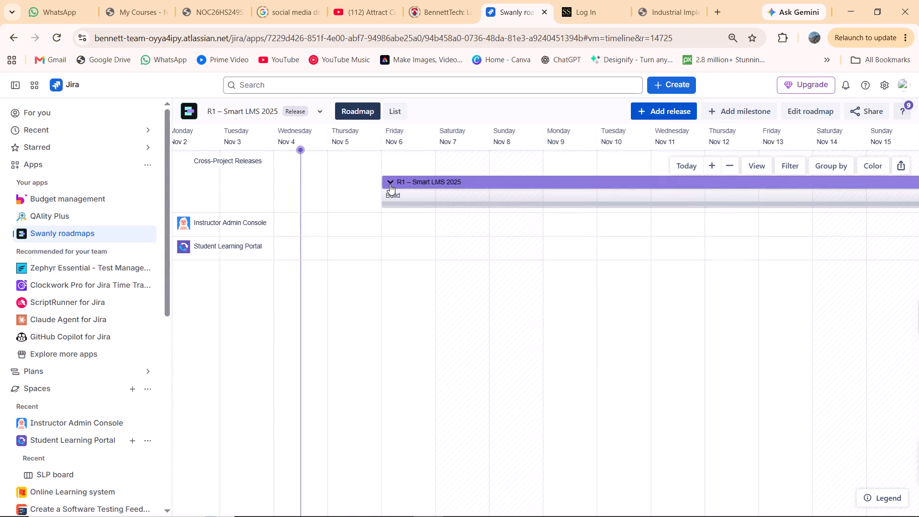
pyautogui.hscroll(-7, 452, 213)
pyautogui.hscroll(3, 452, 213)
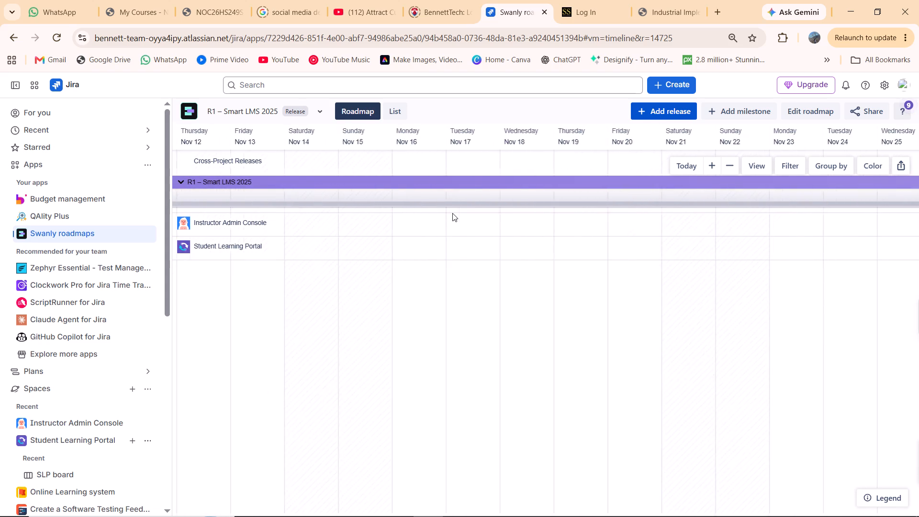
pyautogui.hscroll(4, 452, 213)
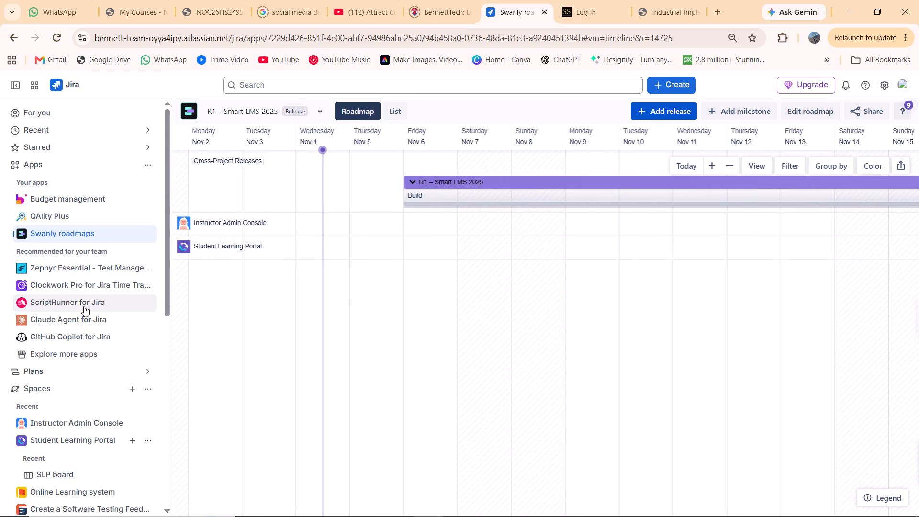
# In the SLP board's list, open SLP-2, Design login & dashboard UI, under the SLP-1 epic and check its Fix versions field.
pyautogui.scroll(-1, 84, 306)
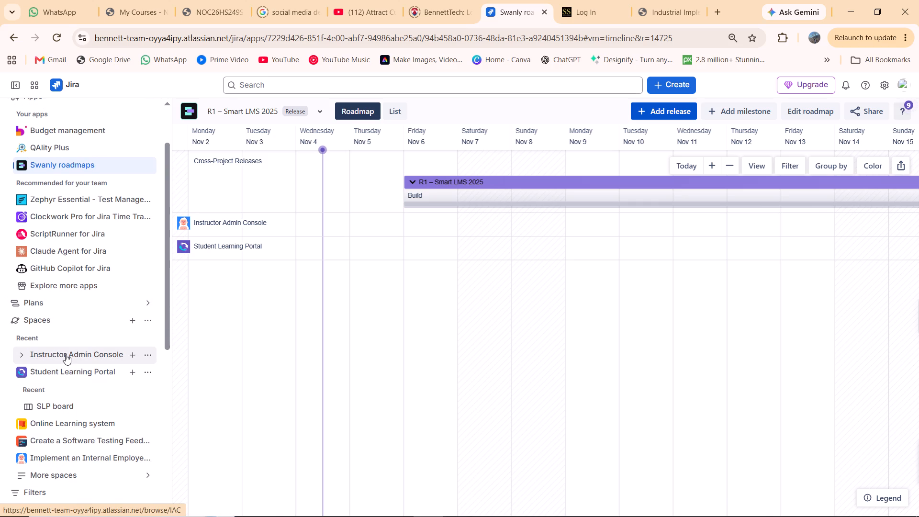
pyautogui.click(45, 408)
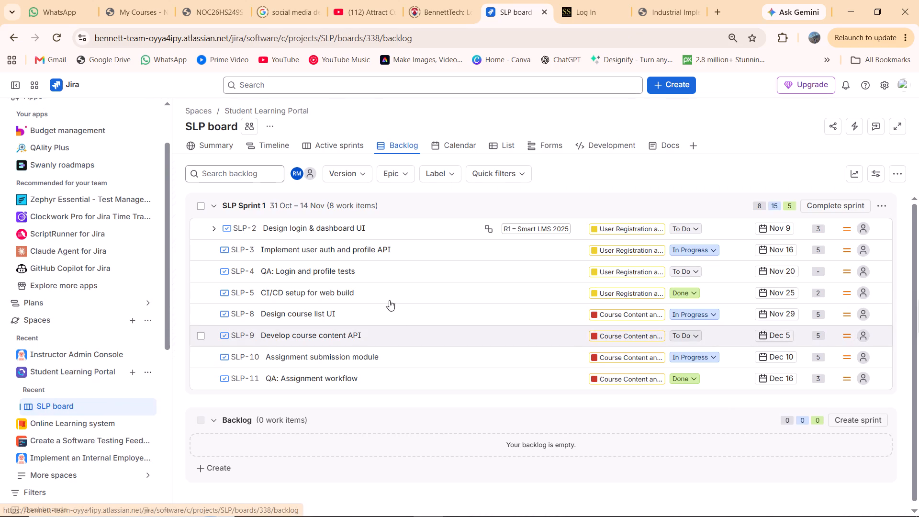
pyautogui.click(238, 226)
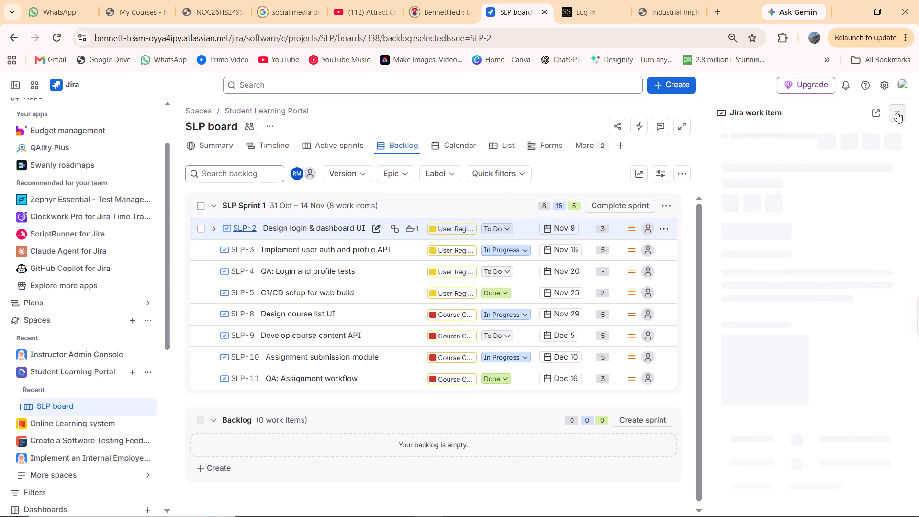
pyautogui.click(897, 112)
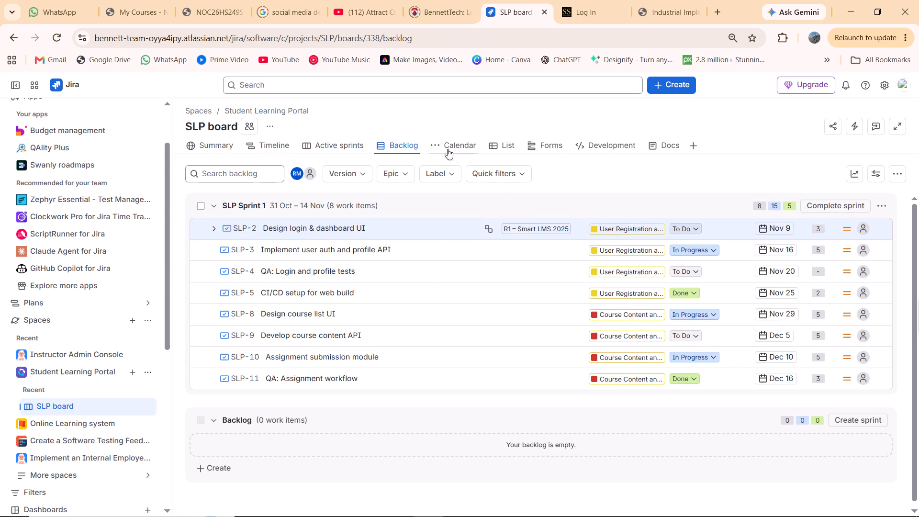
pyautogui.doubleClick(513, 148)
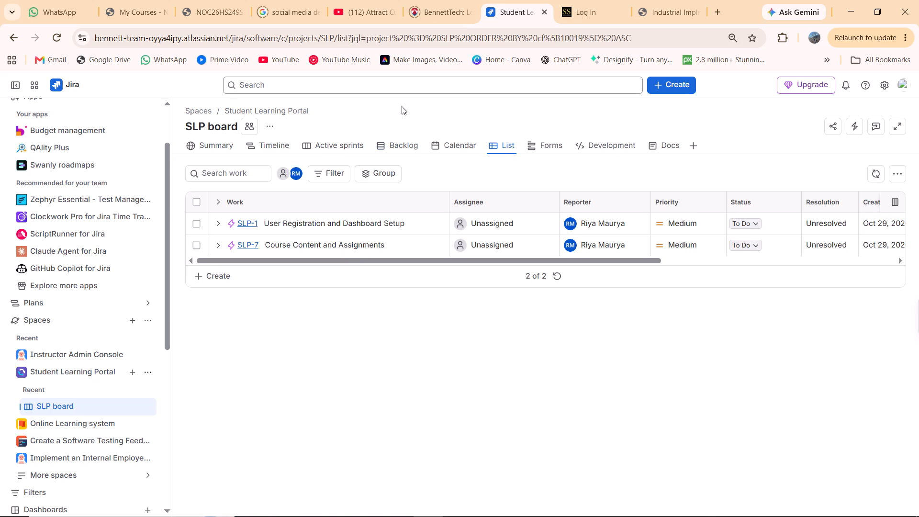
pyautogui.click(213, 225)
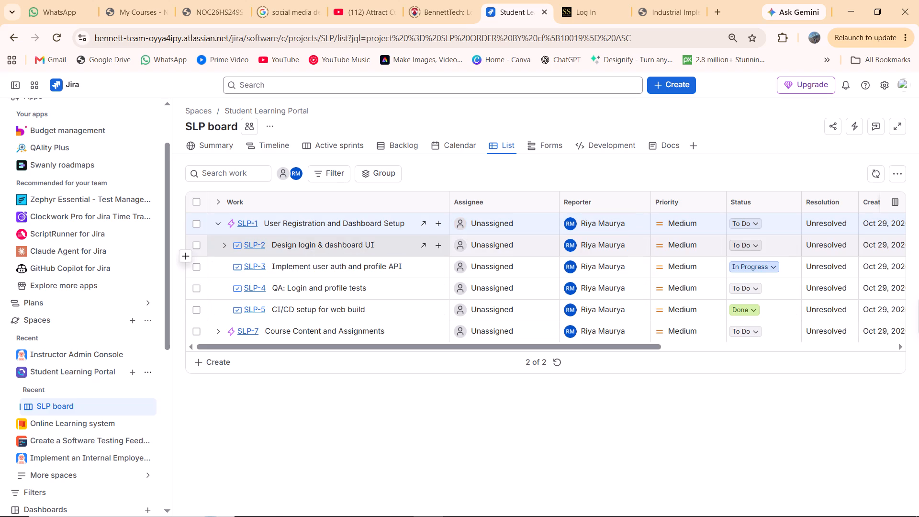
pyautogui.click(420, 247)
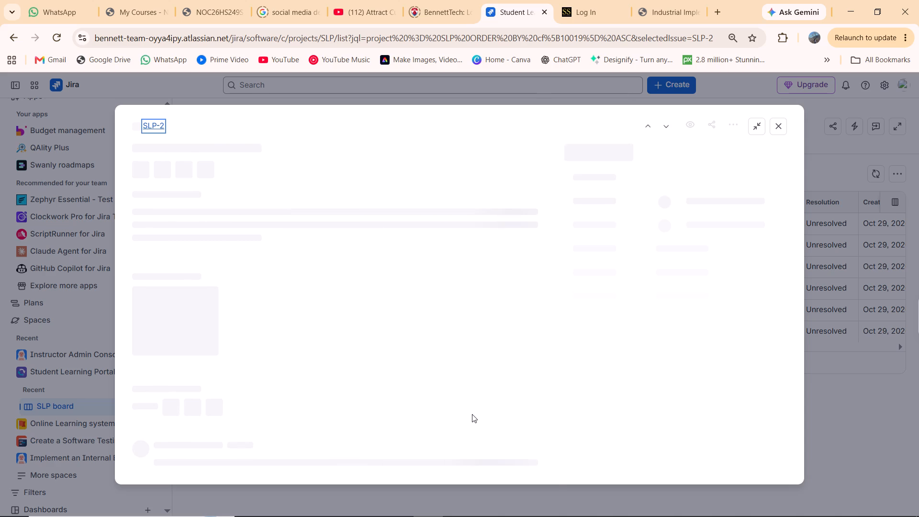
pyautogui.scroll(-1, 702, 408)
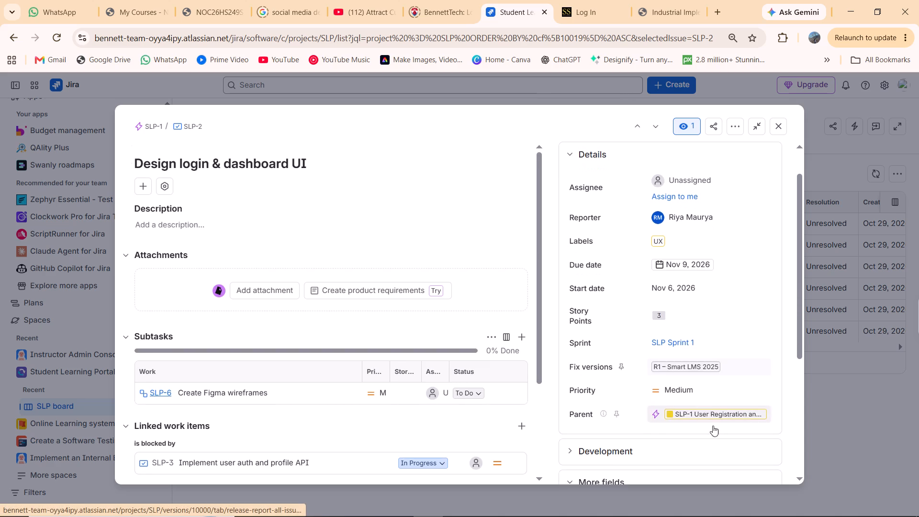
pyautogui.scroll(1, 720, 436)
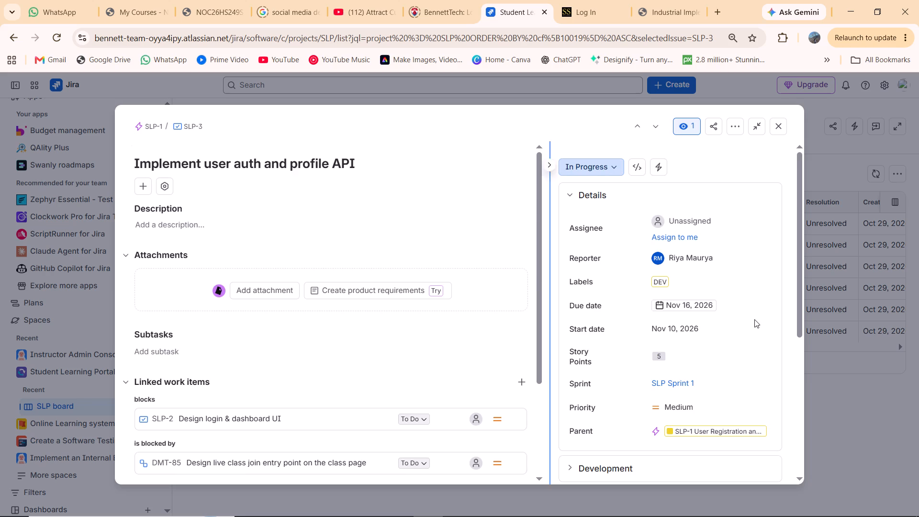
pyautogui.scroll(-4, 697, 387)
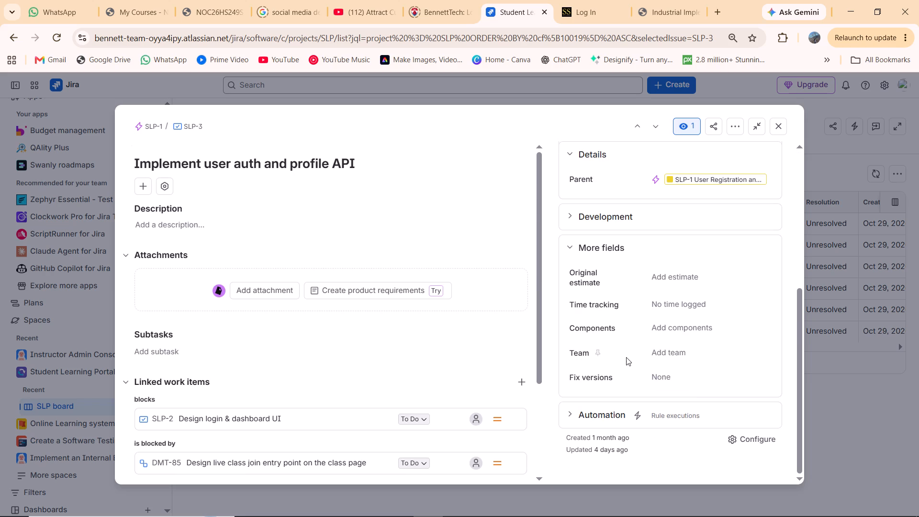
pyautogui.click(667, 378)
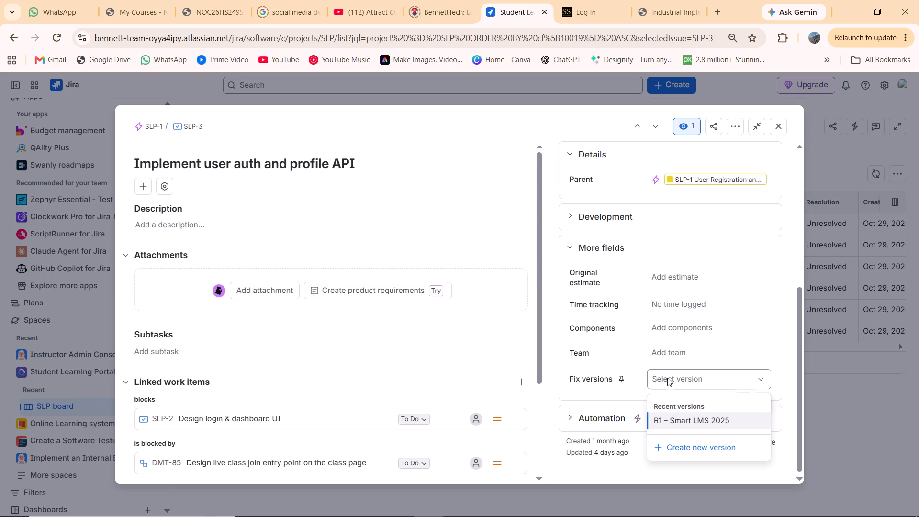
pyautogui.click(696, 418)
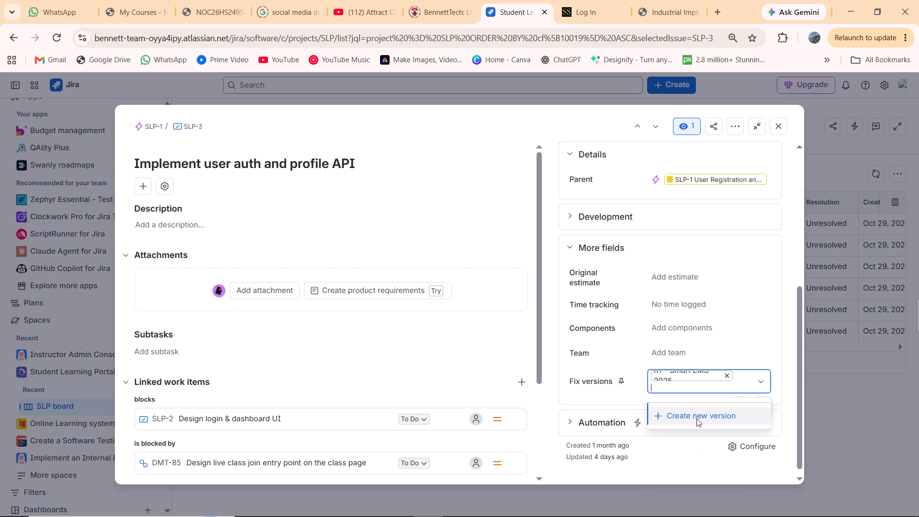
pyautogui.click(748, 382)
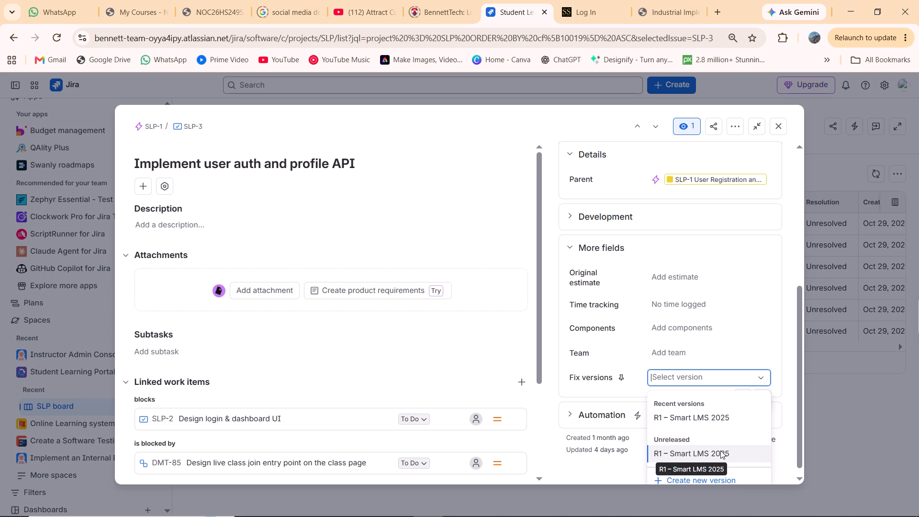
pyautogui.click(713, 412)
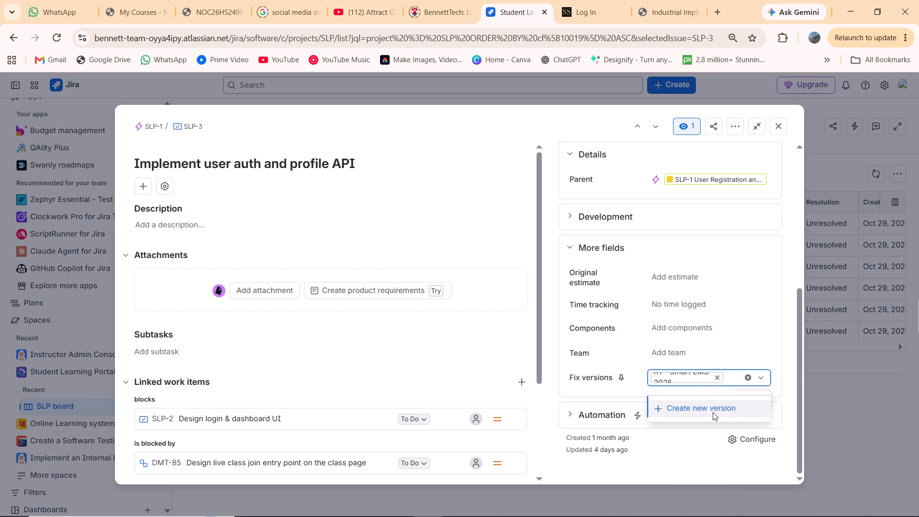
pyautogui.click(780, 123)
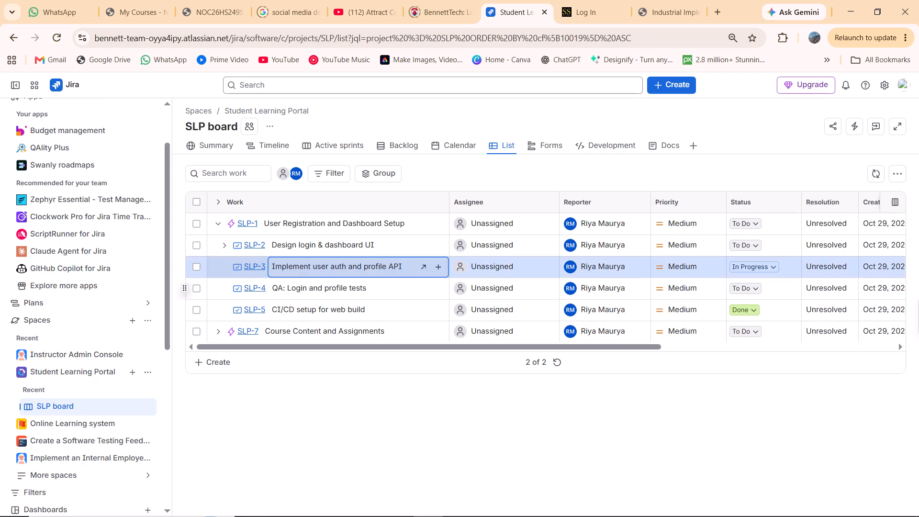
pyautogui.click(424, 263)
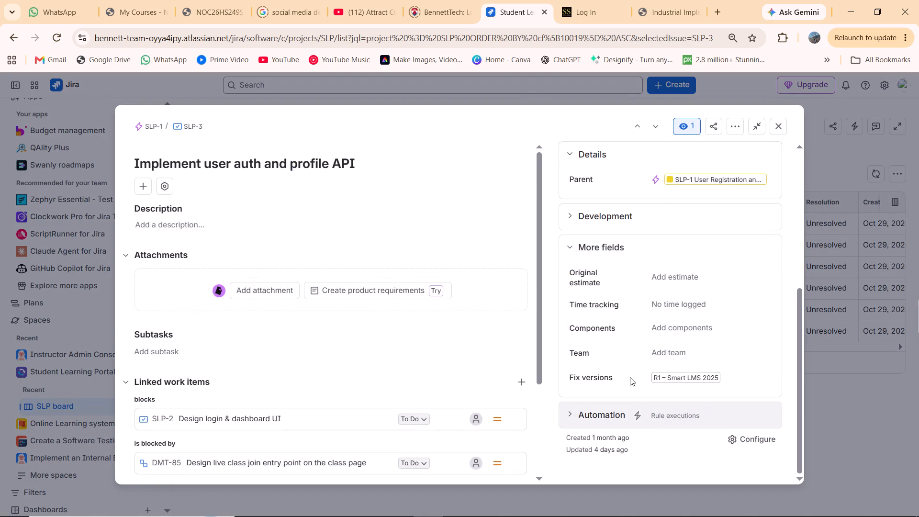
pyautogui.scroll(2, 711, 295)
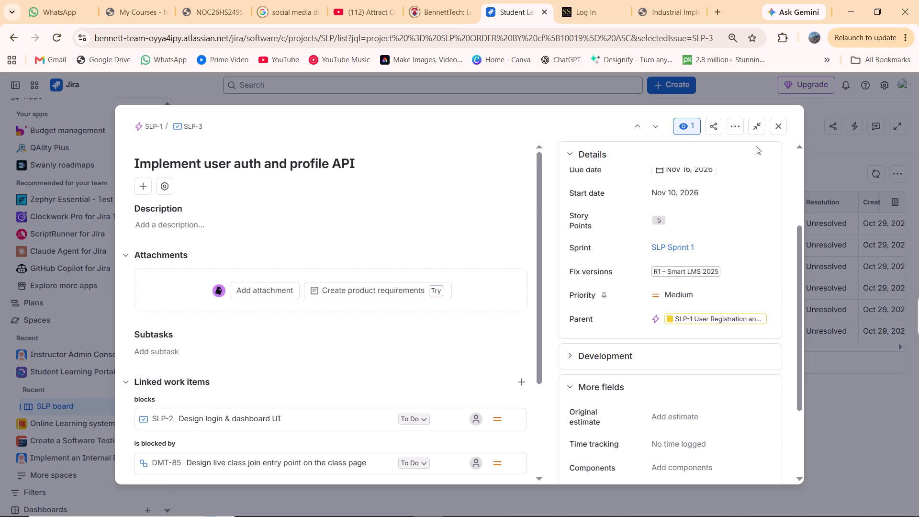
pyautogui.click(779, 127)
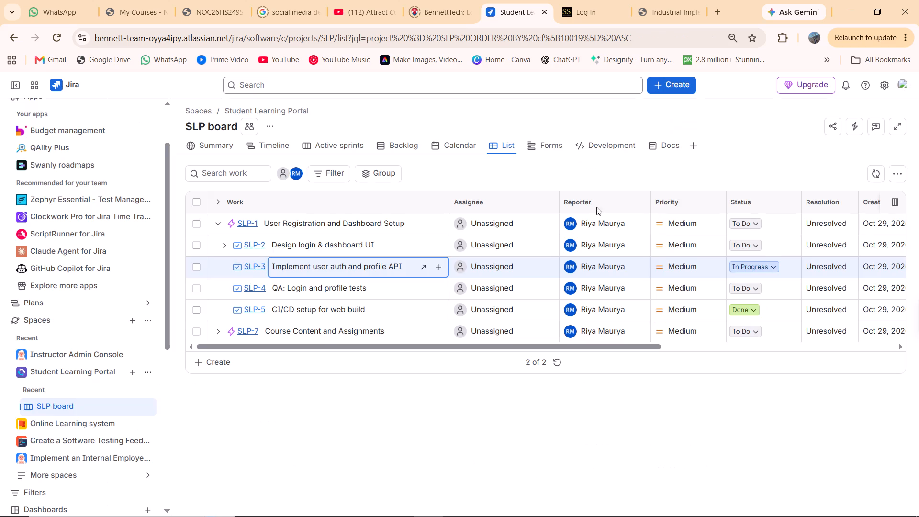
# Set the fix version of SLP-4, QA: Login and profile tests, to R1 – Smart LMS 2025 and close the work item.
pyautogui.click(418, 287)
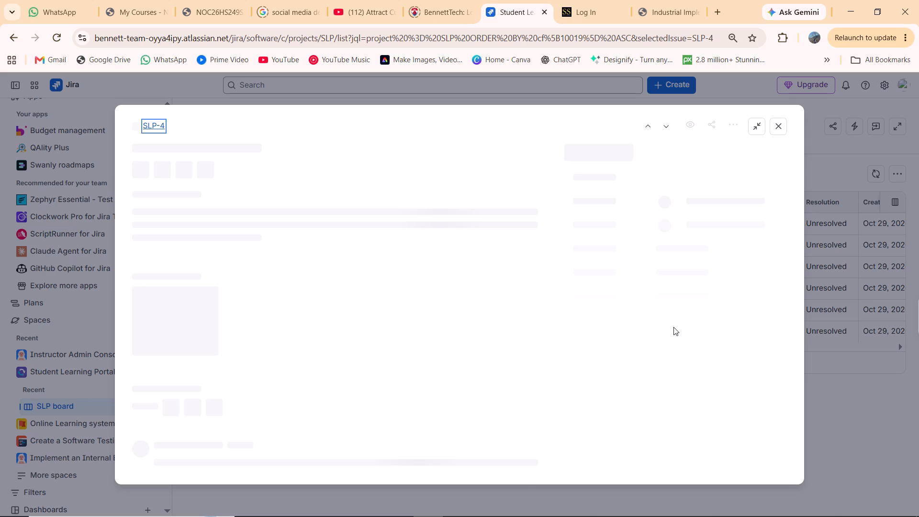
pyautogui.scroll(-3, 673, 327)
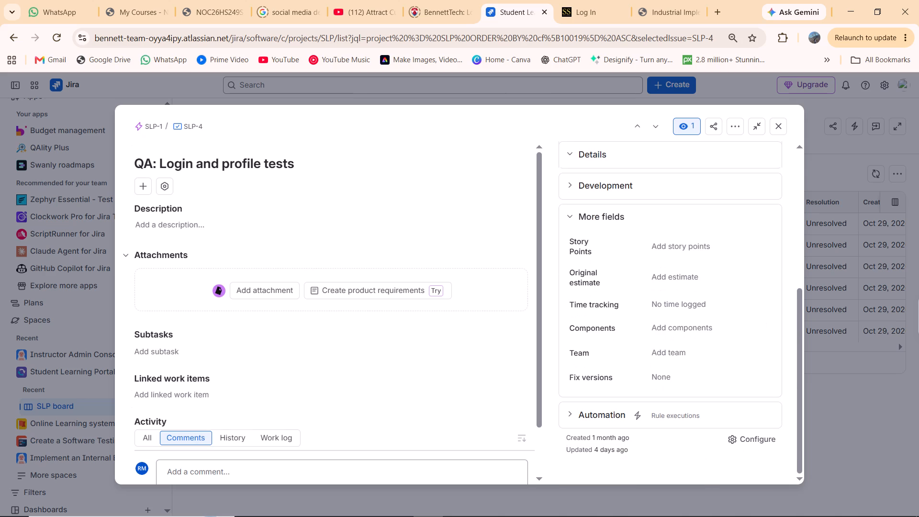
pyautogui.click(665, 376)
pyautogui.click(711, 416)
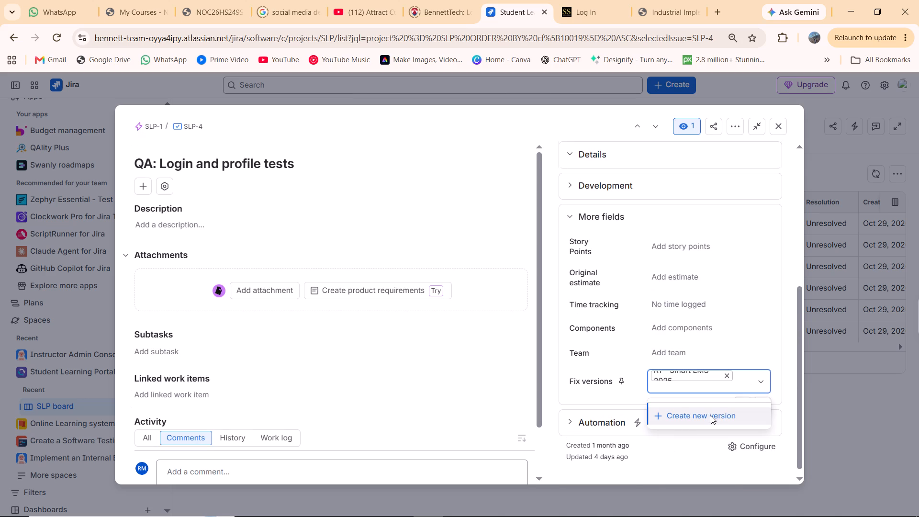
pyautogui.click(781, 130)
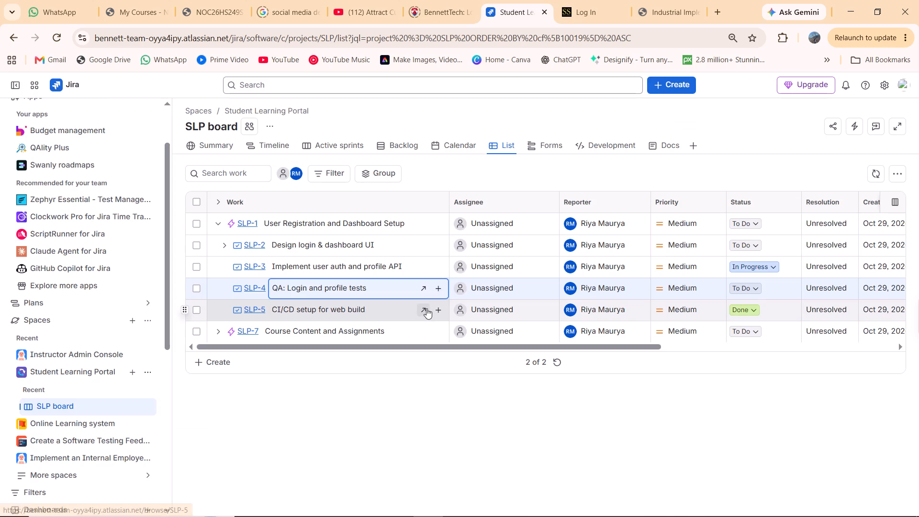
# Set the fix version of SLP-5, CI/CD setup for web build, to R1 – Smart LMS 2025 and close the work item.
pyautogui.click(426, 308)
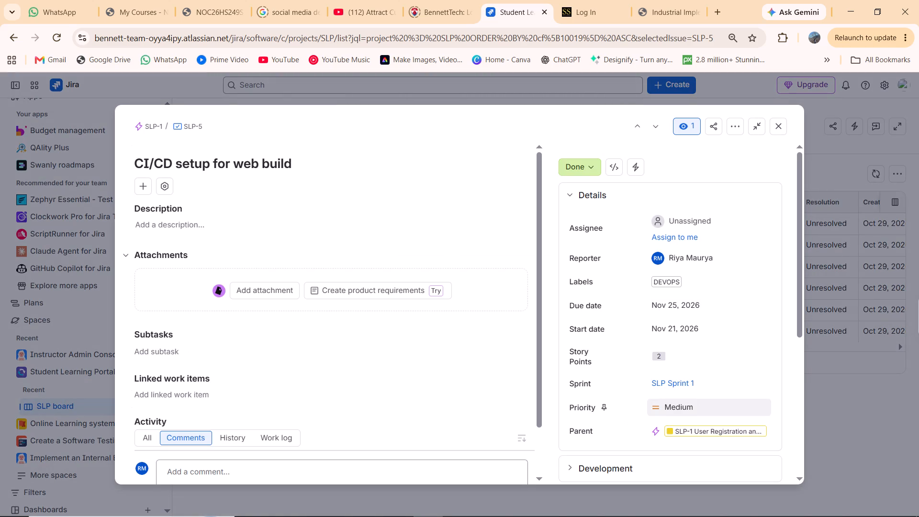
pyautogui.scroll(-5, 685, 393)
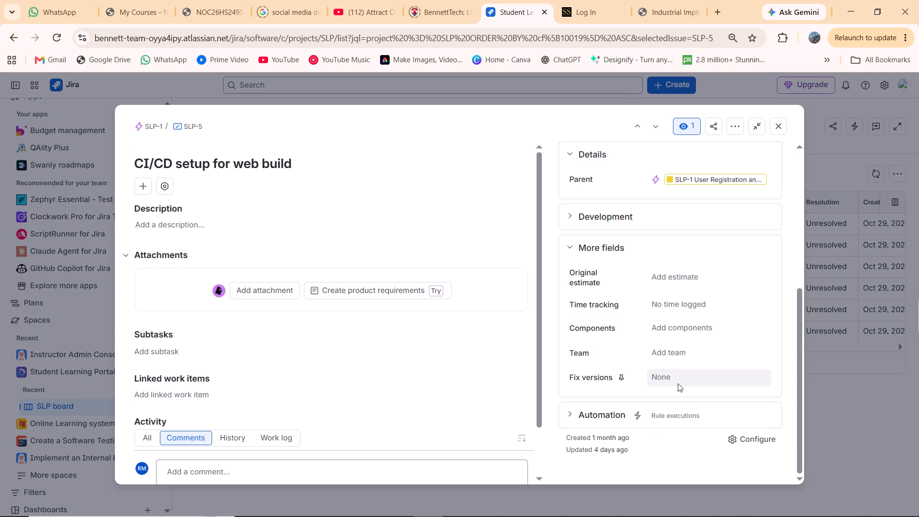
pyautogui.click(678, 383)
pyautogui.click(709, 422)
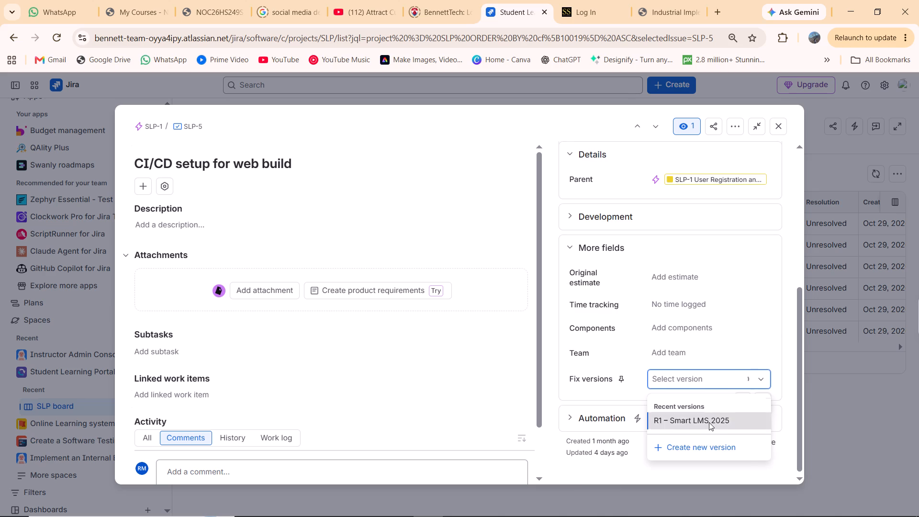
pyautogui.click(777, 126)
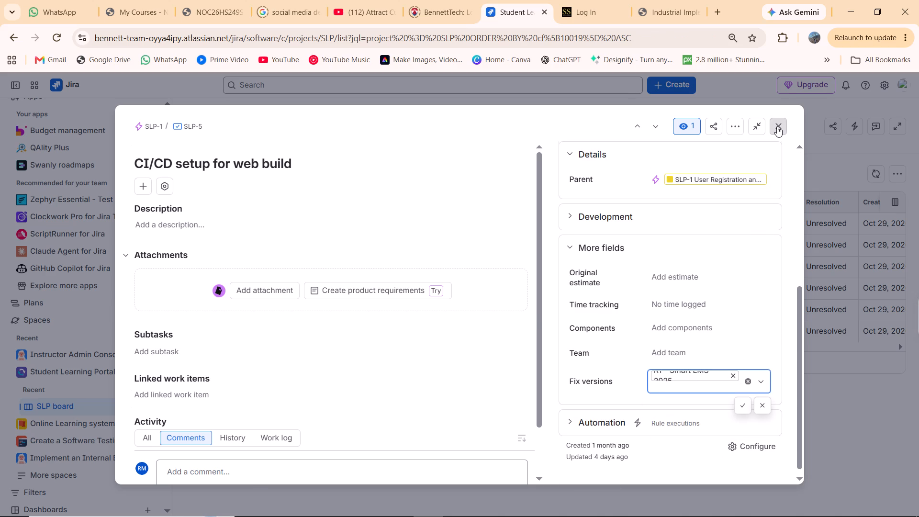
# Expand the SLP-7 epic and set the fix version of SLP-8, Design course list UI, to R1 – Smart LMS 2025.
pyautogui.click(215, 336)
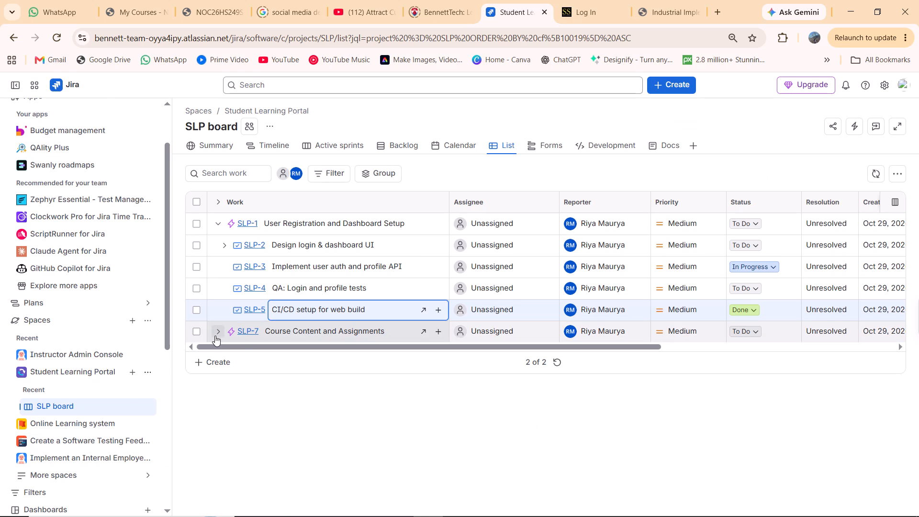
pyautogui.scroll(-1, 365, 364)
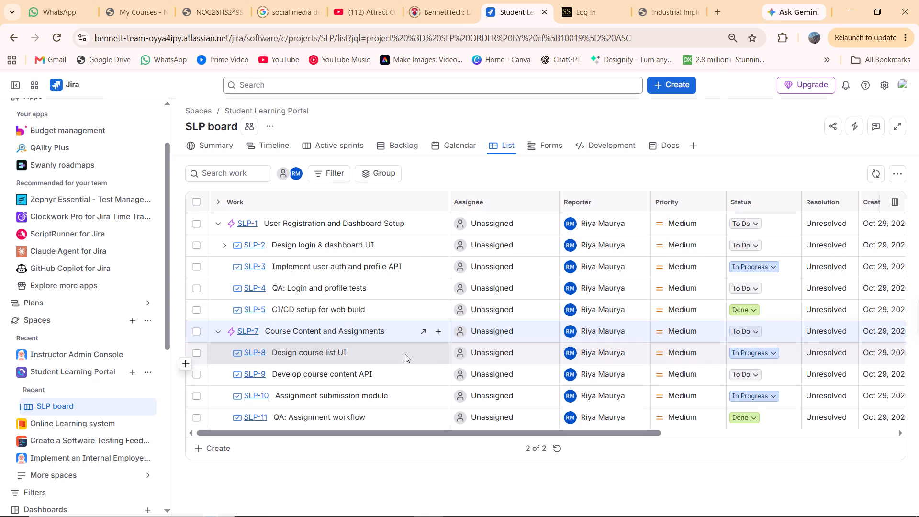
pyautogui.click(421, 354)
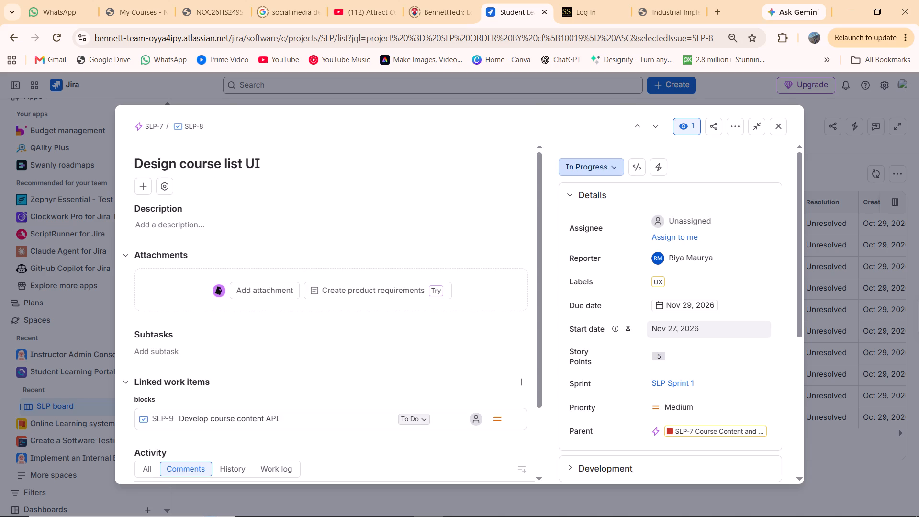
pyautogui.scroll(-5, 685, 418)
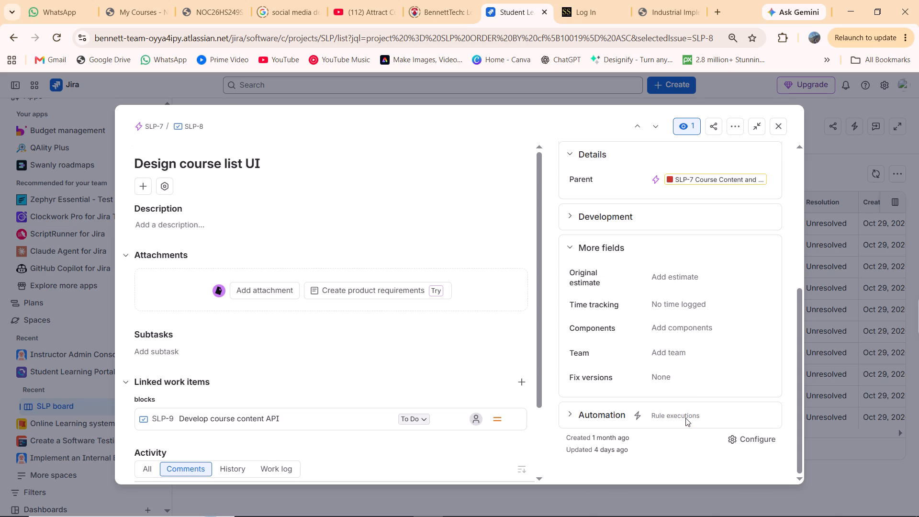
pyautogui.click(672, 383)
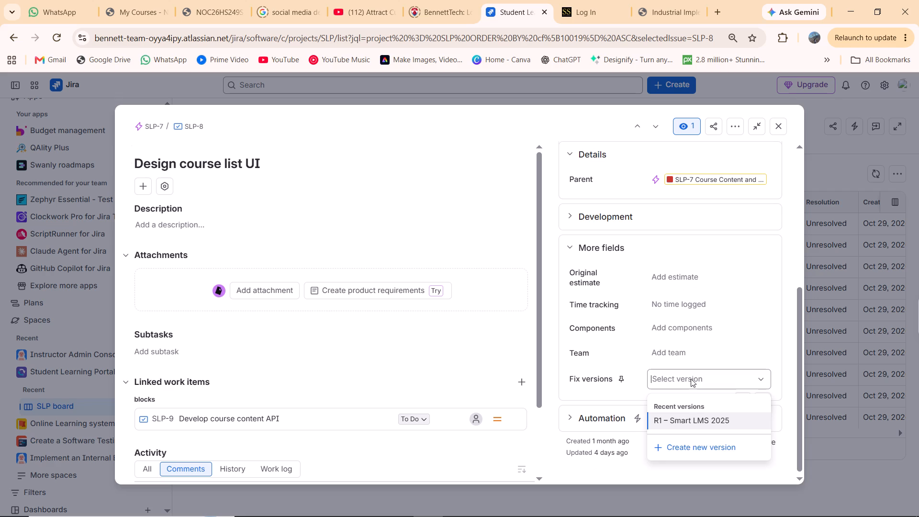
pyautogui.click(689, 418)
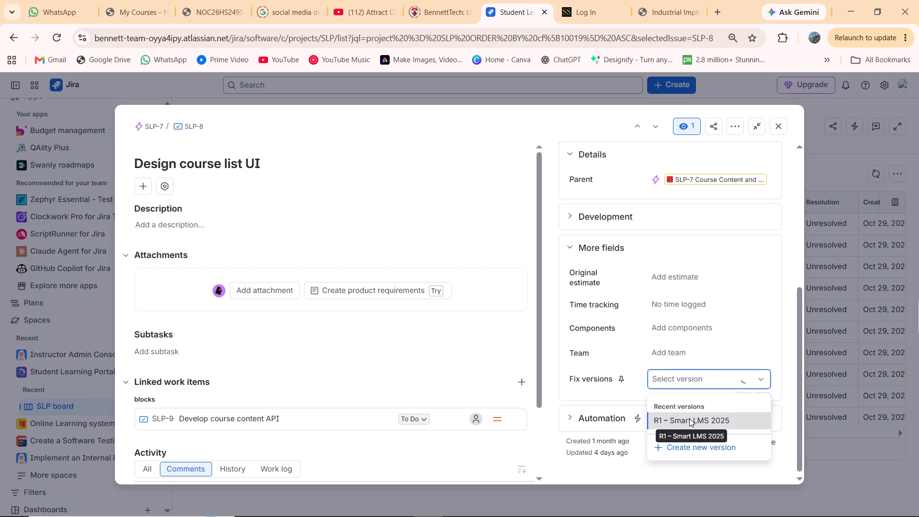
pyautogui.click(780, 125)
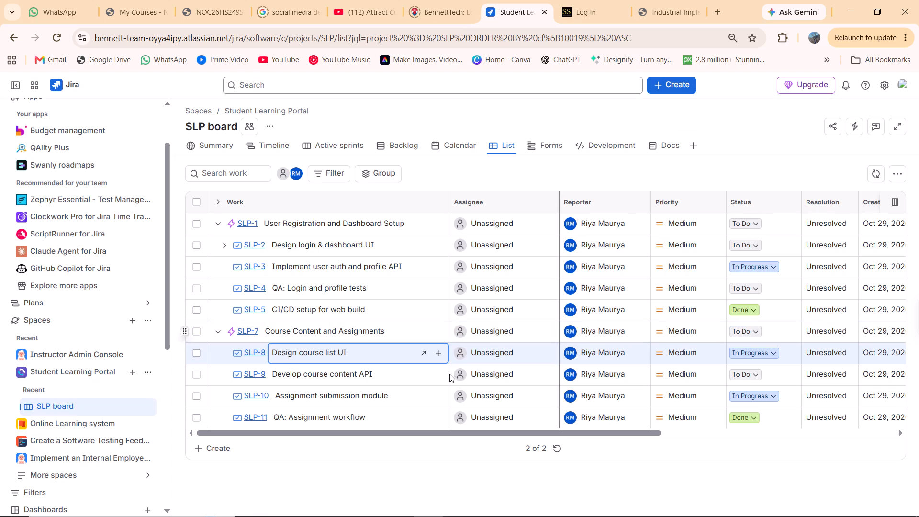
# Set the fix version of SLP-9, Develop course content API, to R1 – Smart LMS 2025 and close the work item.
pyautogui.click(421, 371)
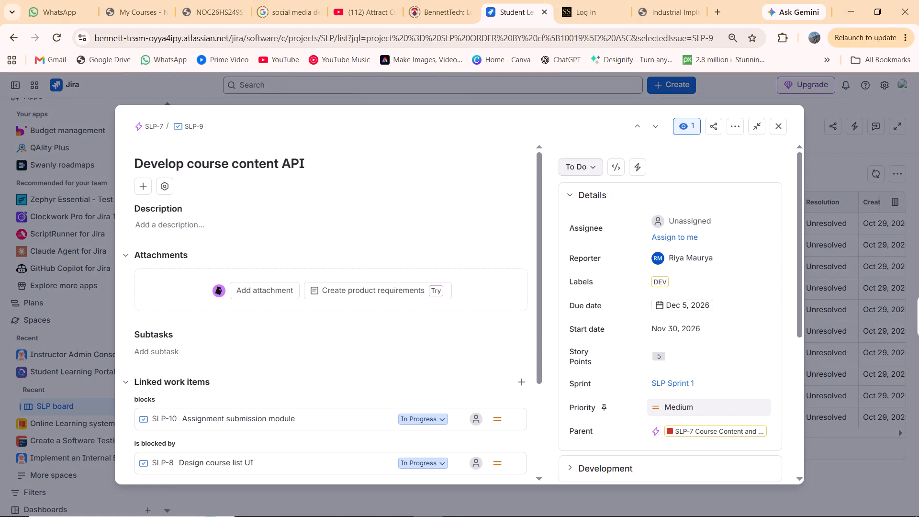
pyautogui.scroll(-4, 691, 407)
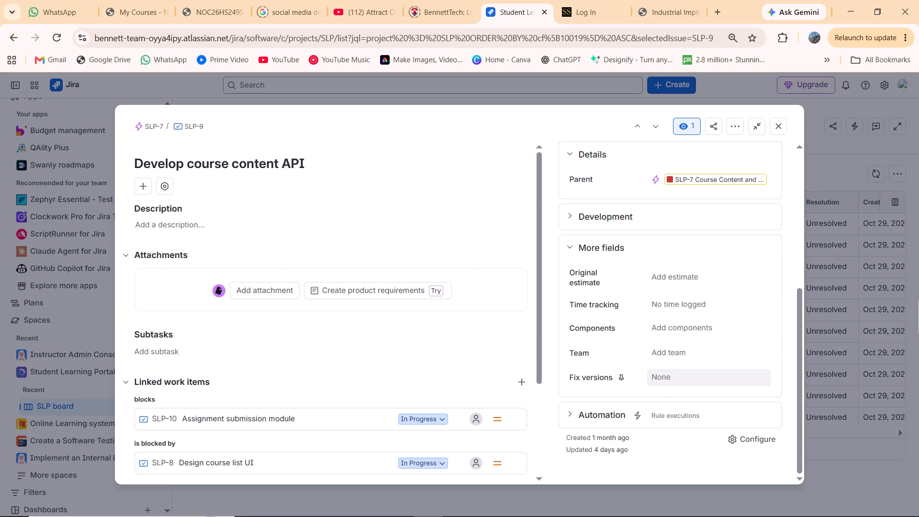
pyautogui.click(655, 378)
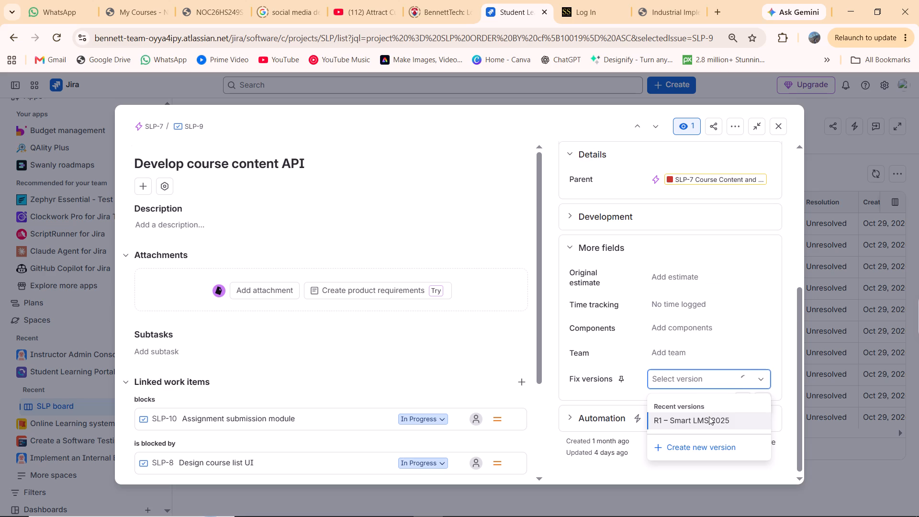
pyautogui.click(709, 416)
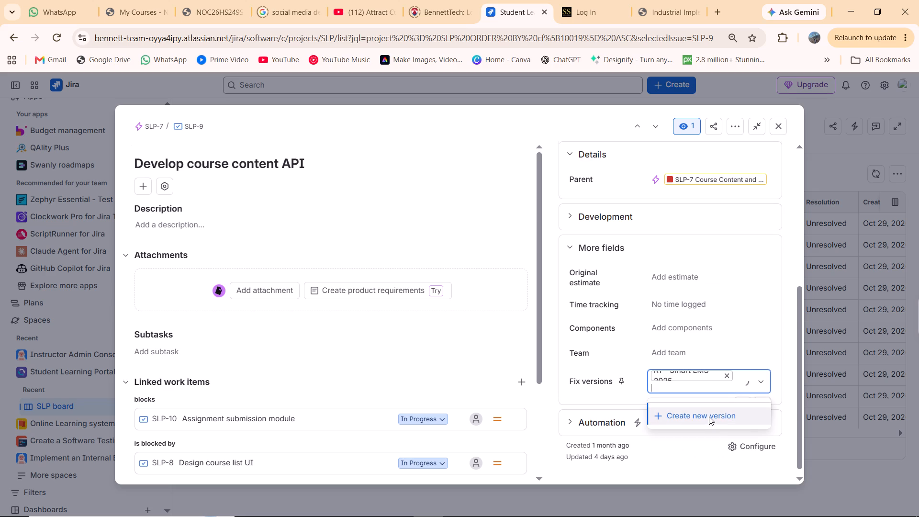
pyautogui.click(785, 129)
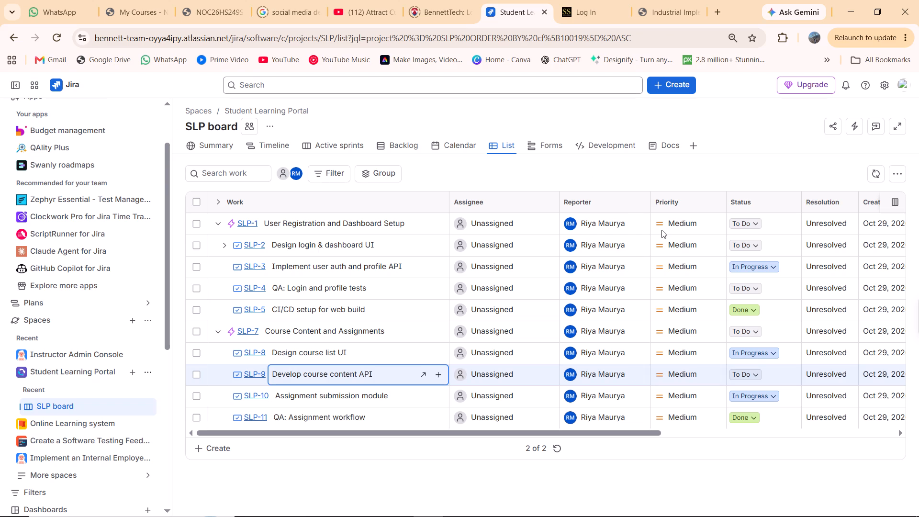
# Set the fix version of SLP-10, Assignment submission module, to R1 – Smart LMS 2025 and close the work item.
pyautogui.click(420, 394)
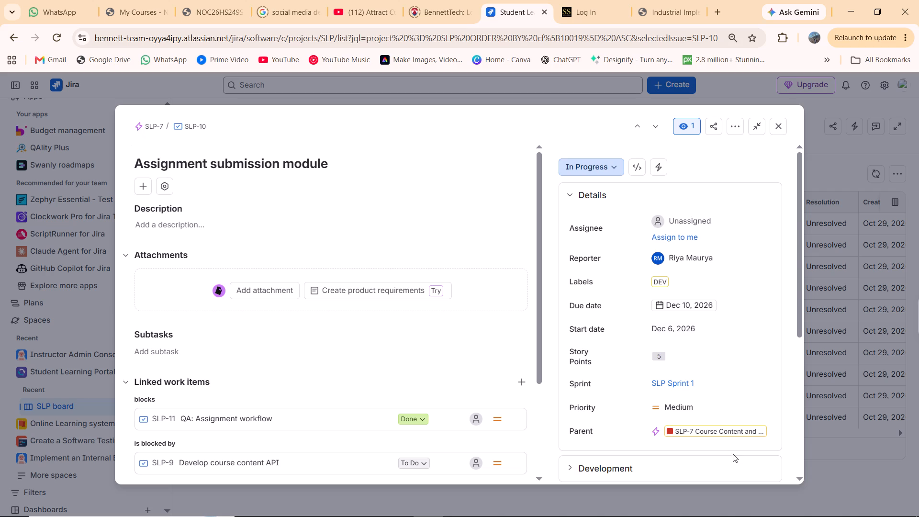
pyautogui.scroll(-3, 733, 454)
pyautogui.click(669, 381)
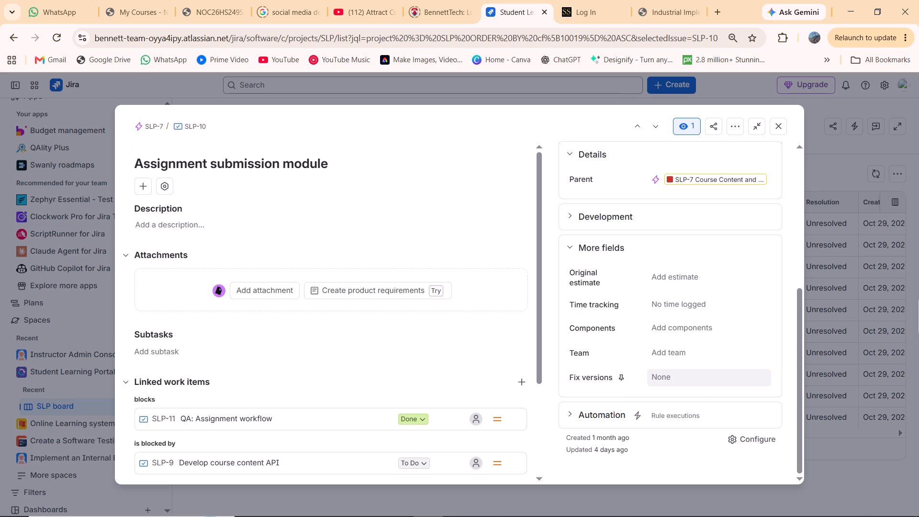
pyautogui.click(731, 416)
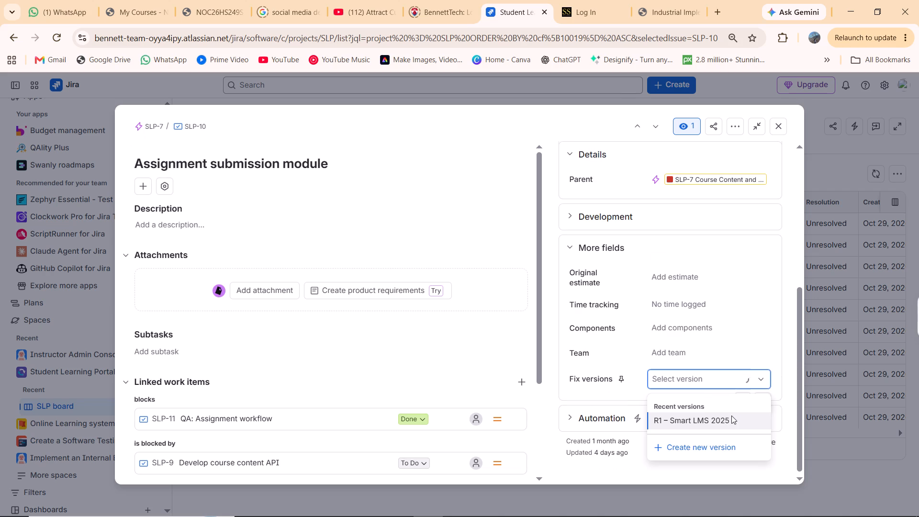
pyautogui.click(777, 130)
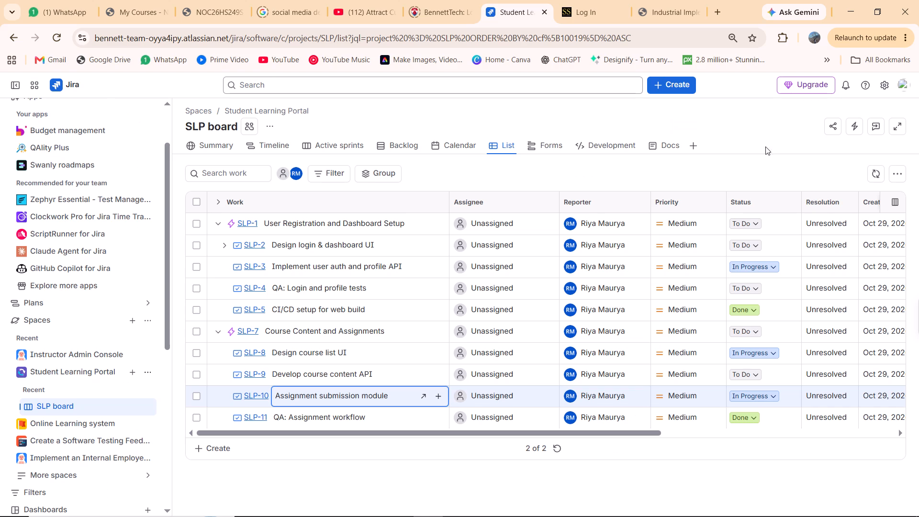
# Set the fix version of SLP-11, QA: Assignment workflow, to R1 – Smart LMS 2025 and close the work item.
pyautogui.click(422, 415)
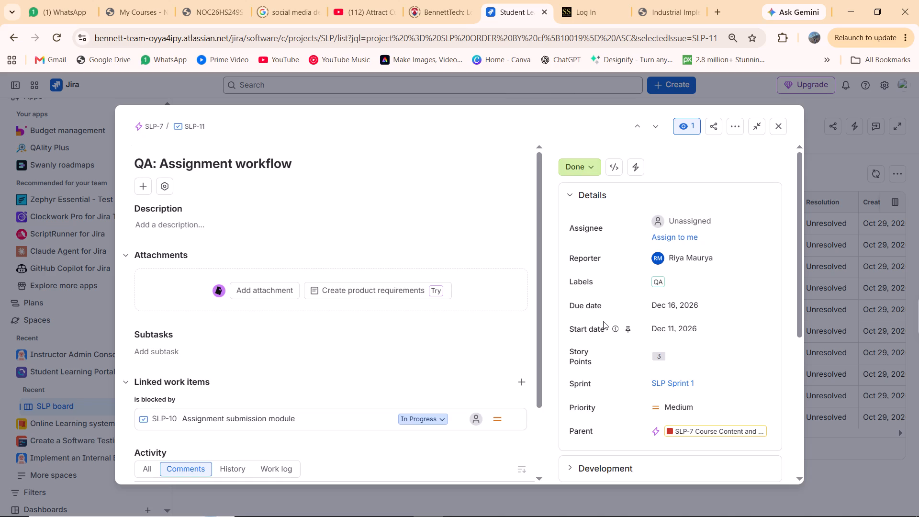
pyautogui.scroll(-4, 661, 361)
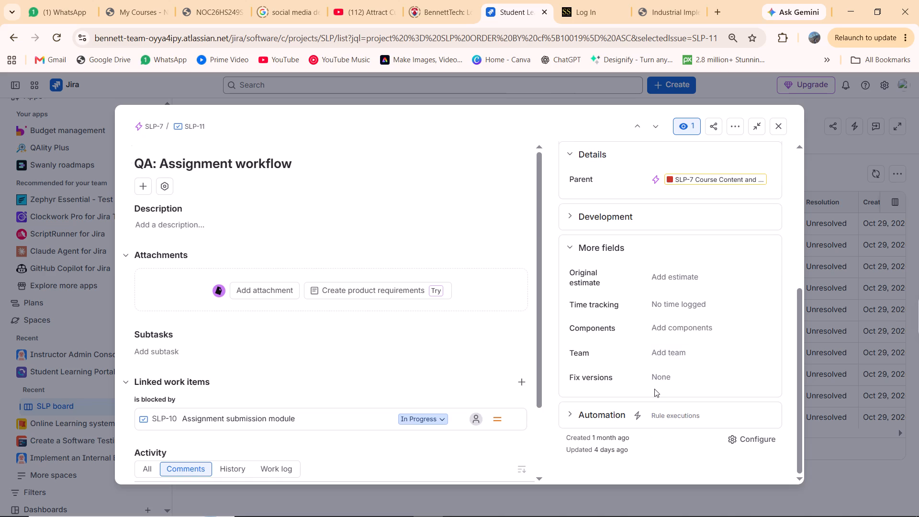
pyautogui.click(654, 380)
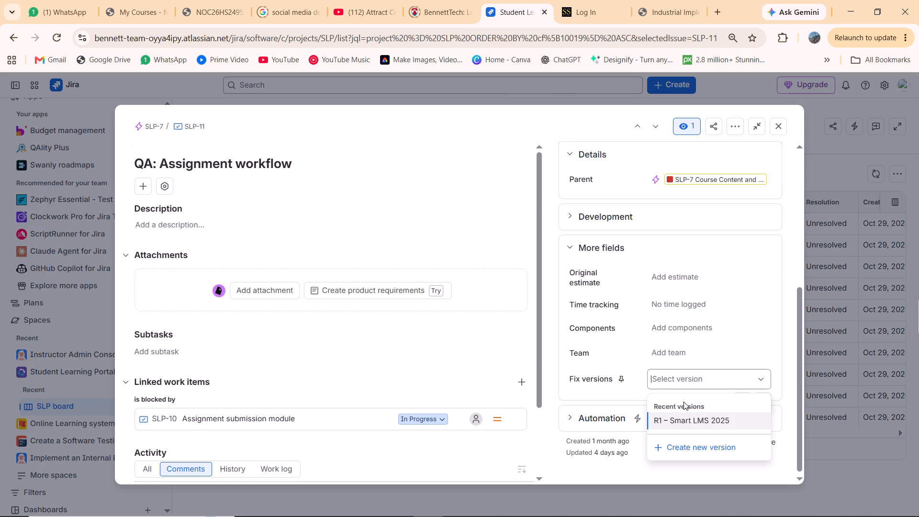
pyautogui.click(689, 417)
pyautogui.click(785, 175)
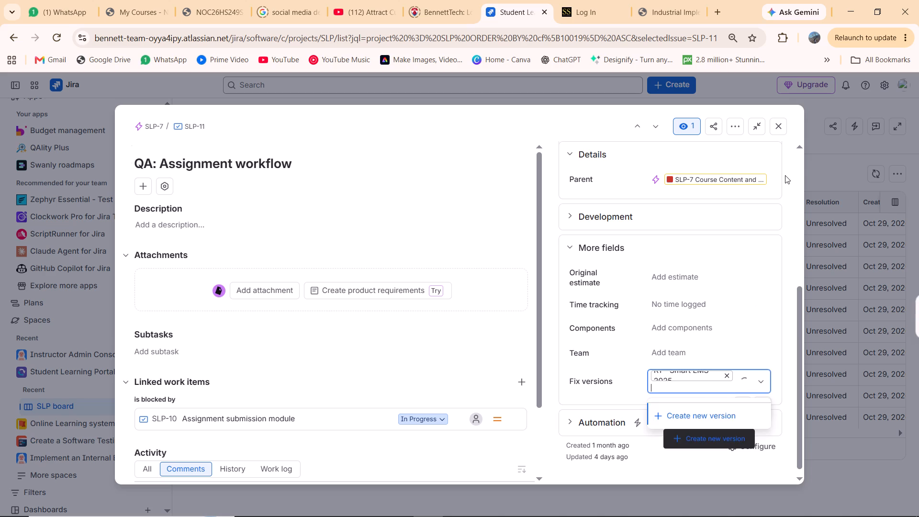
pyautogui.click(777, 130)
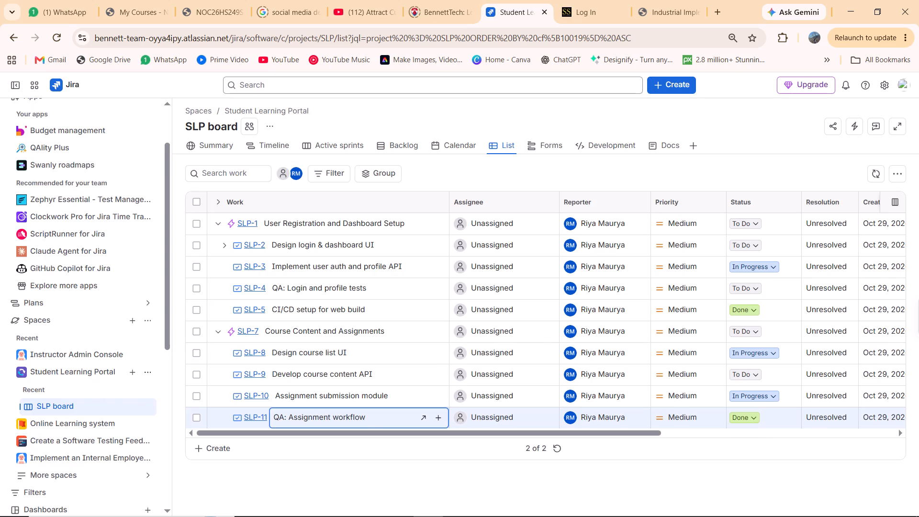
# Open the IAC board of the Instructor Admin Console space.
pyautogui.click(21, 351)
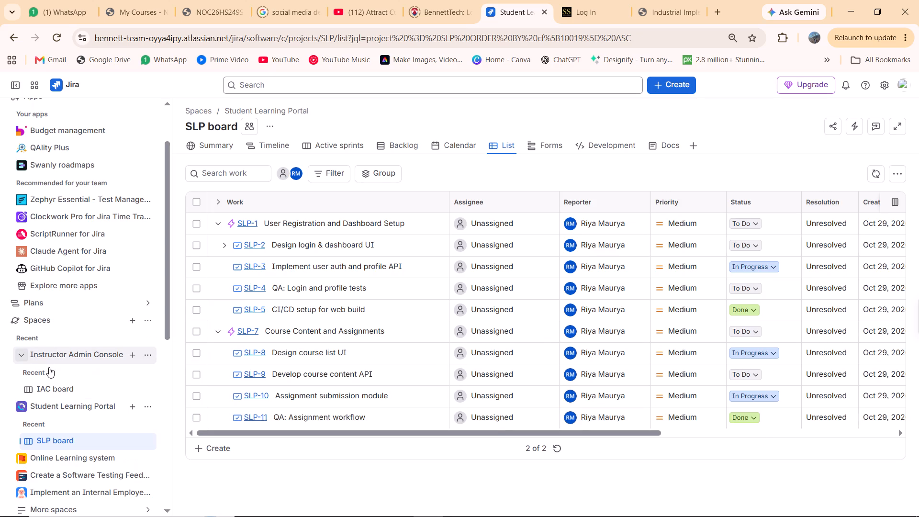
pyautogui.click(59, 390)
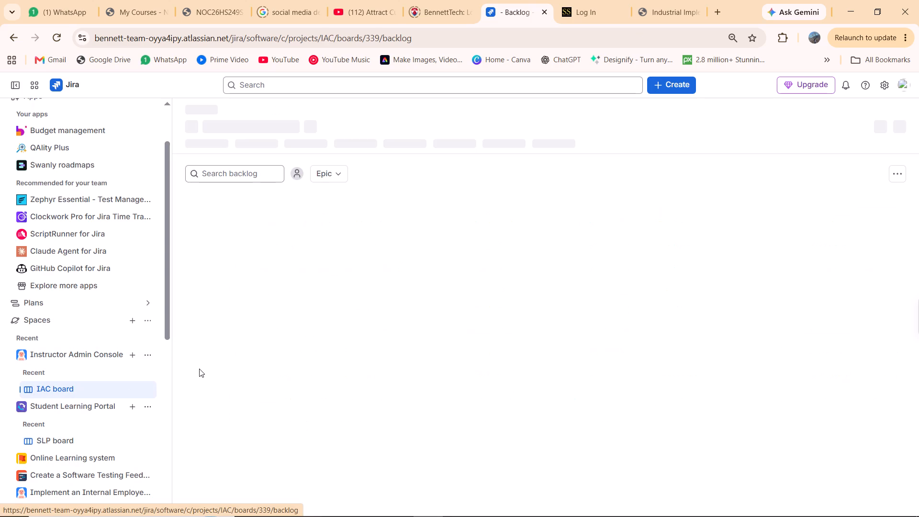
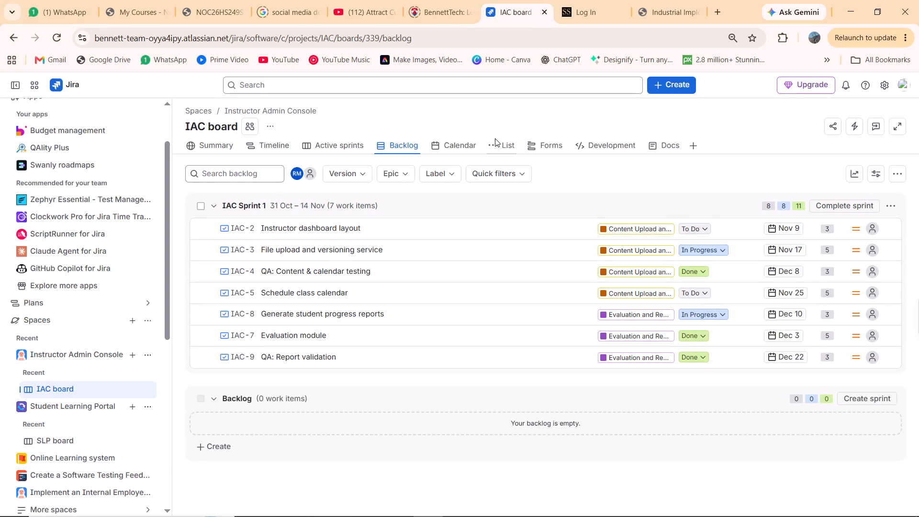
# Open work item IAC-2, Instructor dashboard layout, under the Content Upload and Scheduling epic in the IAC list view.
pyautogui.click(506, 146)
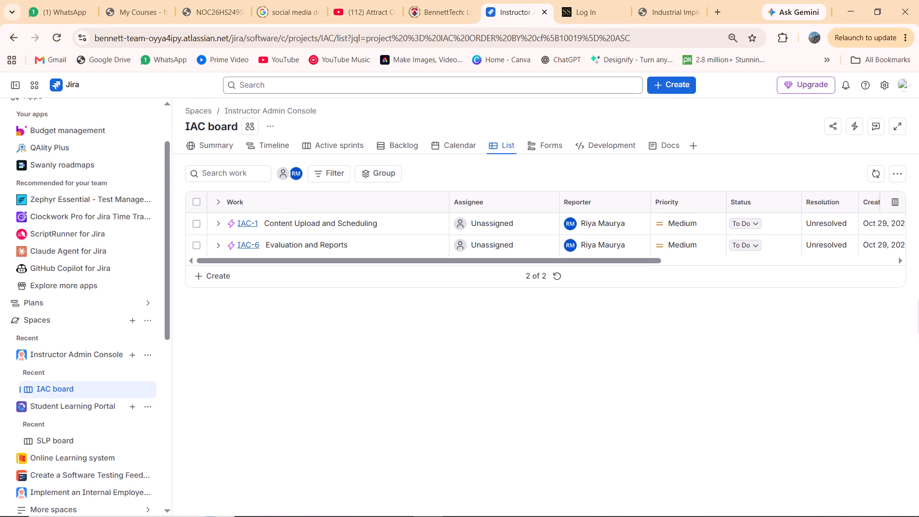
pyautogui.click(214, 223)
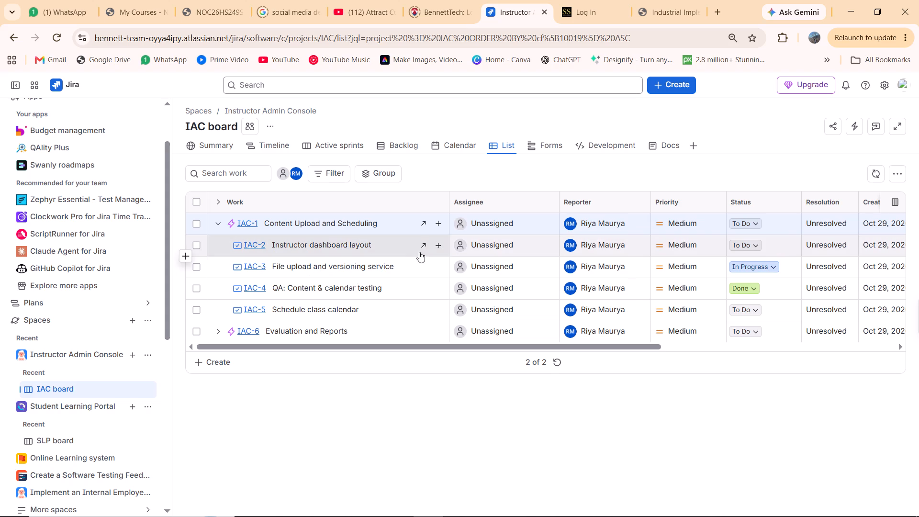
pyautogui.click(421, 246)
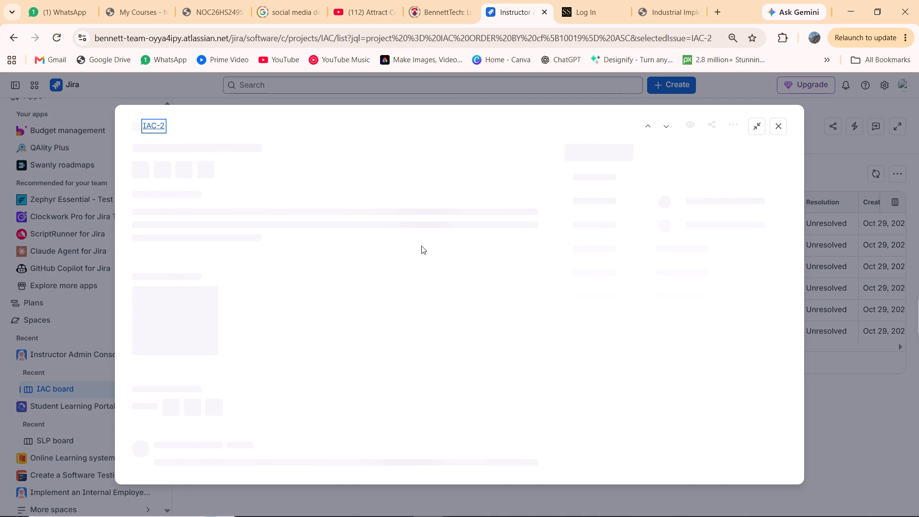
pyautogui.click(421, 246)
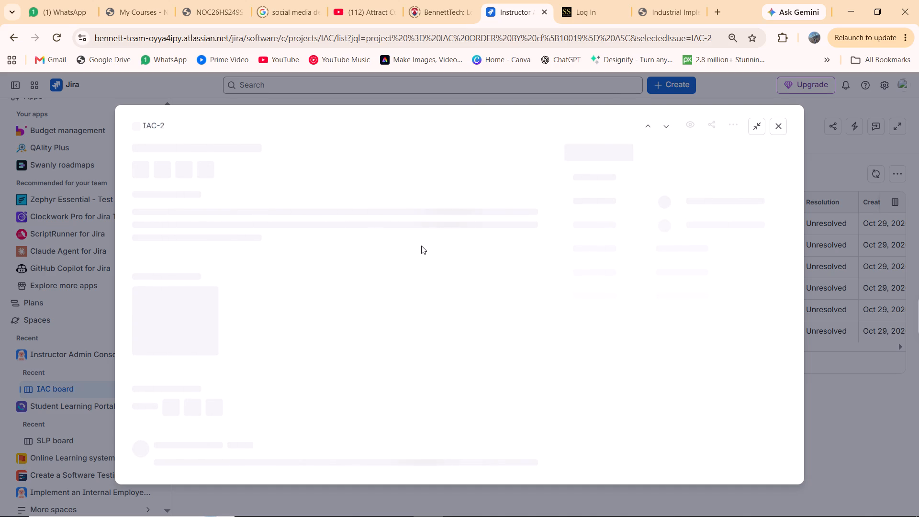
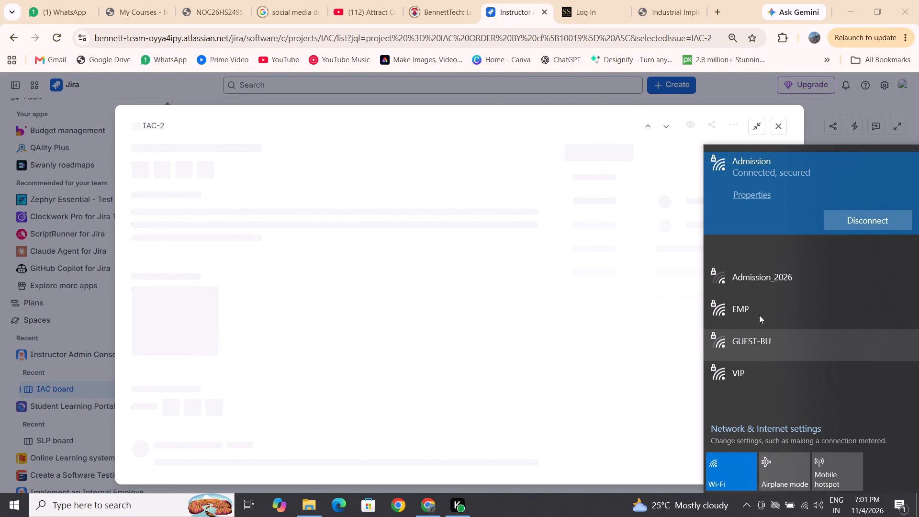
# Switch the Wi-Fi connection from Admission to the STUD network.
pyautogui.scroll(-2, 759, 315)
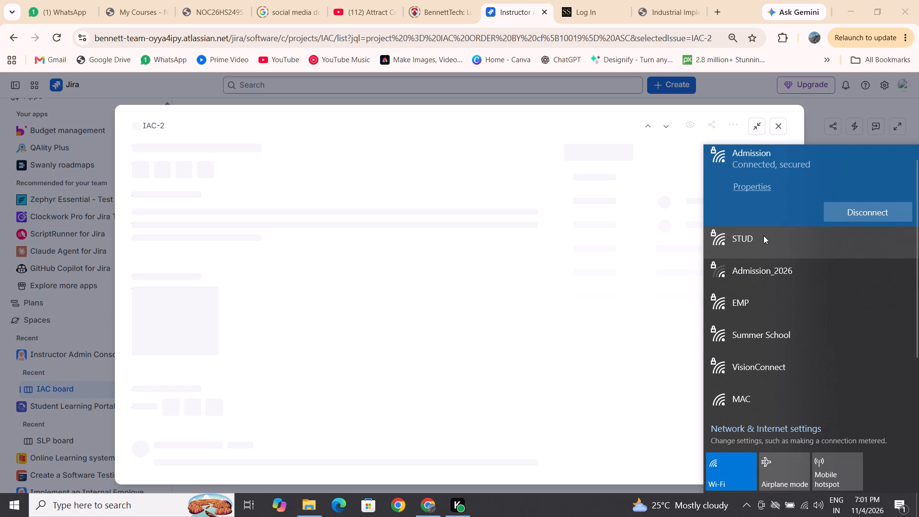
pyautogui.click(763, 236)
pyautogui.click(847, 251)
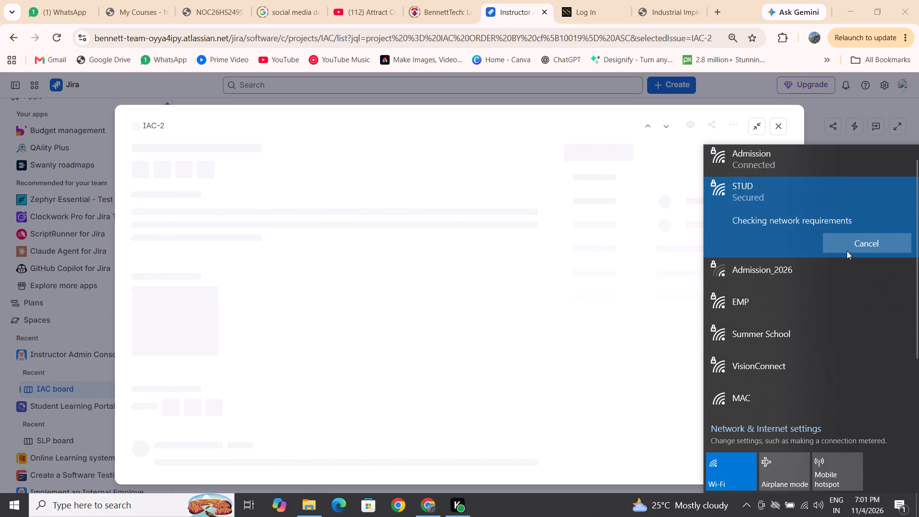
pyautogui.click(580, 315)
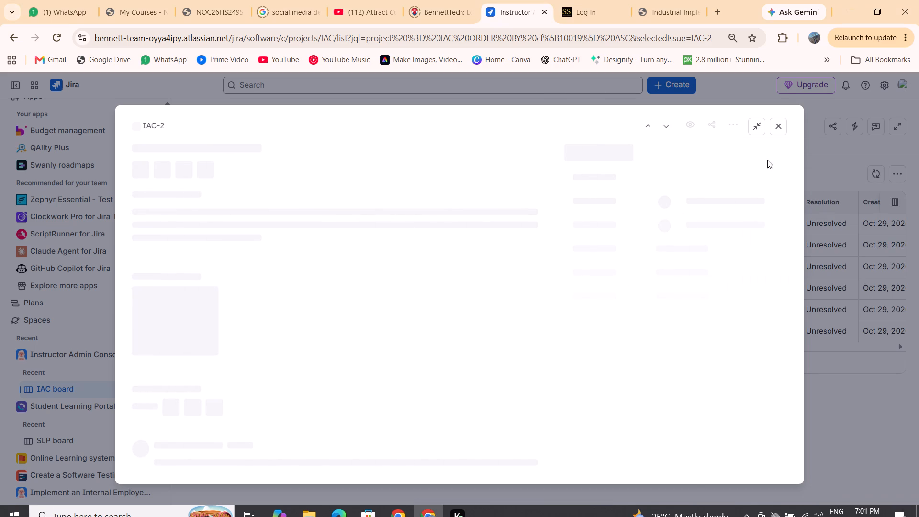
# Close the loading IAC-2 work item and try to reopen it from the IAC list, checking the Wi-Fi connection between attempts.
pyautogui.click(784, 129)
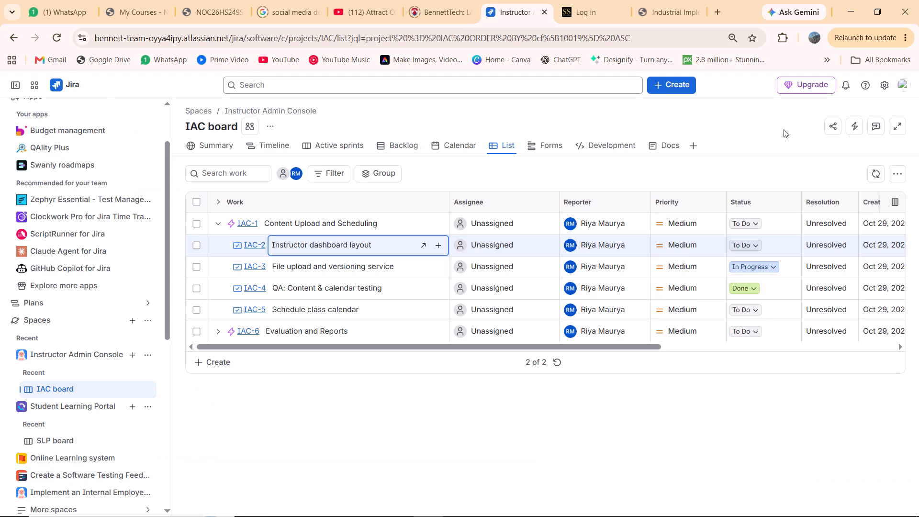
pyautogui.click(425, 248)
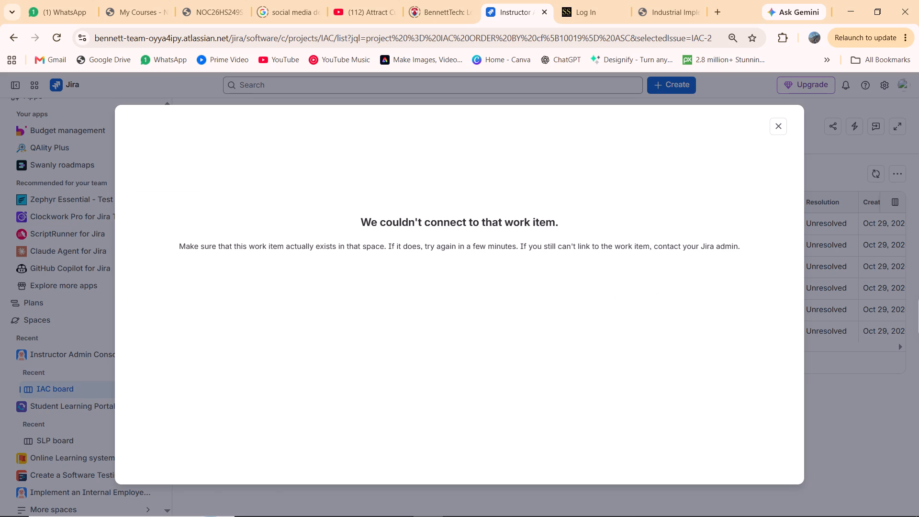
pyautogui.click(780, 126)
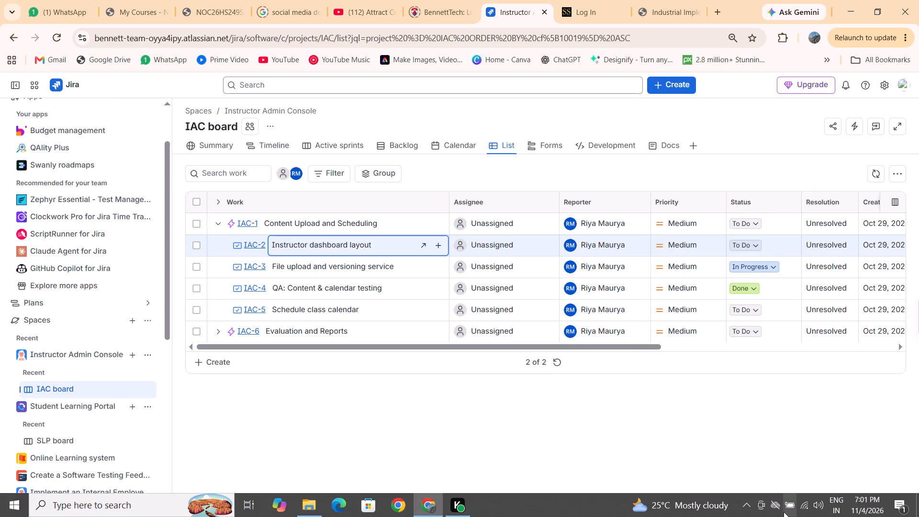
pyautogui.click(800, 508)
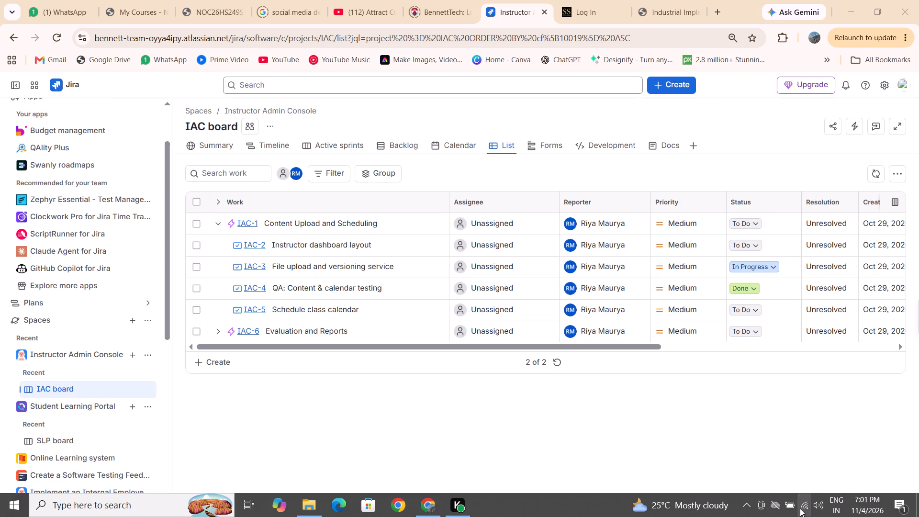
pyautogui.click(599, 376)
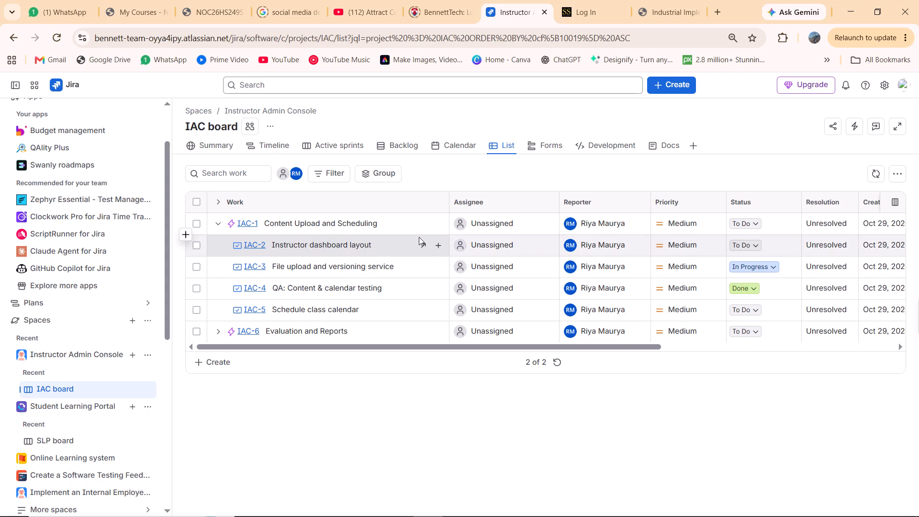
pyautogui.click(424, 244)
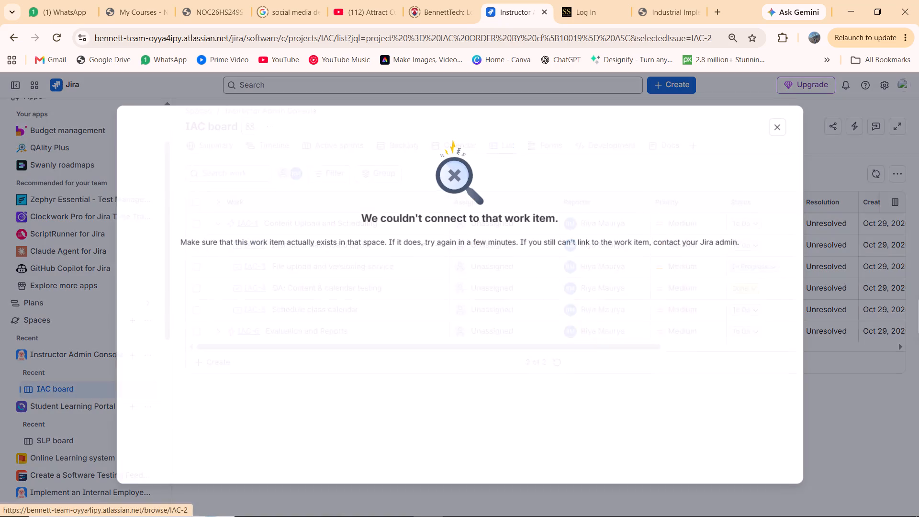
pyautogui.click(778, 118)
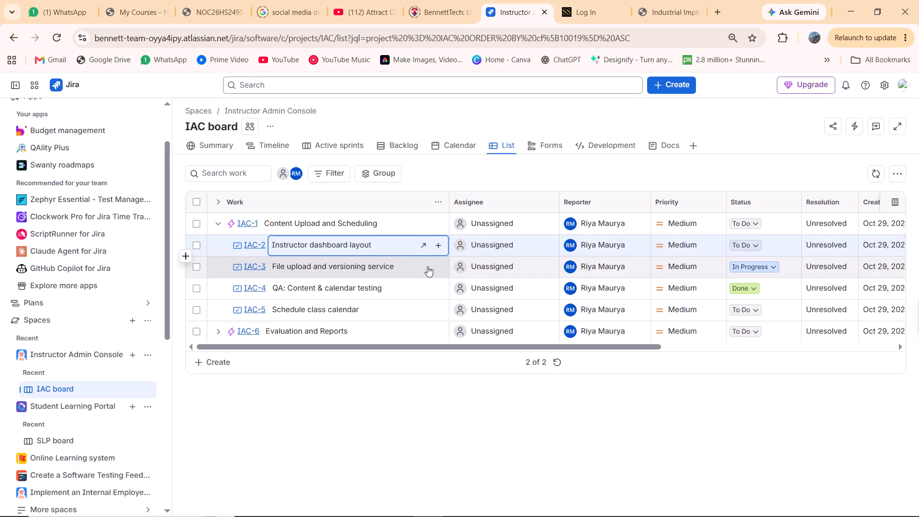
# Set the fix version of IAC-3, File upload and versioning service, to R1 – Smart LMS 2025 and close the work item.
pyautogui.click(421, 267)
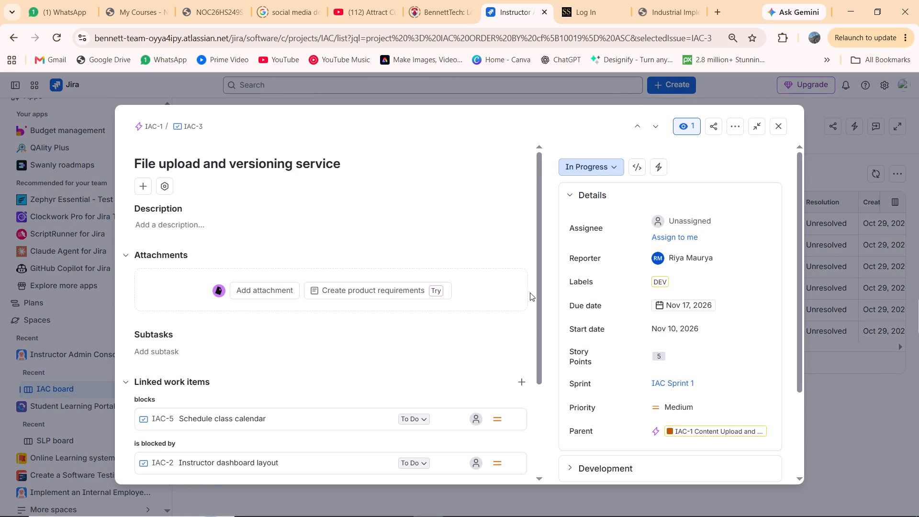
pyautogui.scroll(-4, 740, 374)
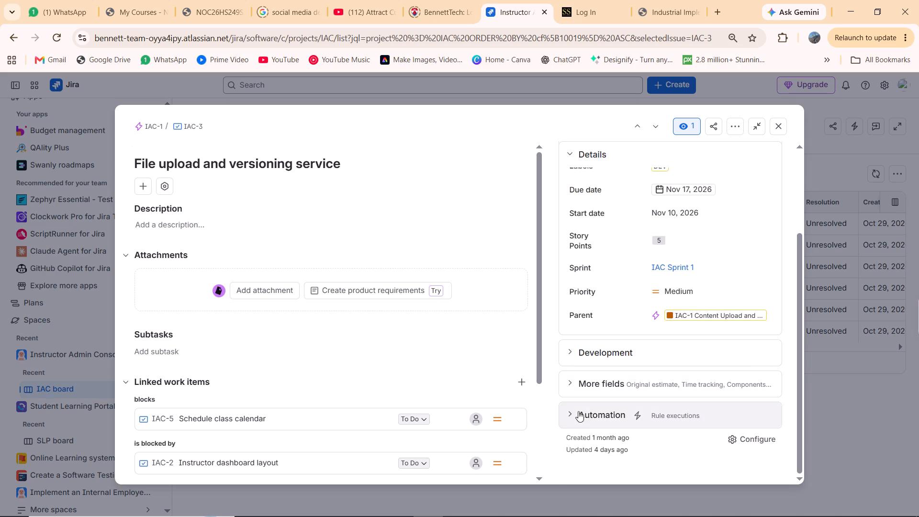
pyautogui.scroll(-2, 591, 394)
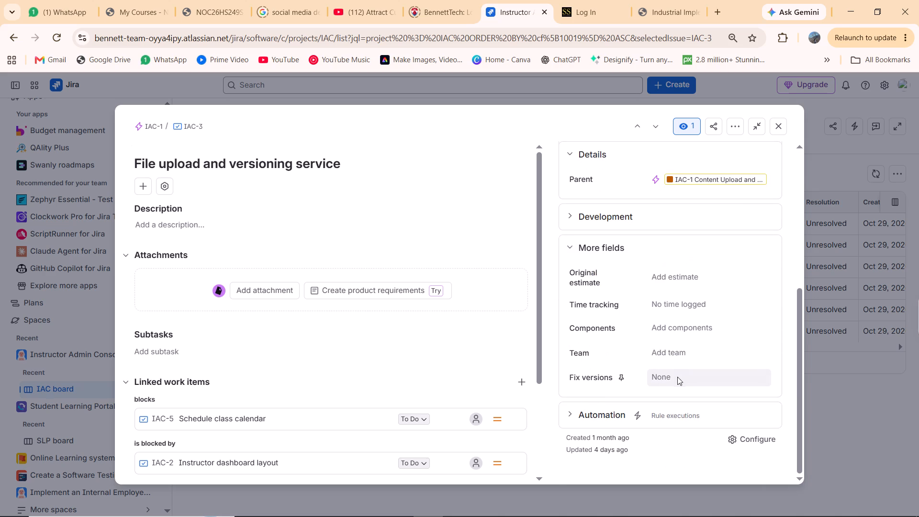
pyautogui.click(672, 379)
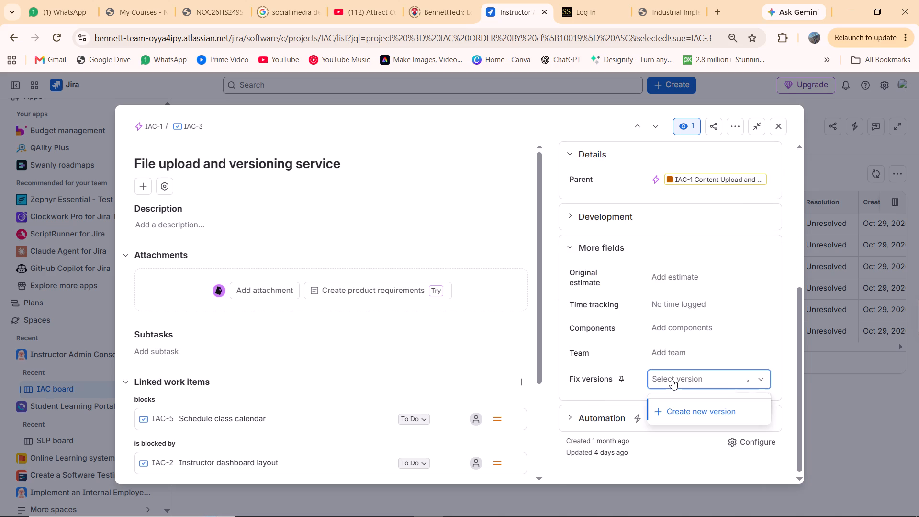
pyautogui.click(712, 414)
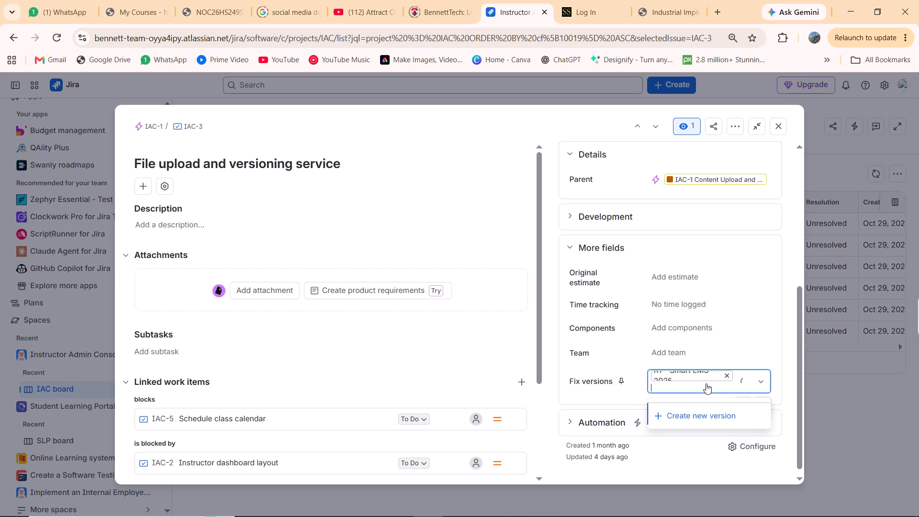
pyautogui.scroll(1, 700, 380)
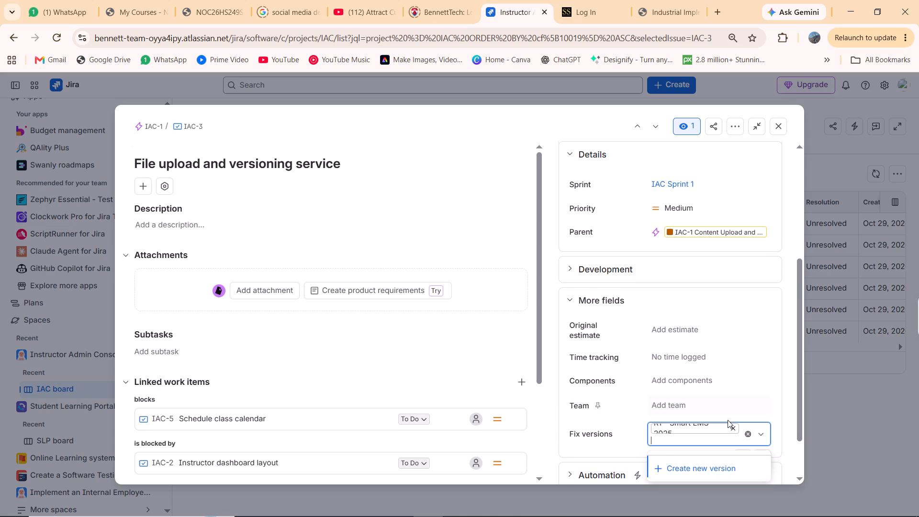
pyautogui.click(777, 132)
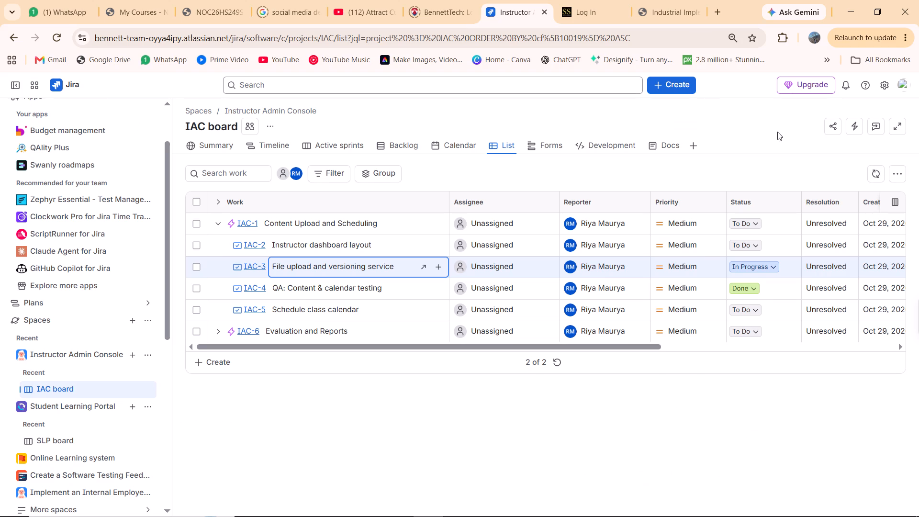
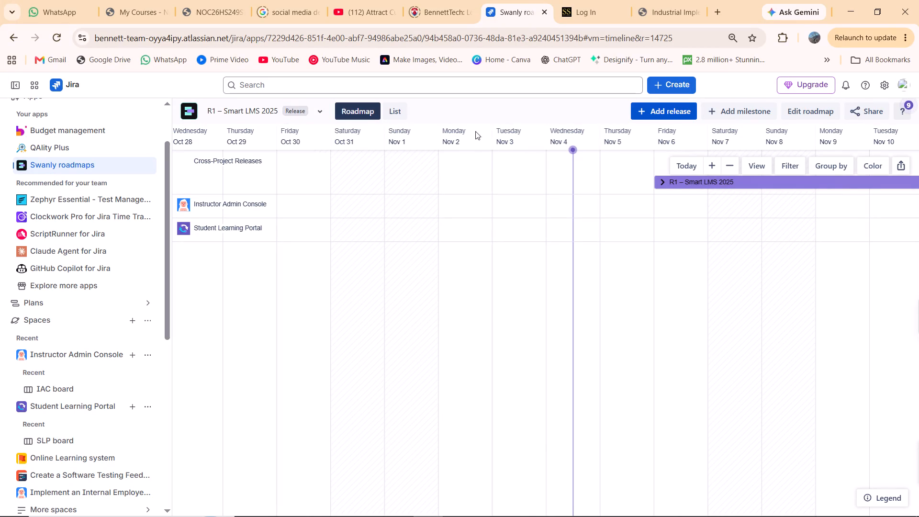
# Show the R1 – Smart LMS 2025 roadmap timeline at a weekly scale.
pyautogui.click(730, 171)
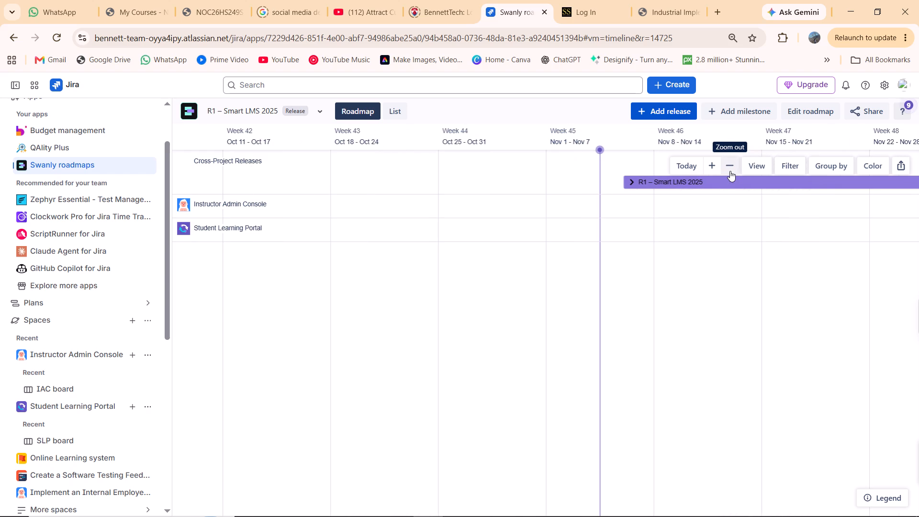
# Examine where the R1 – Smart LMS 2025 release falls on the roadmap timeline at quarterly, monthly, weekly and daily scales.
pyautogui.click(730, 171)
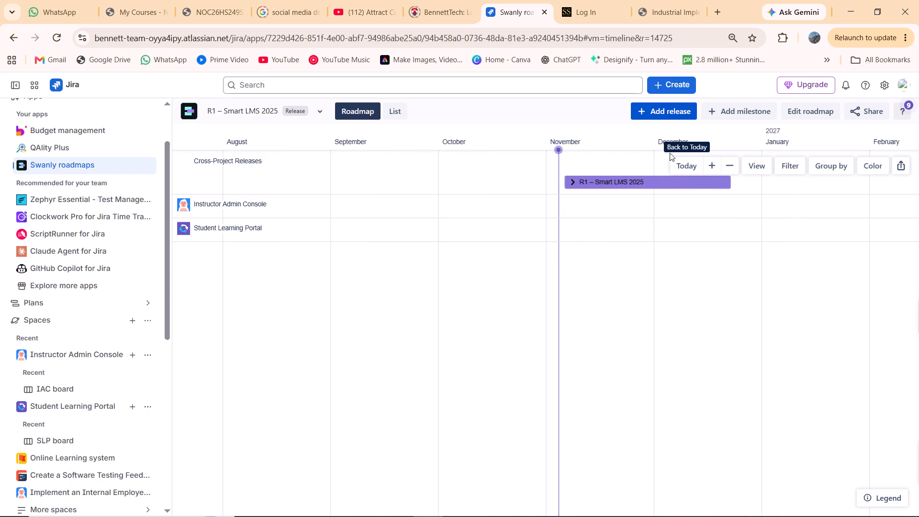
pyautogui.hscroll(5, 566, 130)
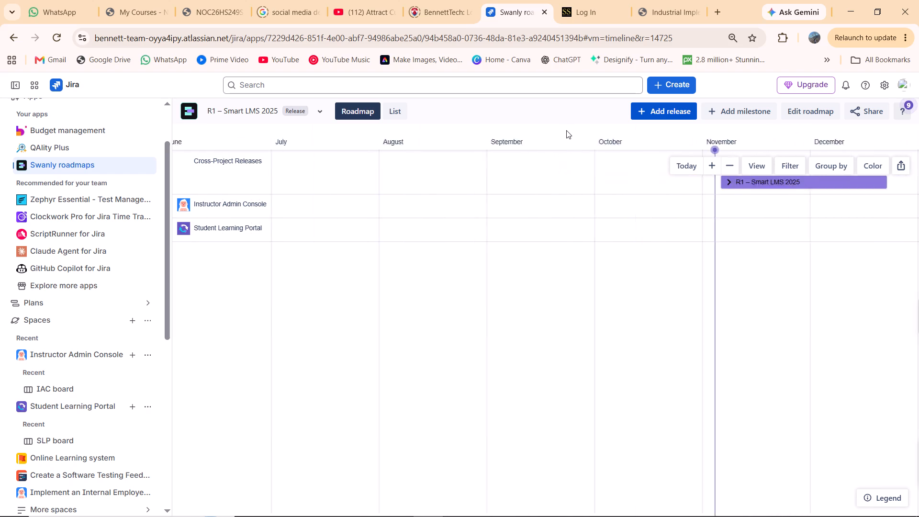
pyautogui.hscroll(-4, 566, 130)
pyautogui.click(721, 172)
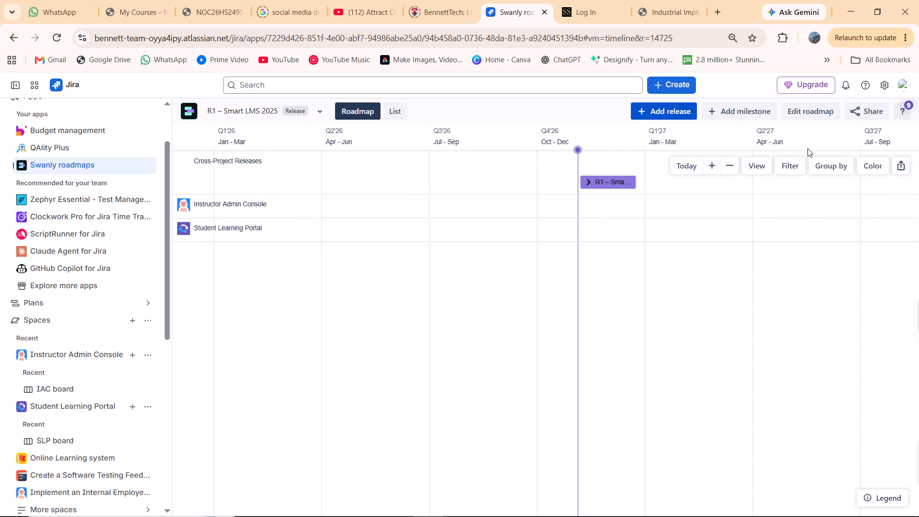
pyautogui.click(715, 170)
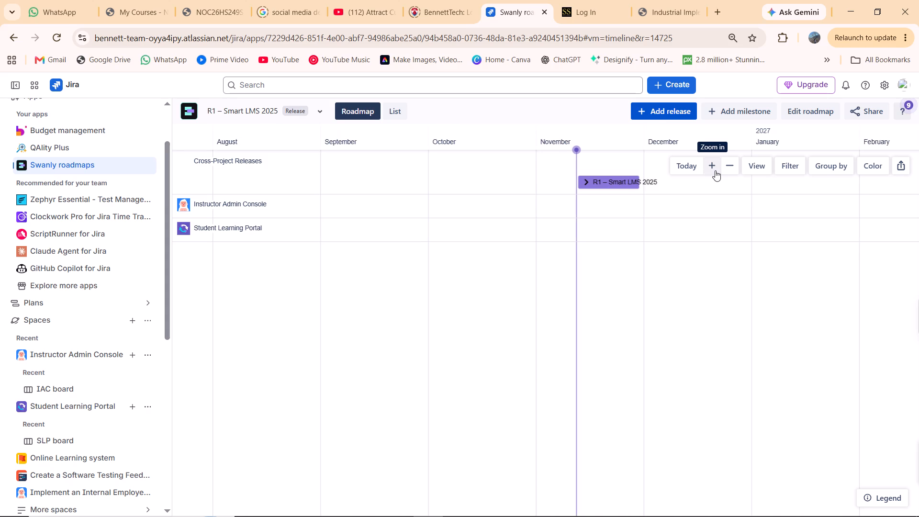
pyautogui.click(715, 170)
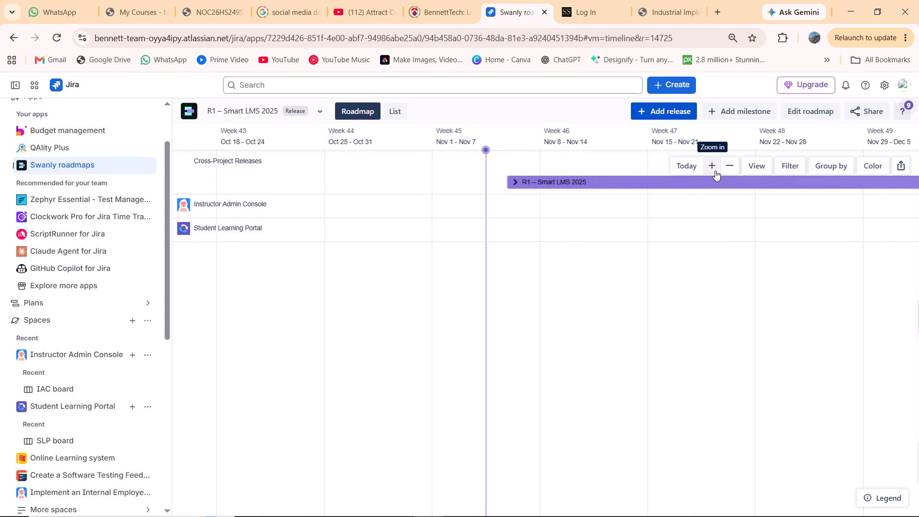
pyautogui.click(715, 170)
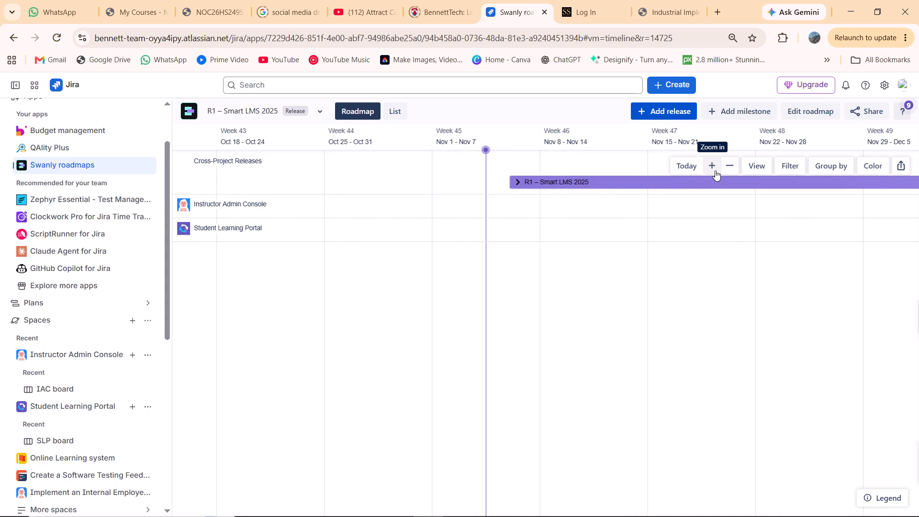
# Open the R1 – Smart LMS 2025 release from the roadmap and set its release start date to 06 Nov 2025.
pyautogui.click(656, 185)
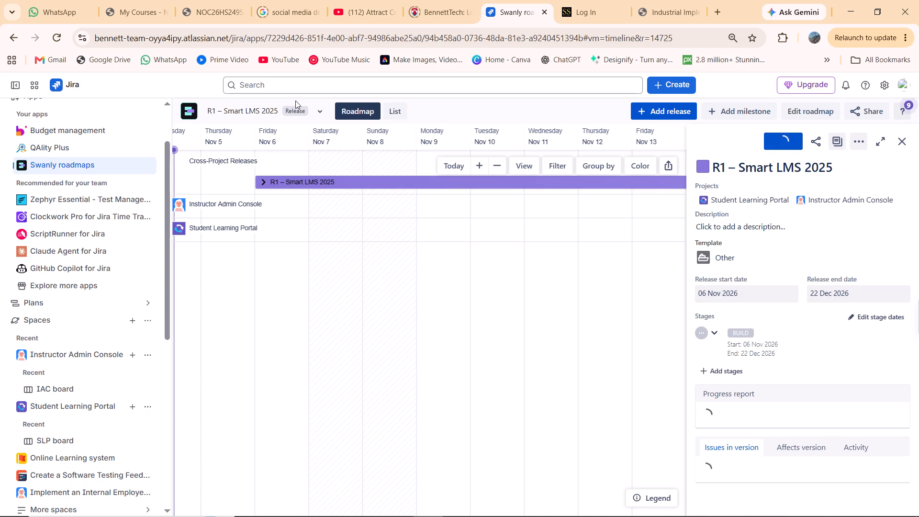
pyautogui.click(306, 110)
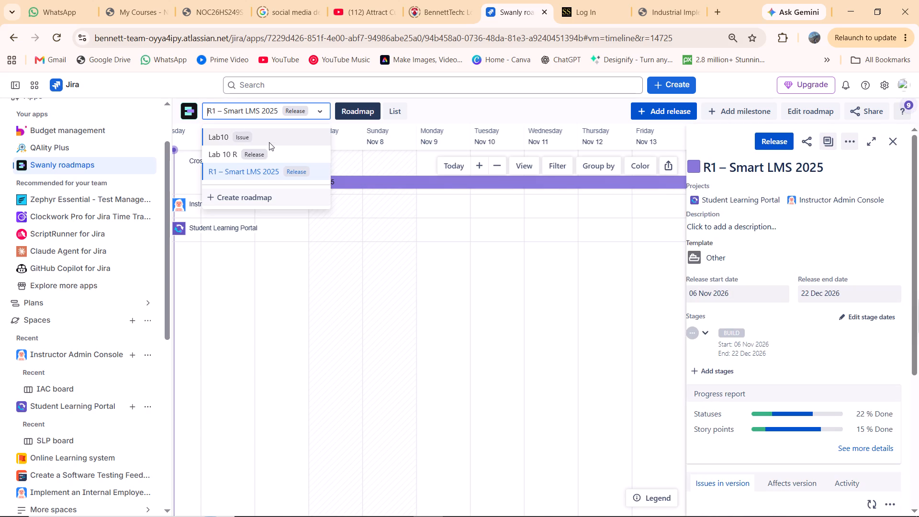
pyautogui.click(741, 296)
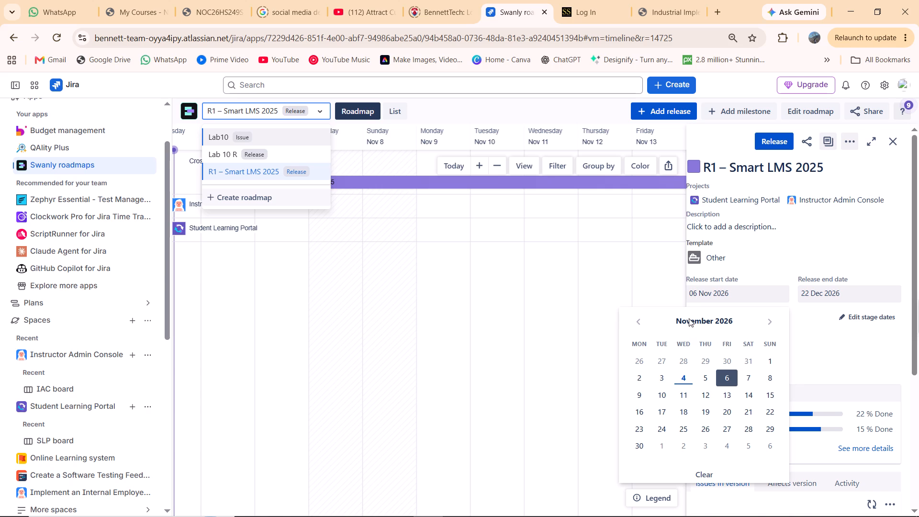
pyautogui.click(689, 318)
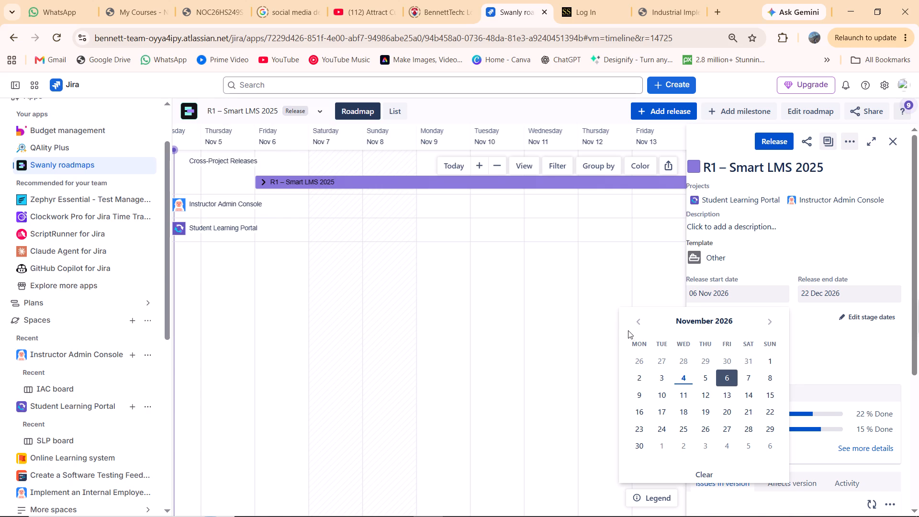
pyautogui.click(638, 324)
pyautogui.doubleClick(638, 324)
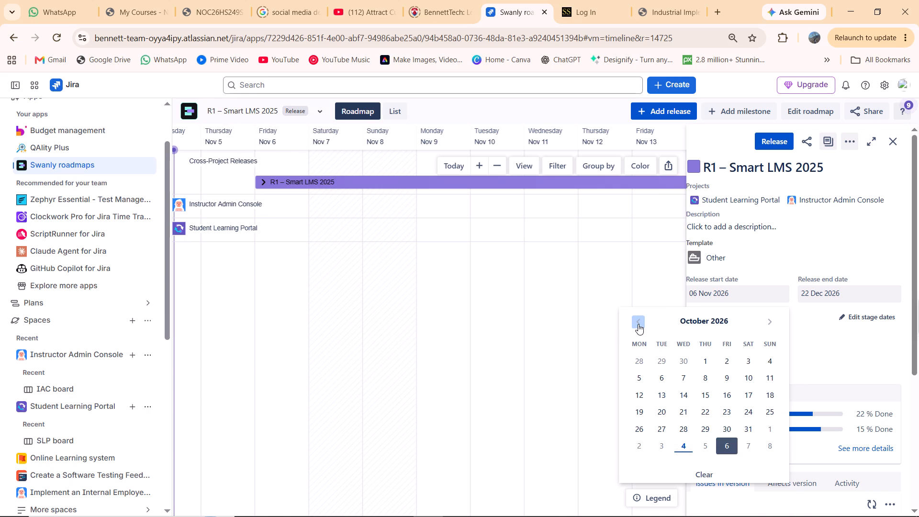
pyautogui.click(638, 324)
pyautogui.click(638, 324)
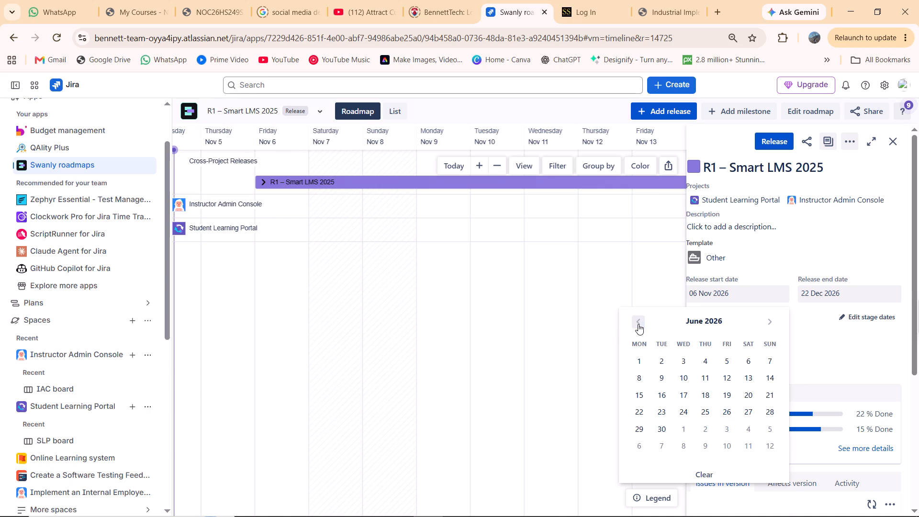
pyautogui.click(638, 324)
pyautogui.tripleClick(638, 324)
pyautogui.tripleClick(638, 324)
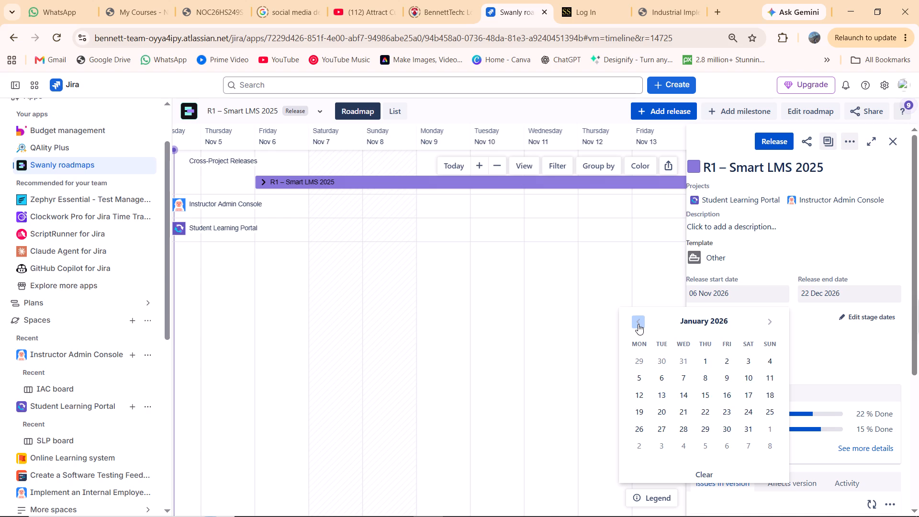
pyautogui.click(638, 324)
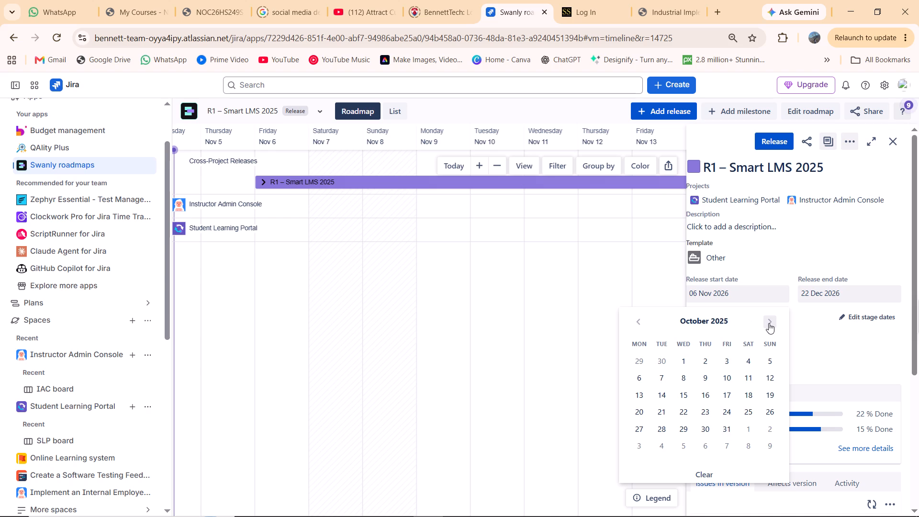
pyautogui.click(769, 323)
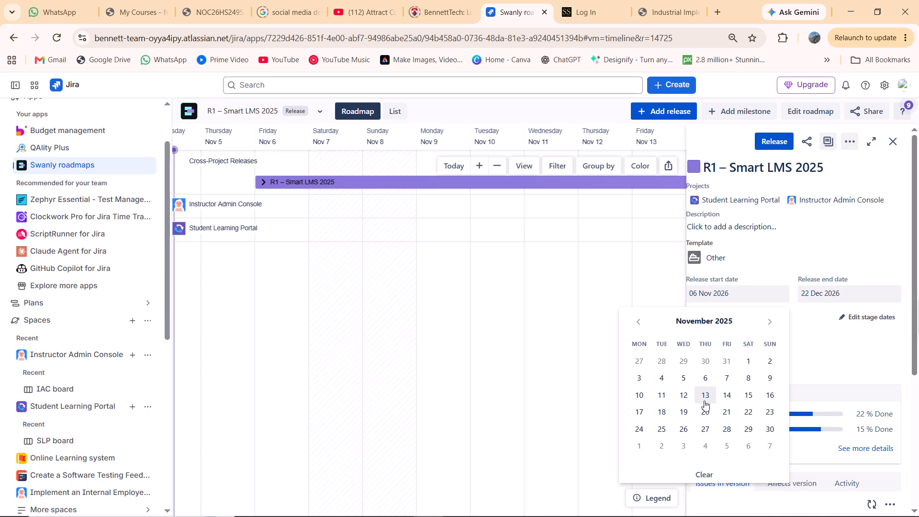
pyautogui.click(703, 382)
# Set the release end date of R1 – Smart LMS 2025 to 22 Dec 2025 and close the release details.
pyautogui.click(830, 295)
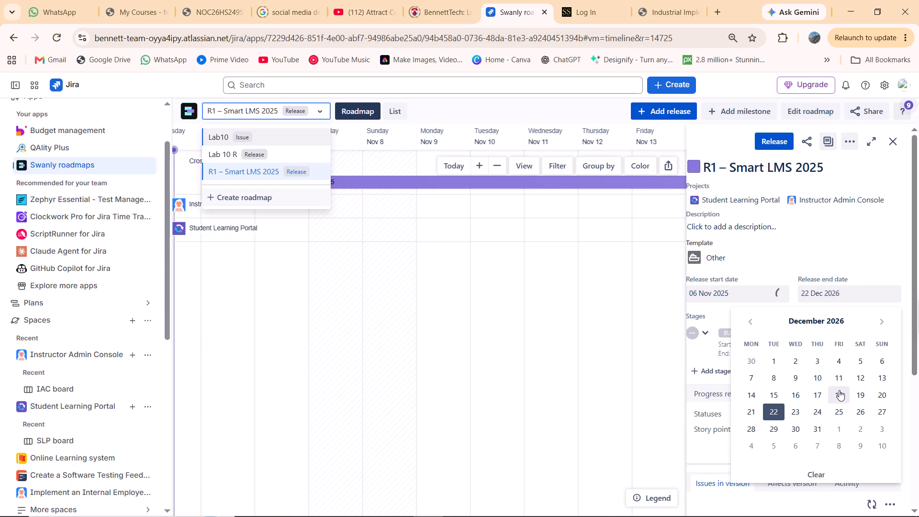
pyautogui.click(753, 321)
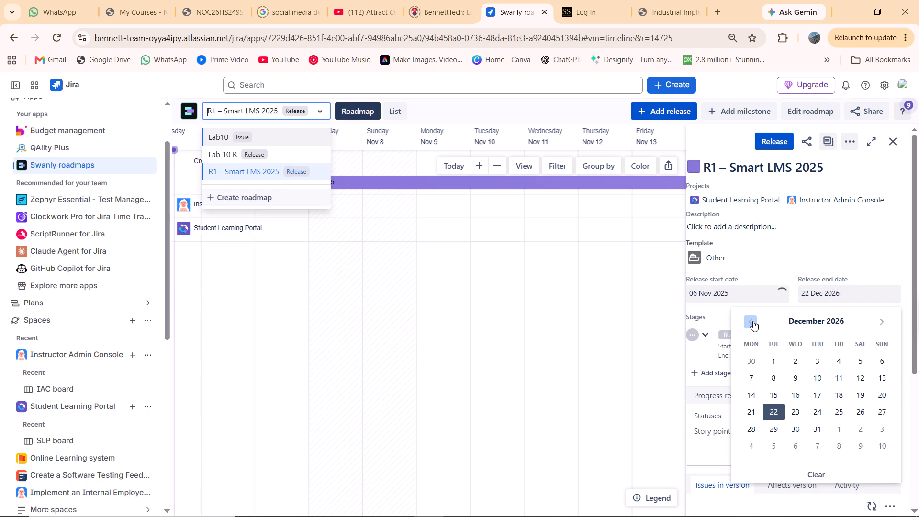
pyautogui.click(753, 321)
pyautogui.tripleClick(753, 321)
pyautogui.tripleClick(753, 321)
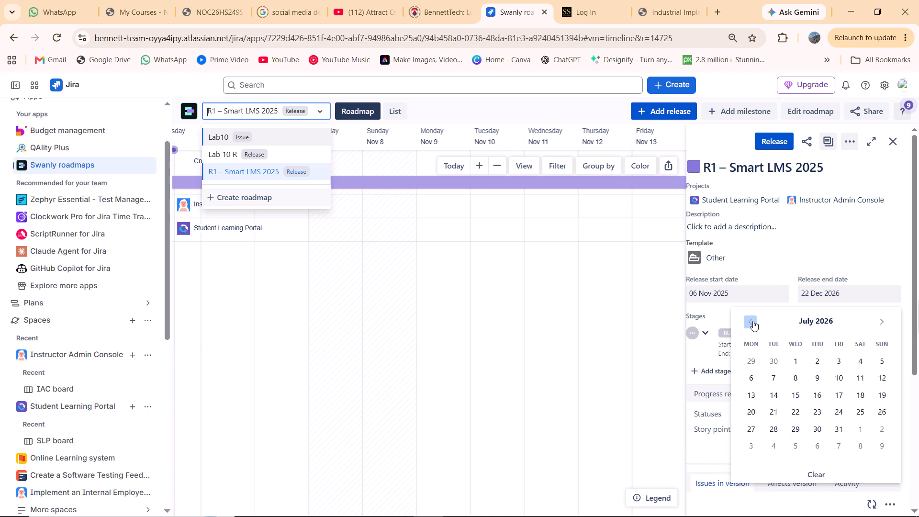
pyautogui.tripleClick(753, 321)
pyautogui.click(753, 321)
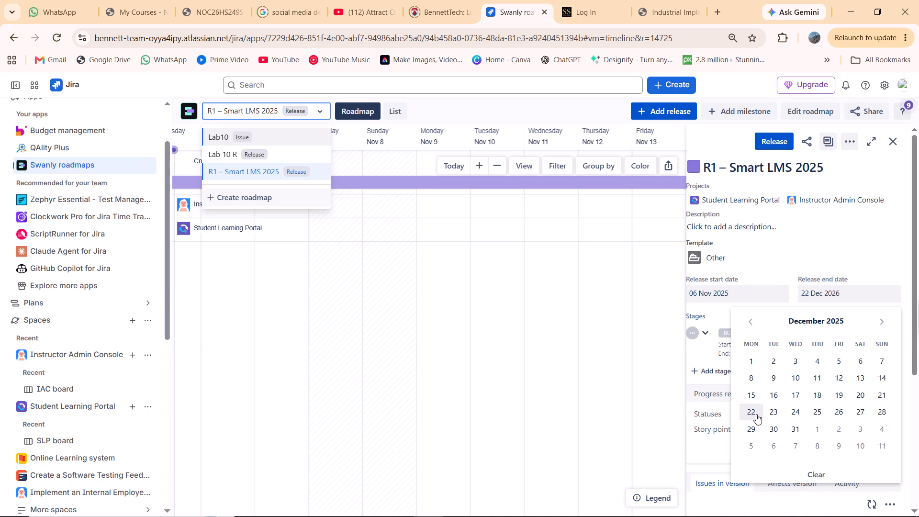
pyautogui.click(756, 414)
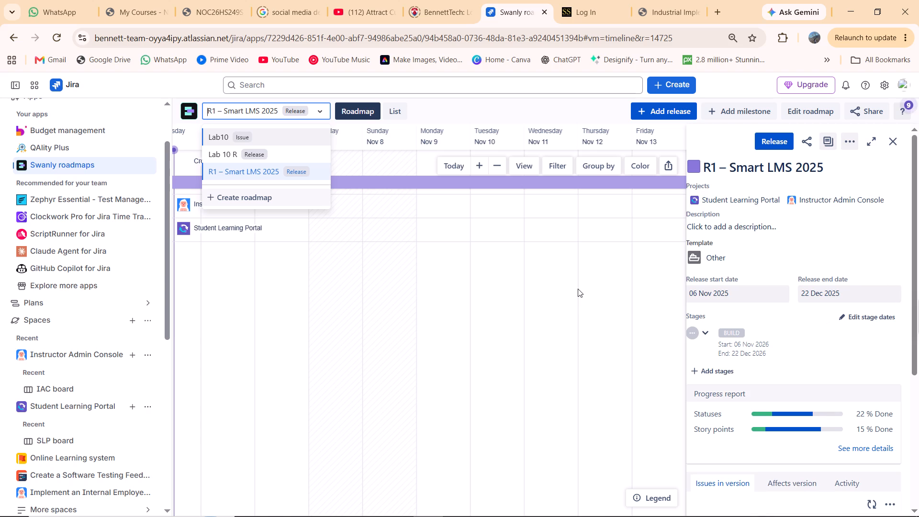
pyautogui.click(894, 140)
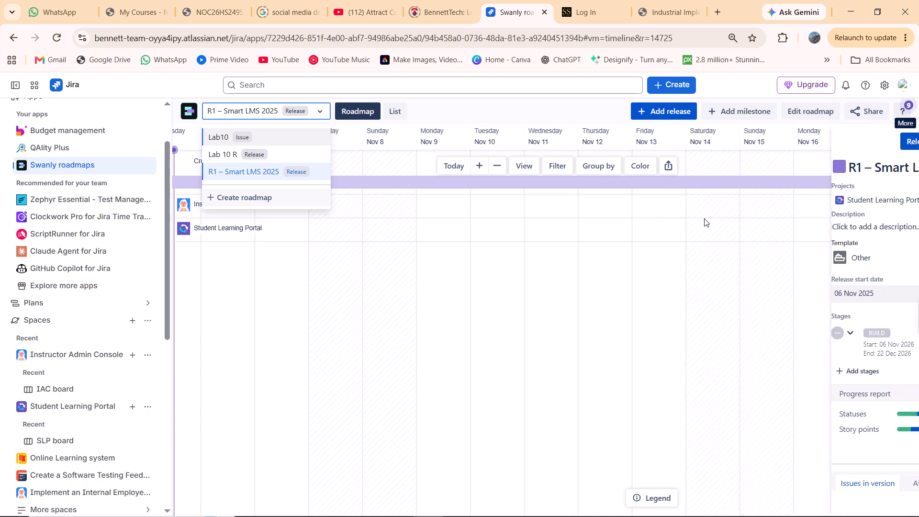
# Review the R1 – Smart LMS 2025 release's details again from its roadmap bar, and close them.
pyautogui.hscroll(8, 439, 247)
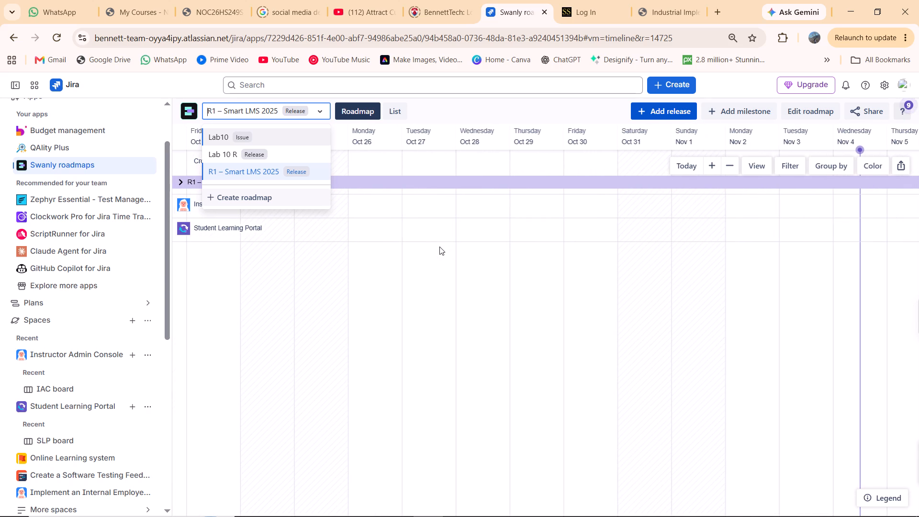
pyautogui.click(349, 231)
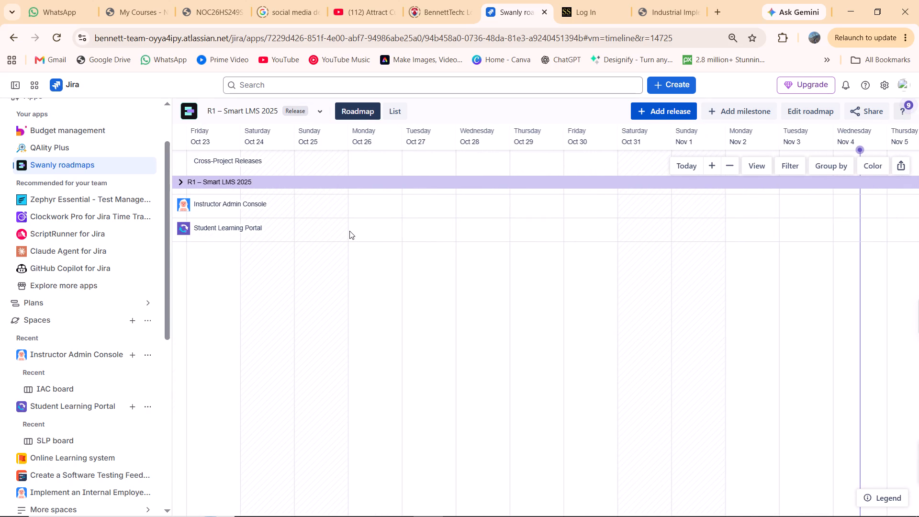
pyautogui.hscroll(4, 415, 164)
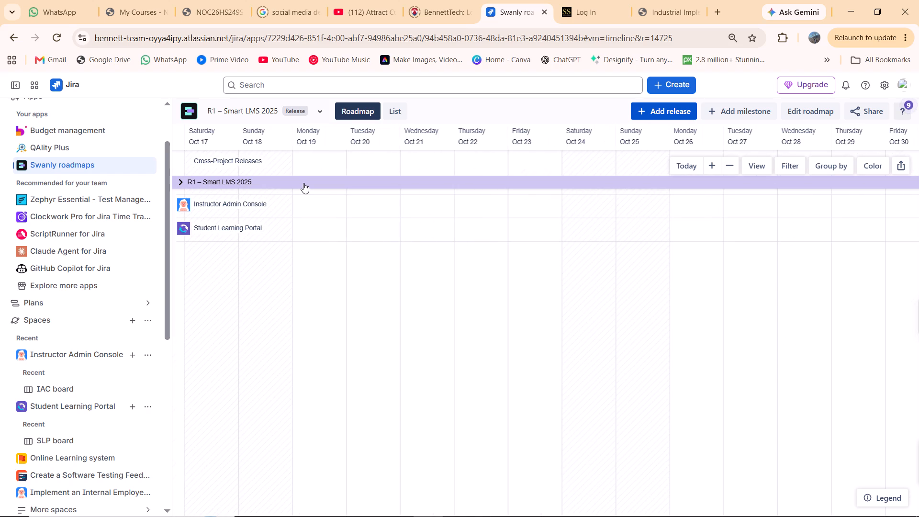
pyautogui.click(303, 183)
pyautogui.hscroll(2, 303, 183)
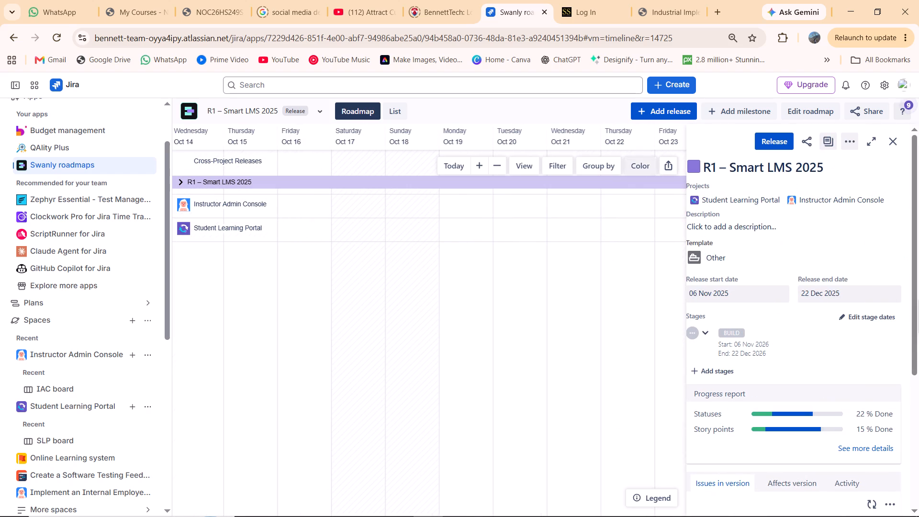
pyautogui.click(893, 147)
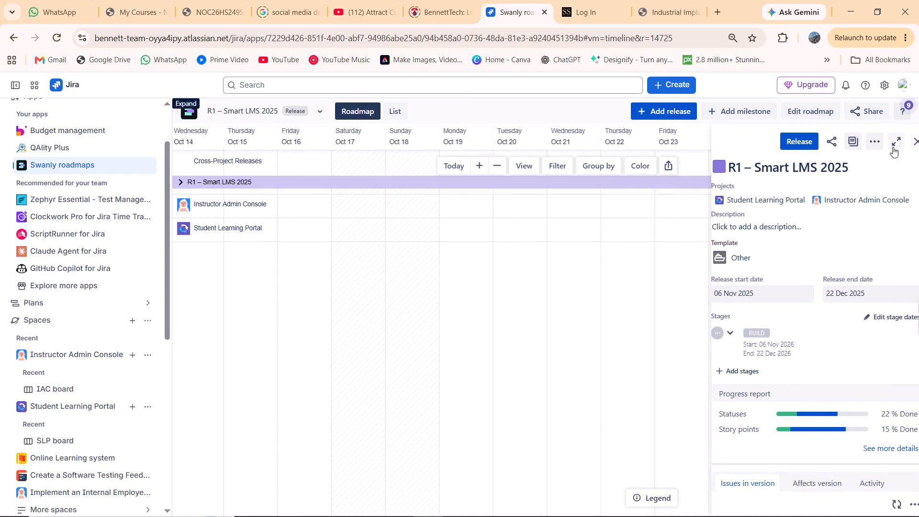
# Expand R1 – Smart LMS 2025 on the roadmap and examine its bar day by day back through the earlier 2026 months.
pyautogui.click(180, 183)
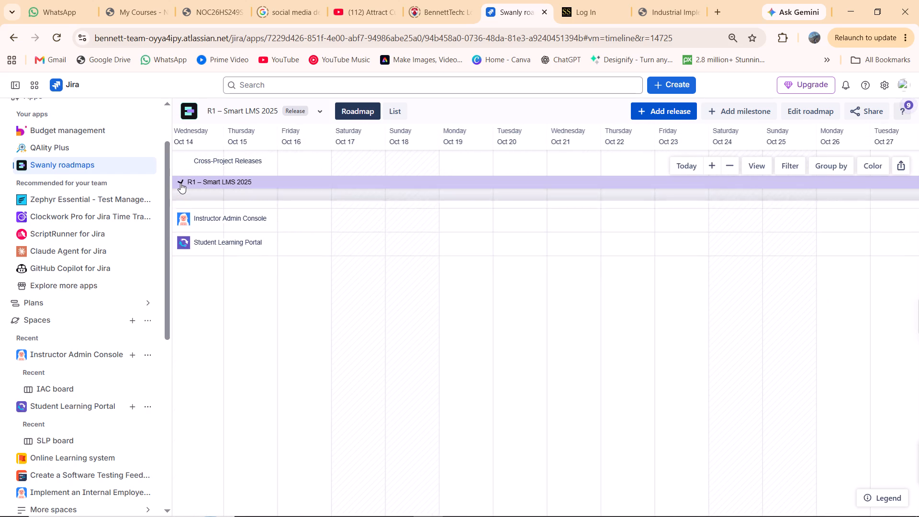
pyautogui.hscroll(15, 345, 206)
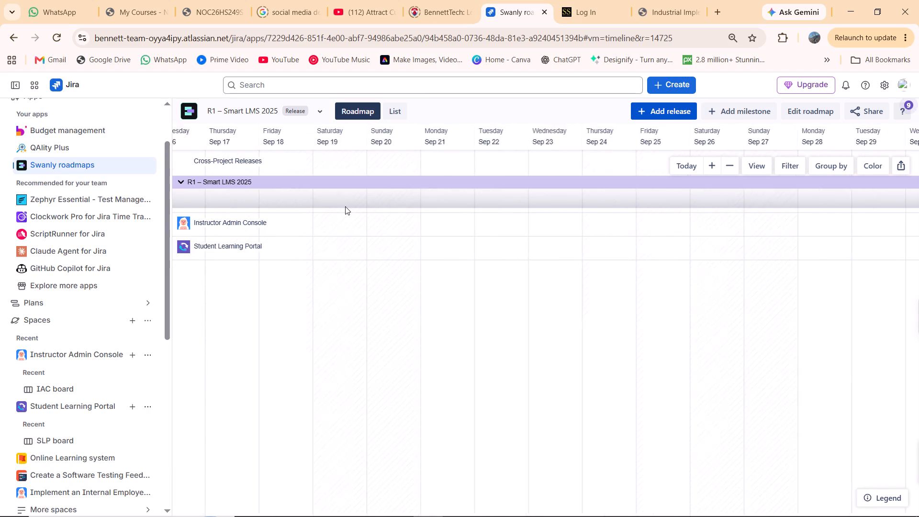
pyautogui.hscroll(20, 345, 206)
pyautogui.hscroll(6, 345, 206)
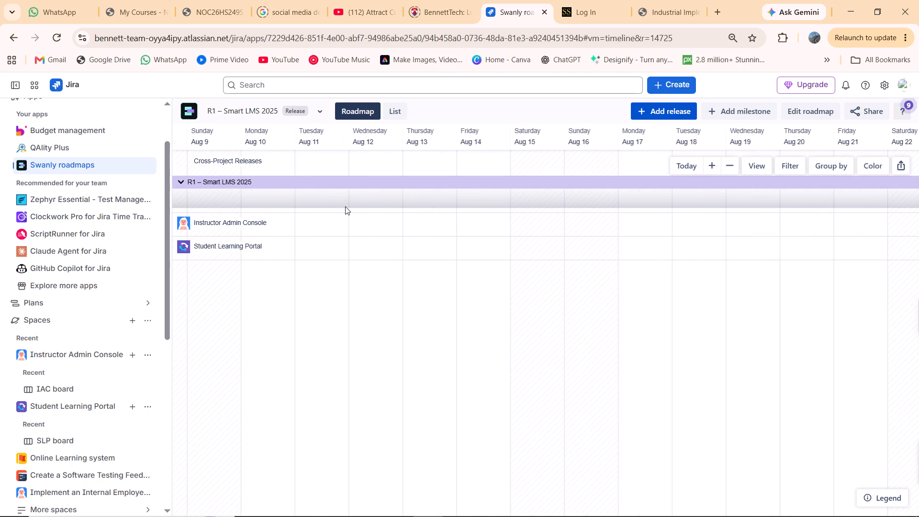
pyautogui.hscroll(16, 345, 206)
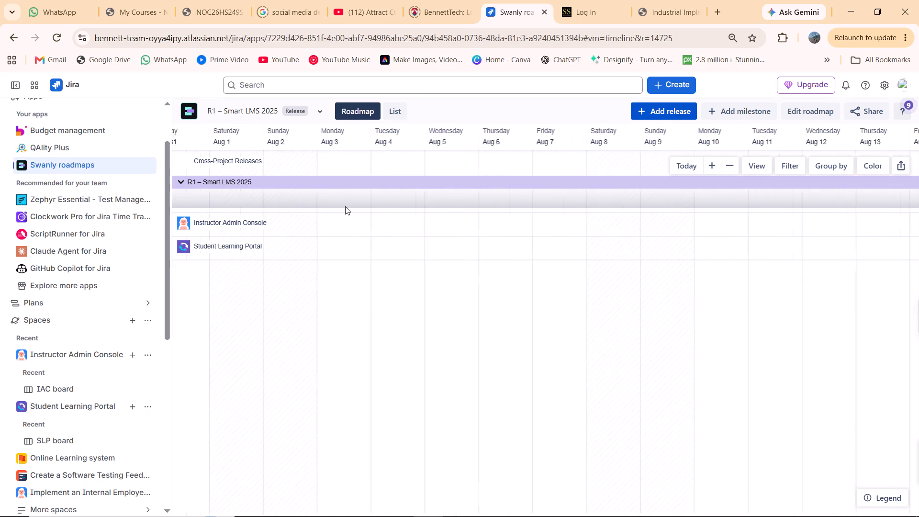
pyautogui.hscroll(7, 345, 206)
pyautogui.hscroll(18, 345, 206)
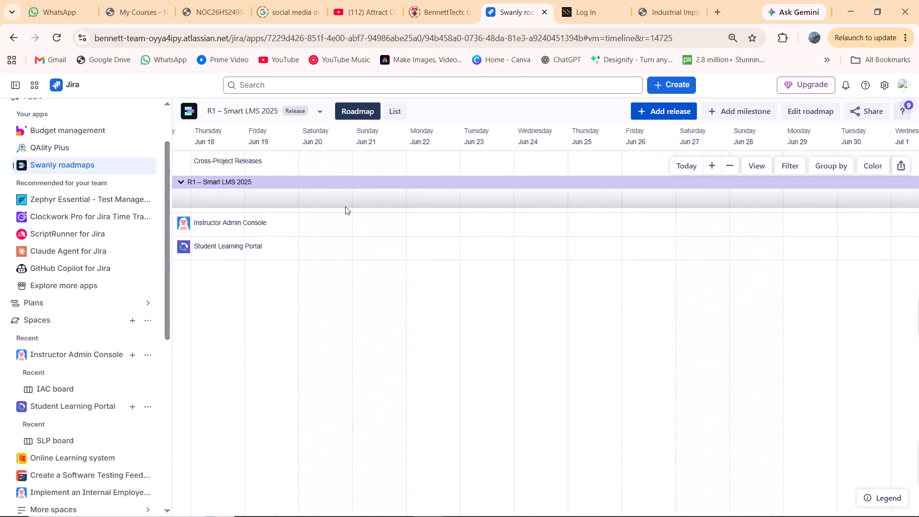
pyautogui.hscroll(20, 345, 206)
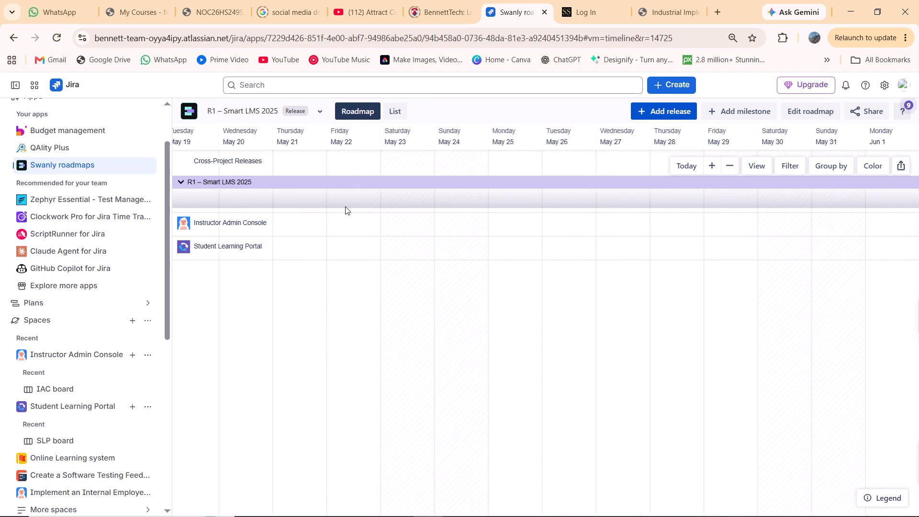
pyautogui.hscroll(8, 345, 206)
pyautogui.hscroll(15, 345, 206)
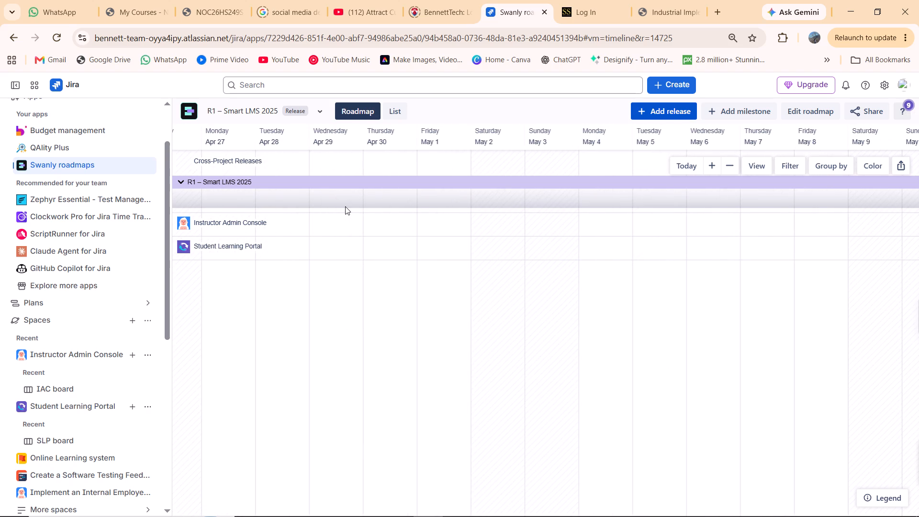
pyautogui.hscroll(18, 345, 206)
pyautogui.hscroll(5, 345, 206)
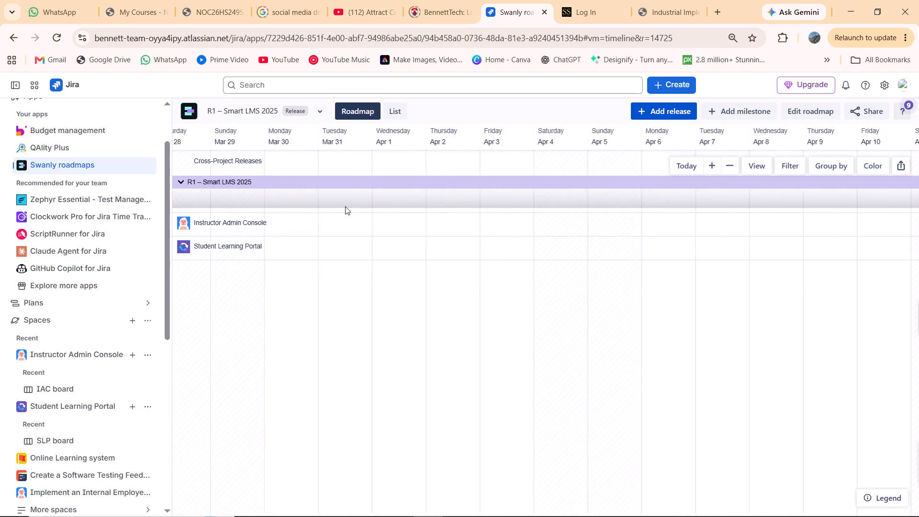
pyautogui.hscroll(20, 345, 206)
pyautogui.hscroll(3, 345, 206)
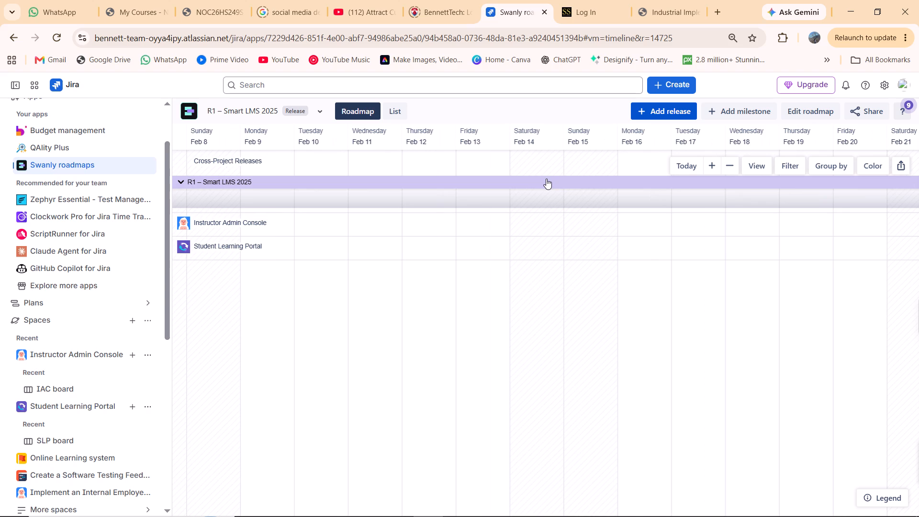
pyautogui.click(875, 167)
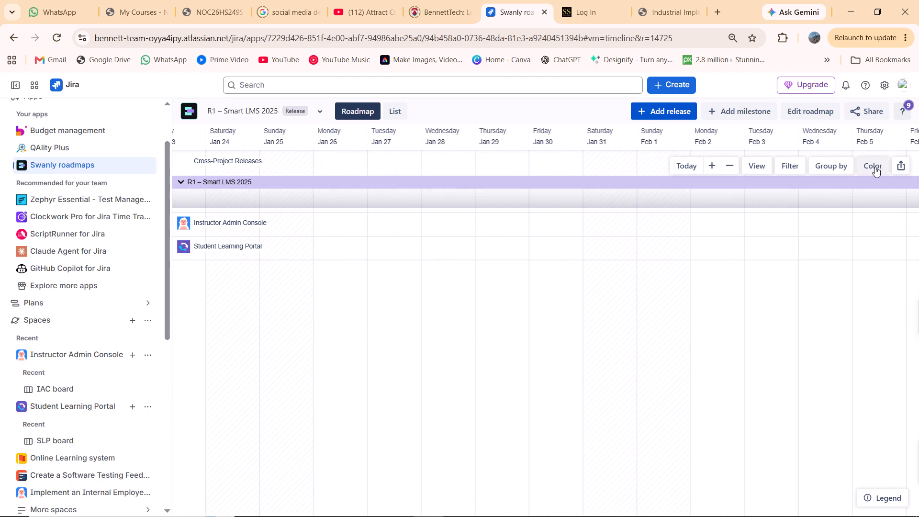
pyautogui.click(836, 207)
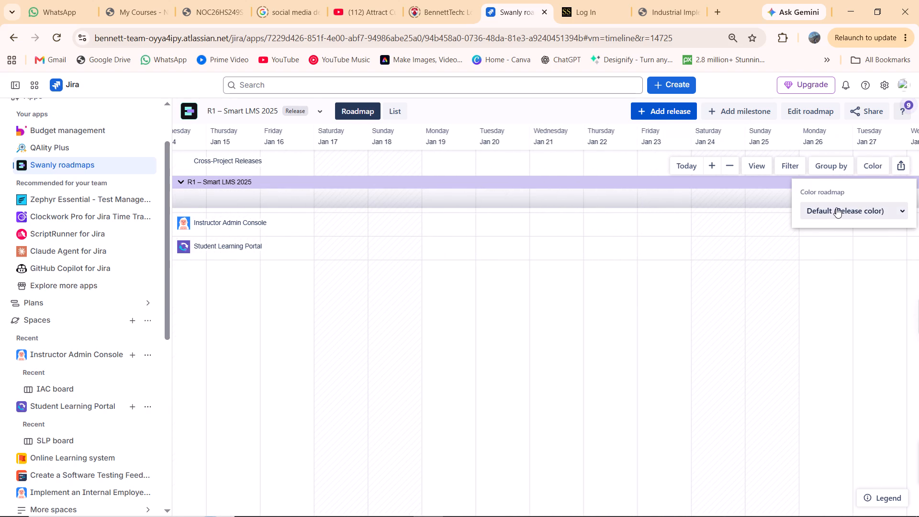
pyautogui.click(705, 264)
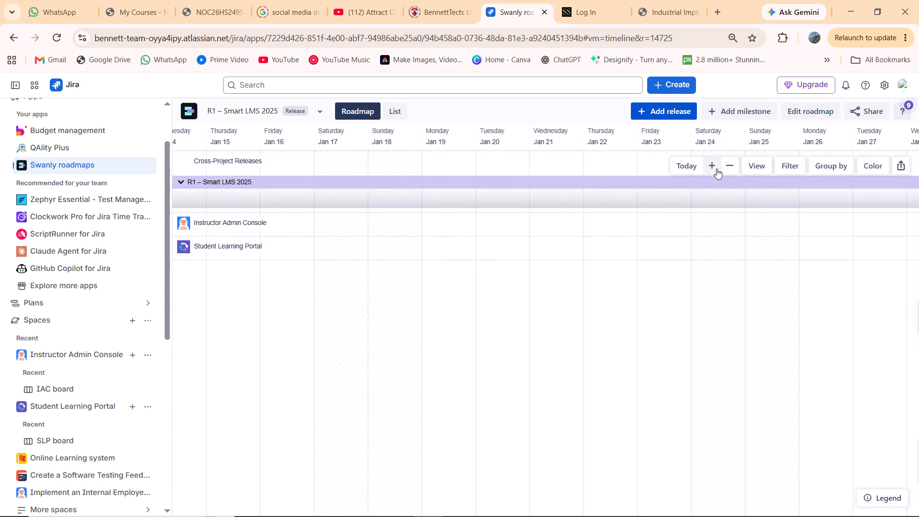
# Locate the R1 – Smart LMS 2025 bar at the monthly scale, review its release details, and close them.
pyautogui.click(735, 171)
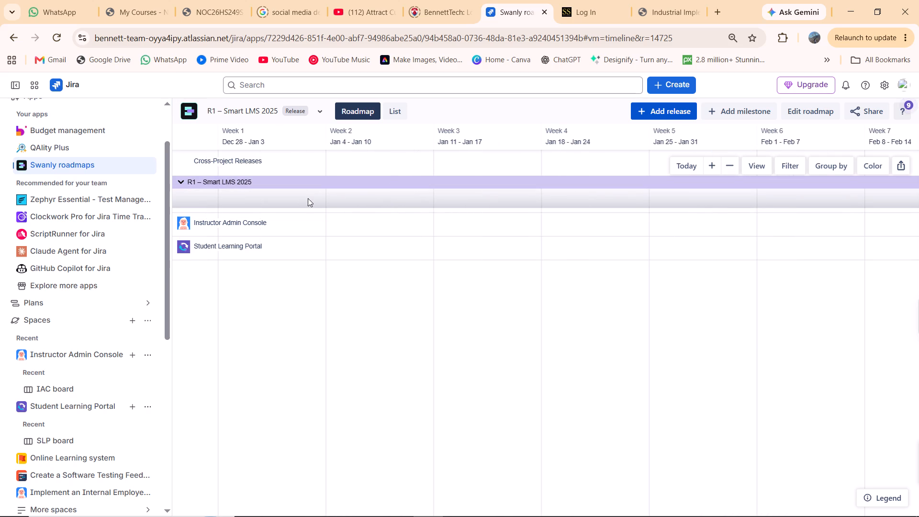
pyautogui.click(725, 164)
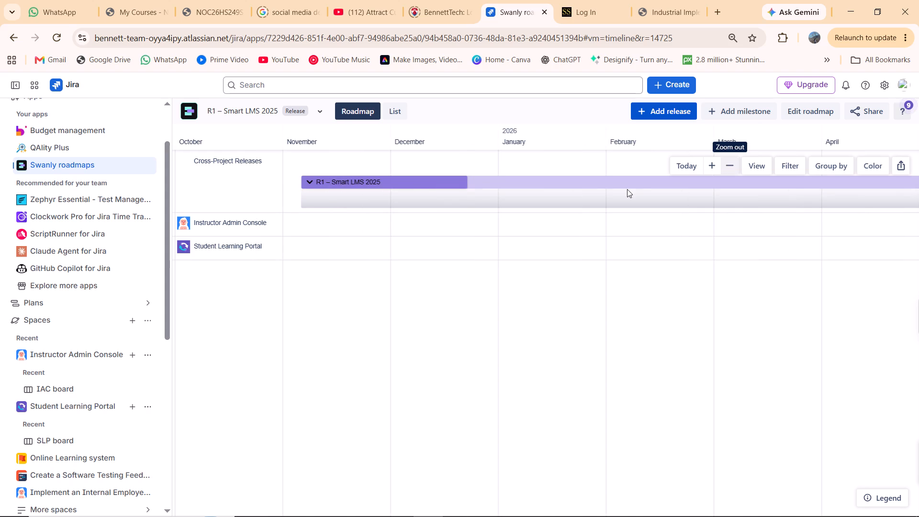
pyautogui.click(396, 185)
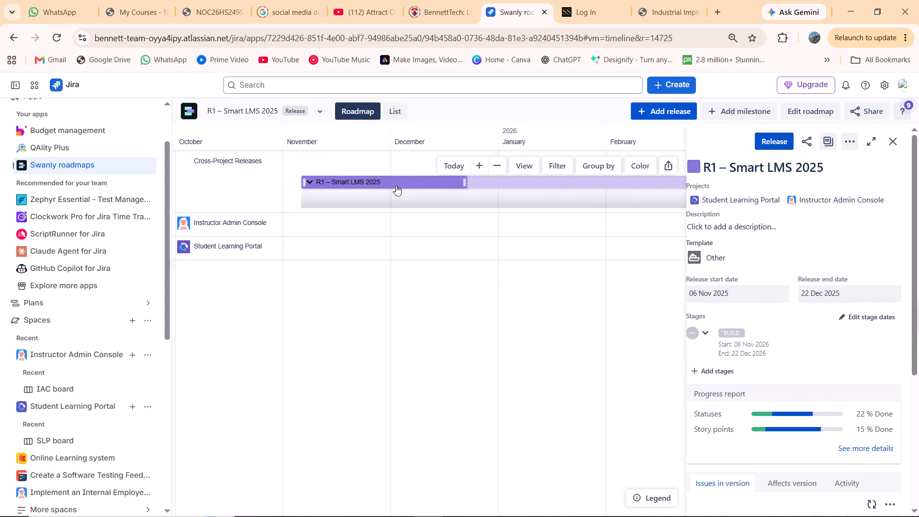
pyautogui.click(896, 144)
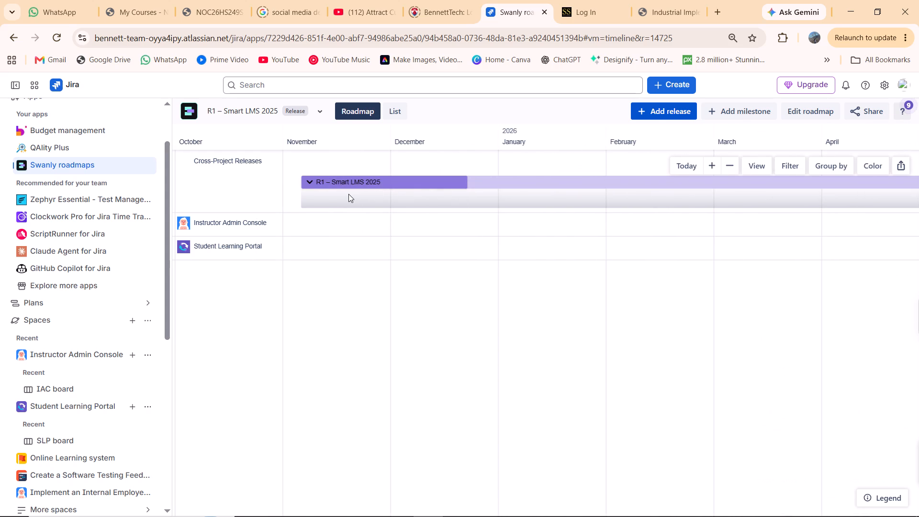
# Examine where the expanded R1 – Smart LMS 2025 release falls on the timeline at monthly, weekly and daily scales.
pyautogui.hscroll(3, 379, 210)
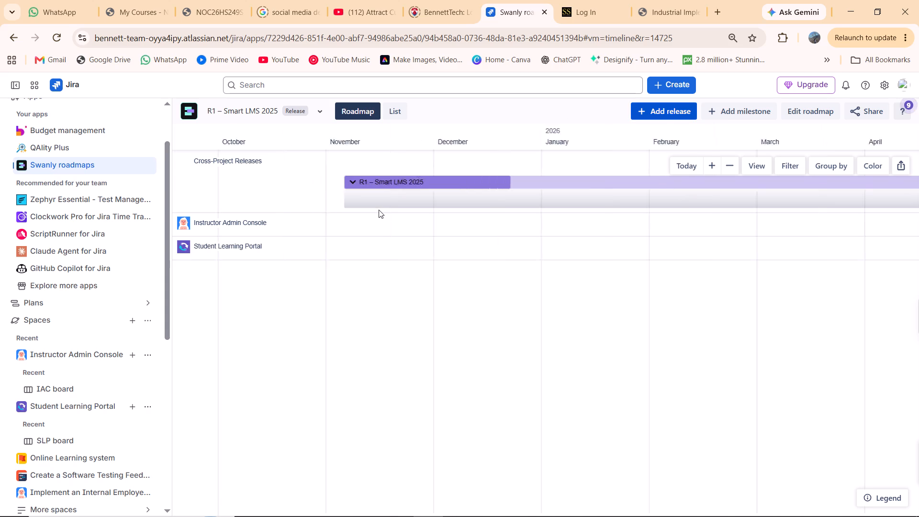
pyautogui.hscroll(-1, 379, 210)
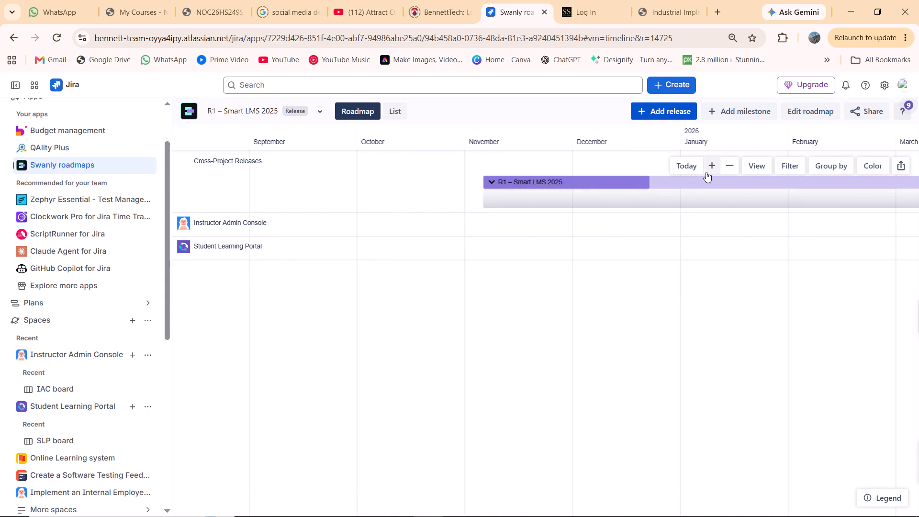
pyautogui.click(709, 167)
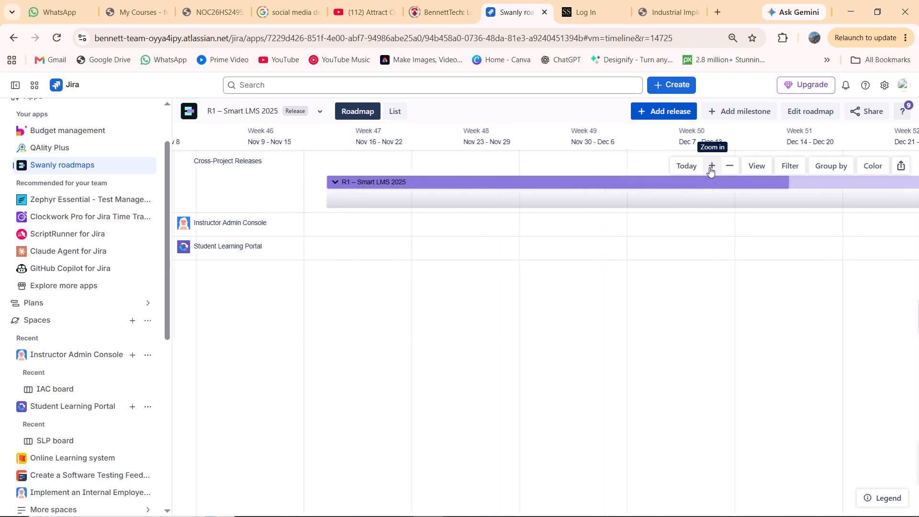
pyautogui.hscroll(2, 474, 205)
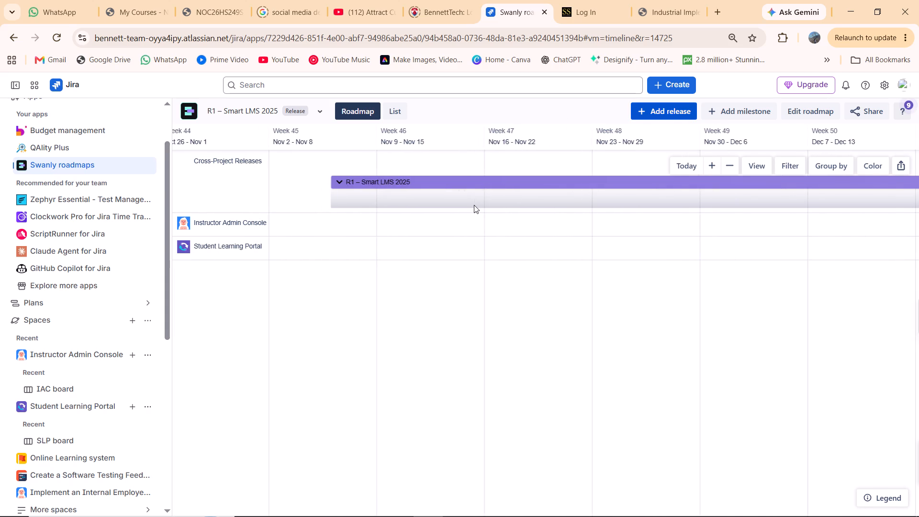
pyautogui.click(717, 168)
pyautogui.hscroll(4, 486, 213)
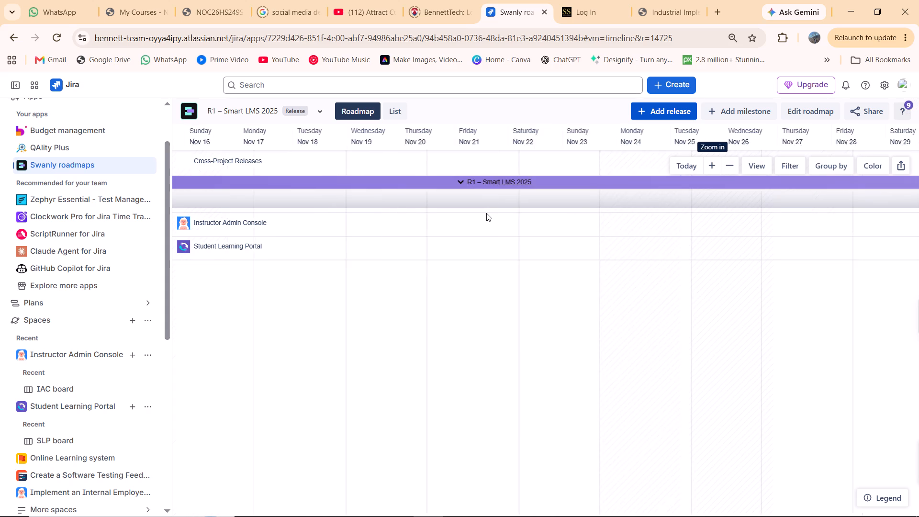
pyautogui.hscroll(8, 486, 213)
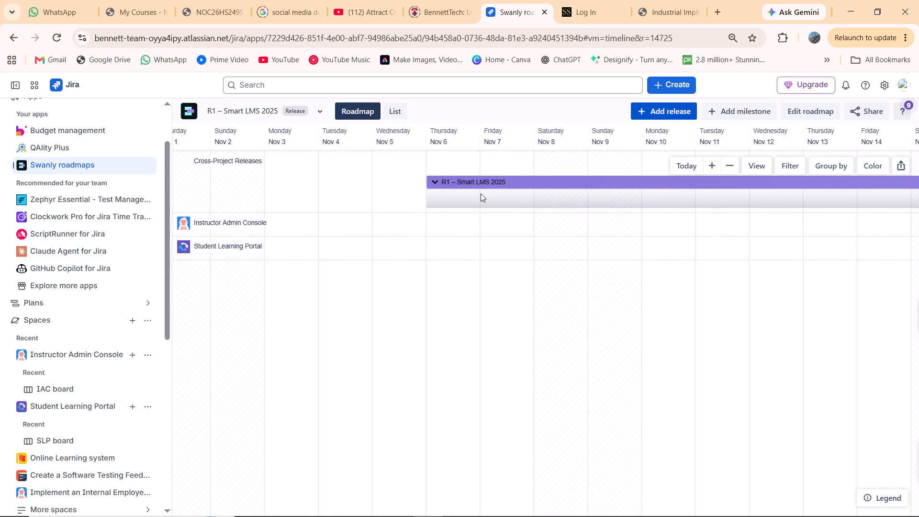
pyautogui.click(714, 165)
pyautogui.hscroll(-1, 450, 203)
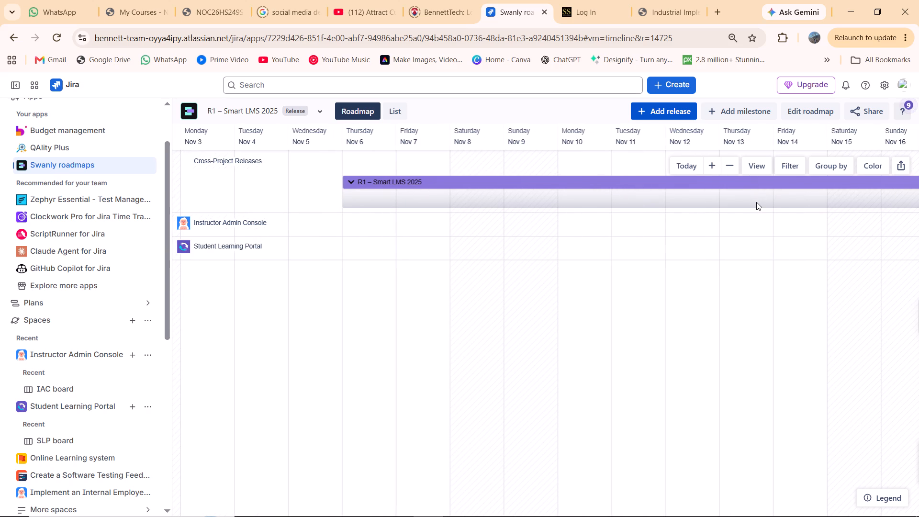
# Review the IAC Sprint 1 work items in the IAC board's backlog and open the Instructor Admin Console's list view.
pyautogui.click(60, 392)
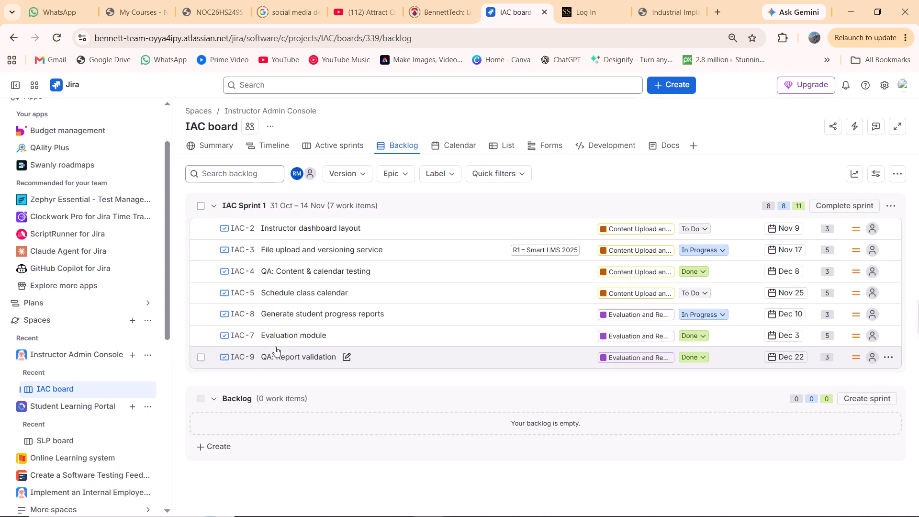
pyautogui.click(50, 169)
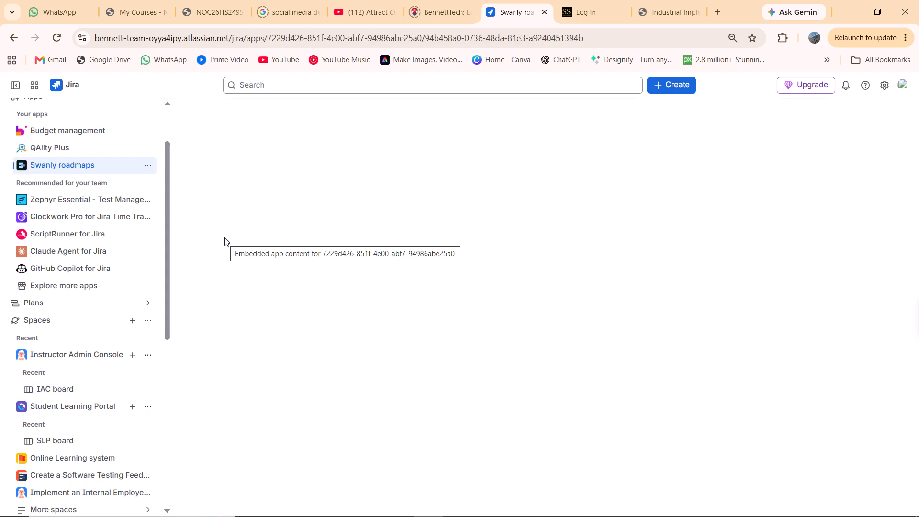
pyautogui.click(52, 390)
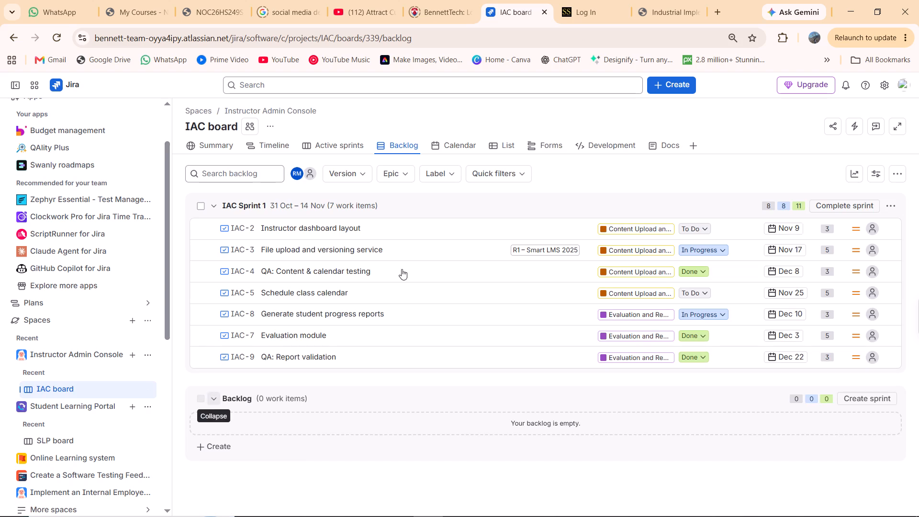
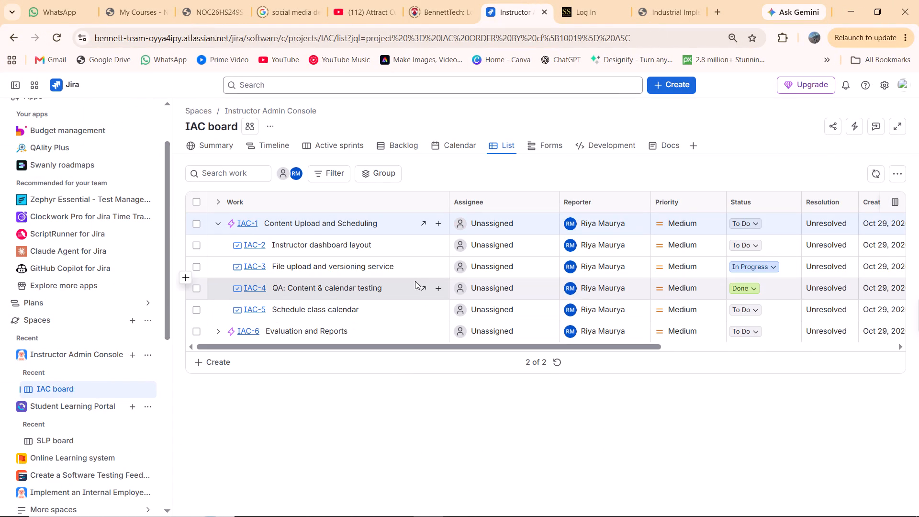
pyautogui.click(420, 286)
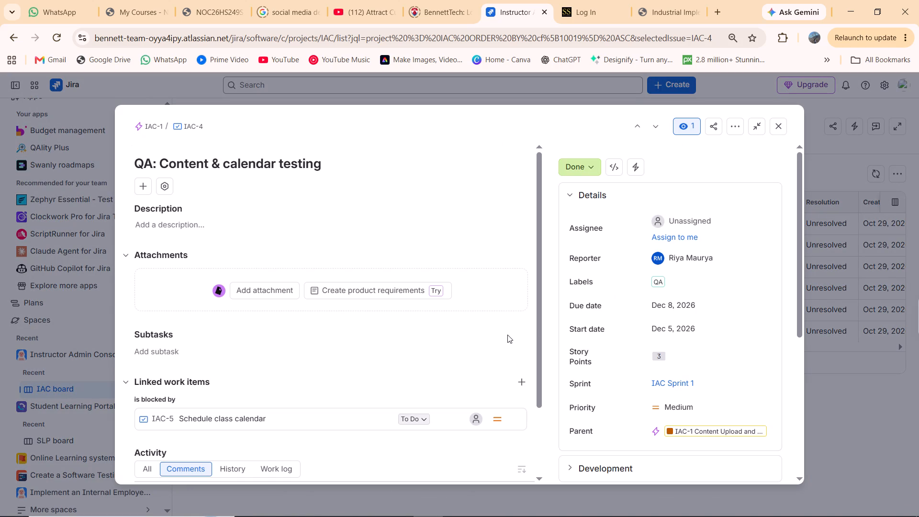
pyautogui.scroll(-6, 726, 382)
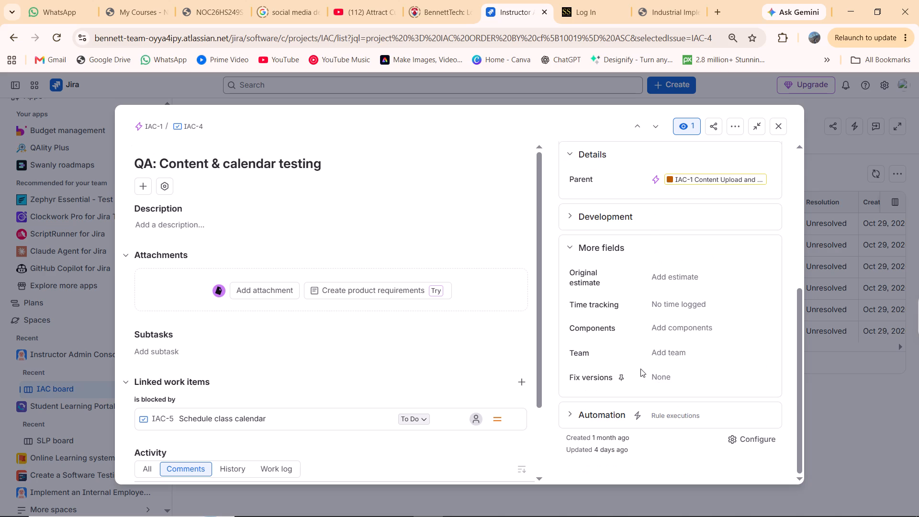
pyautogui.click(675, 380)
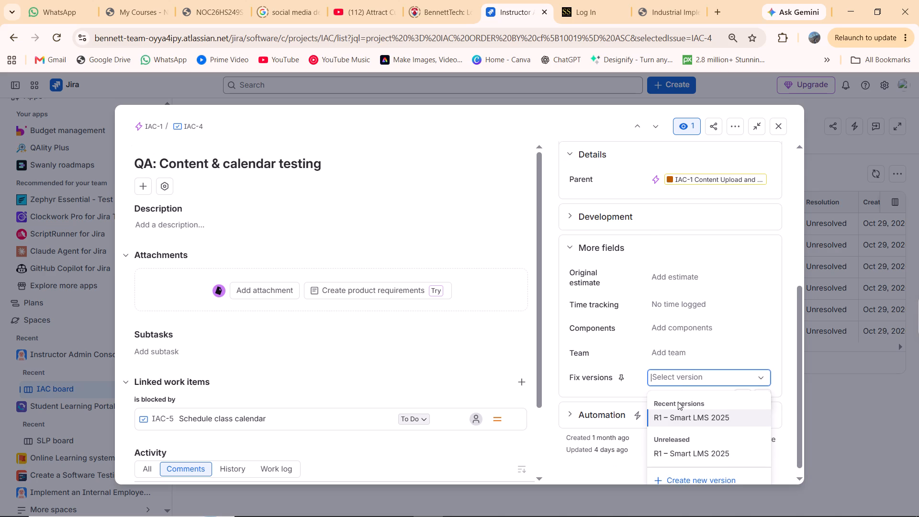
pyautogui.click(683, 415)
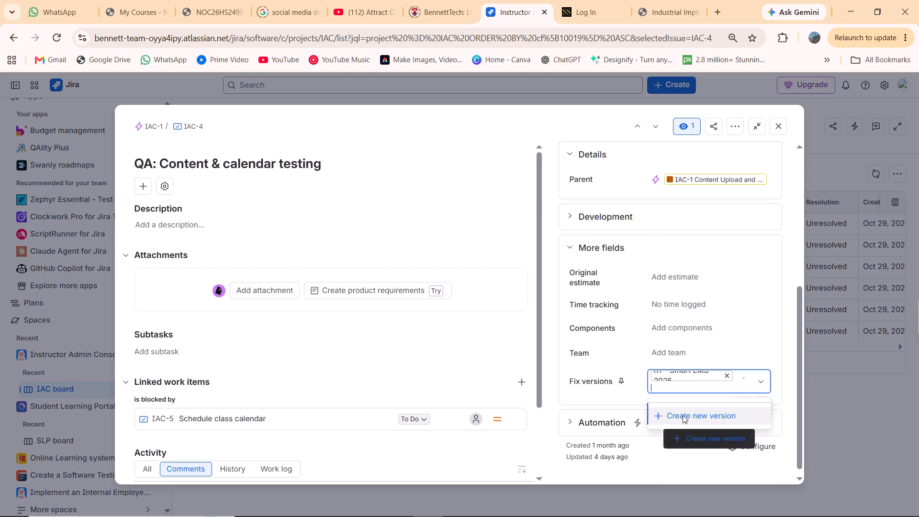
# Close IAC-4 and set the fix version of IAC-5 (Schedule class calendar), under epic IAC-1, to R1 – Smart LMS 2025.
pyautogui.click(785, 126)
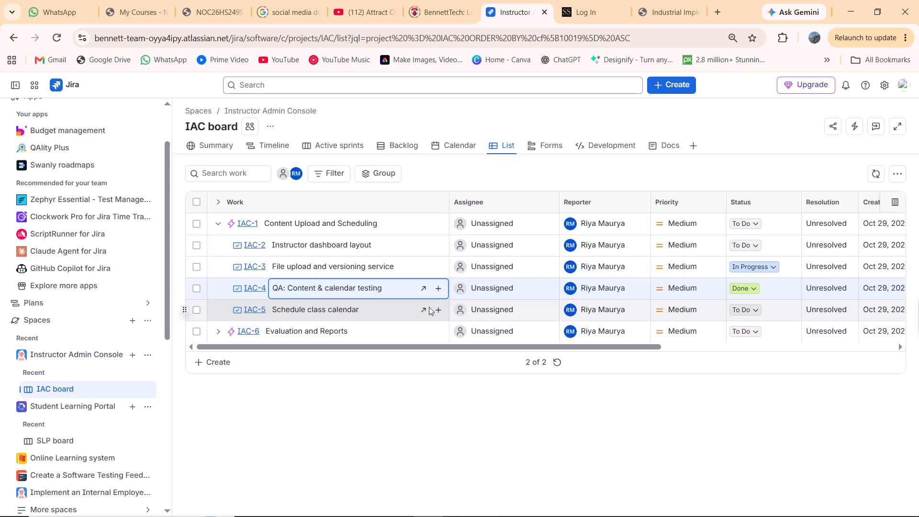
pyautogui.click(425, 307)
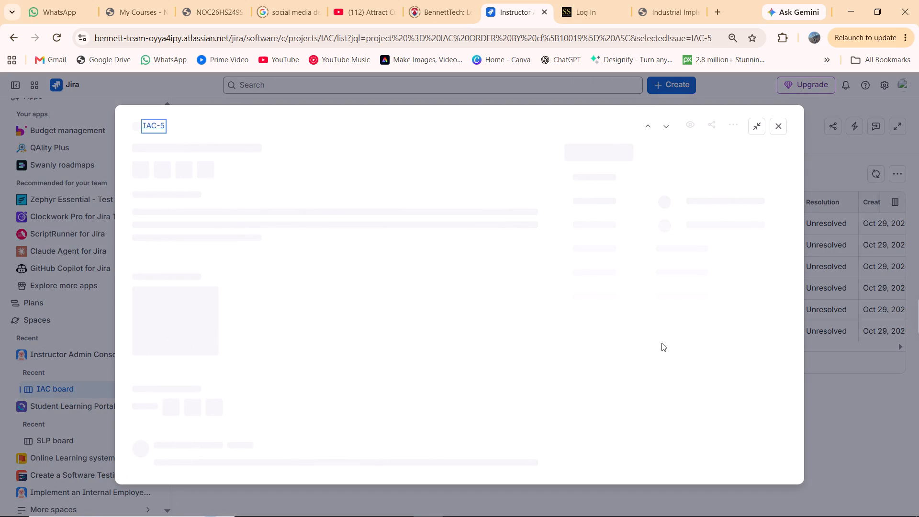
pyautogui.scroll(-8, 669, 344)
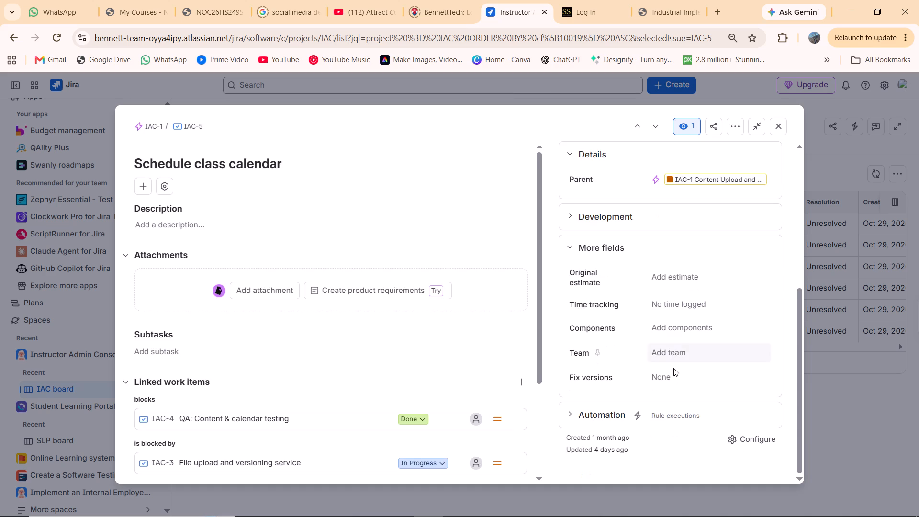
pyautogui.click(655, 378)
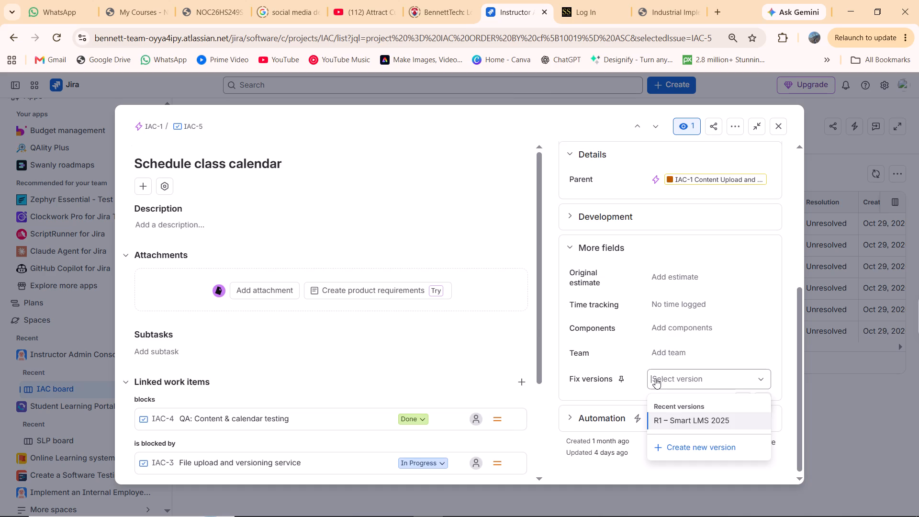
pyautogui.click(676, 422)
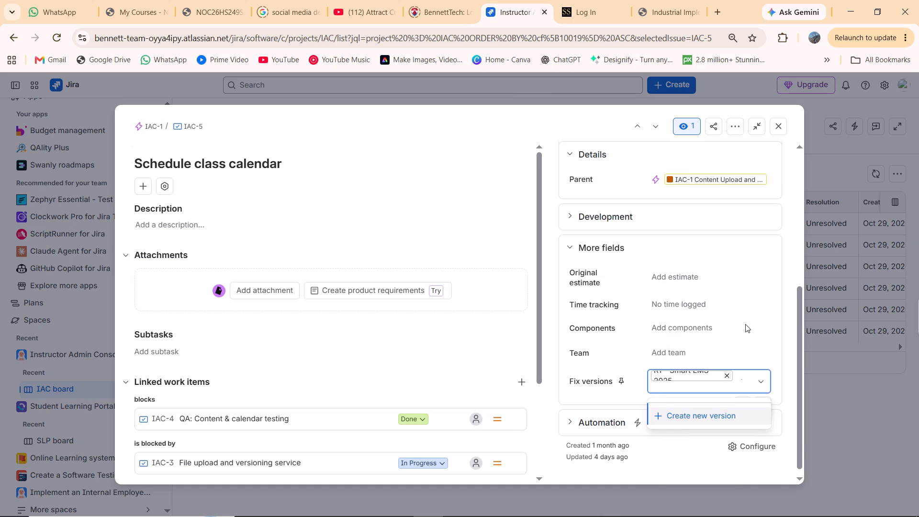
pyautogui.click(778, 131)
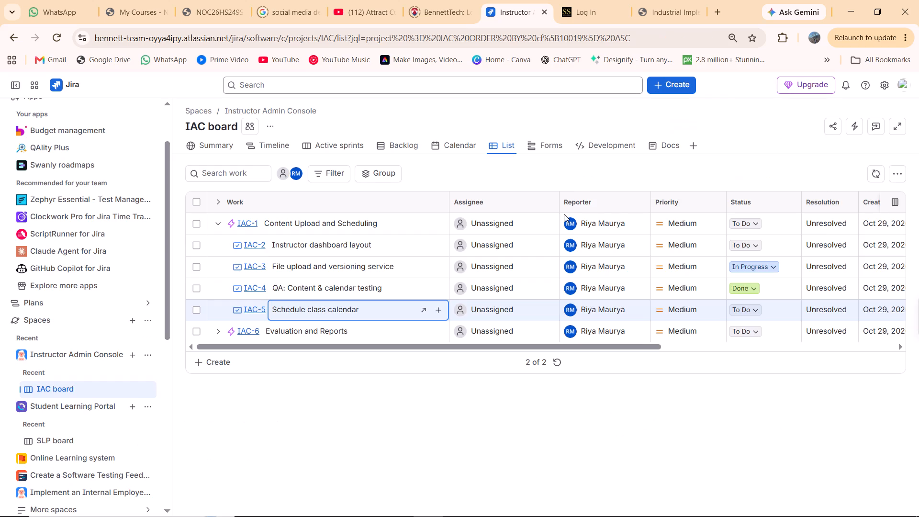
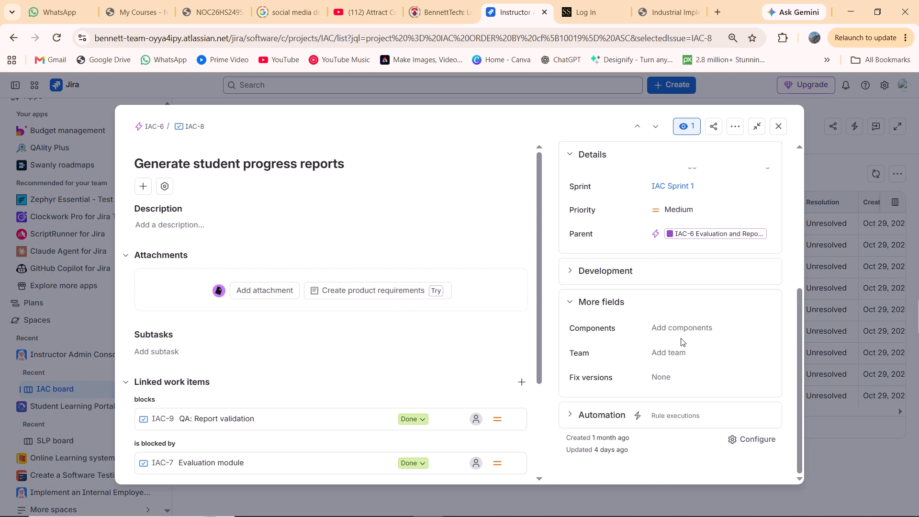
# Set the fix version of IAC-8 (Generate student progress reports) to R1 – Smart LMS 2025.
pyautogui.doubleClick(661, 379)
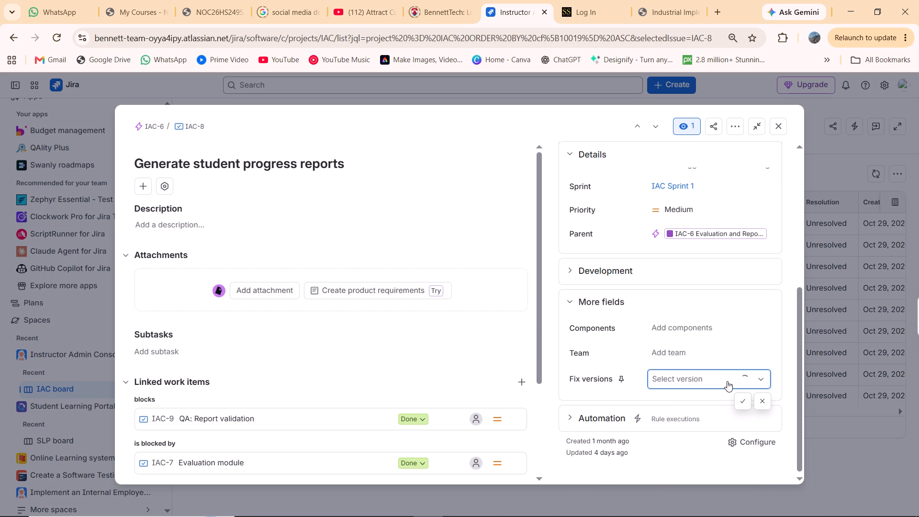
pyautogui.click(762, 380)
pyautogui.click(711, 422)
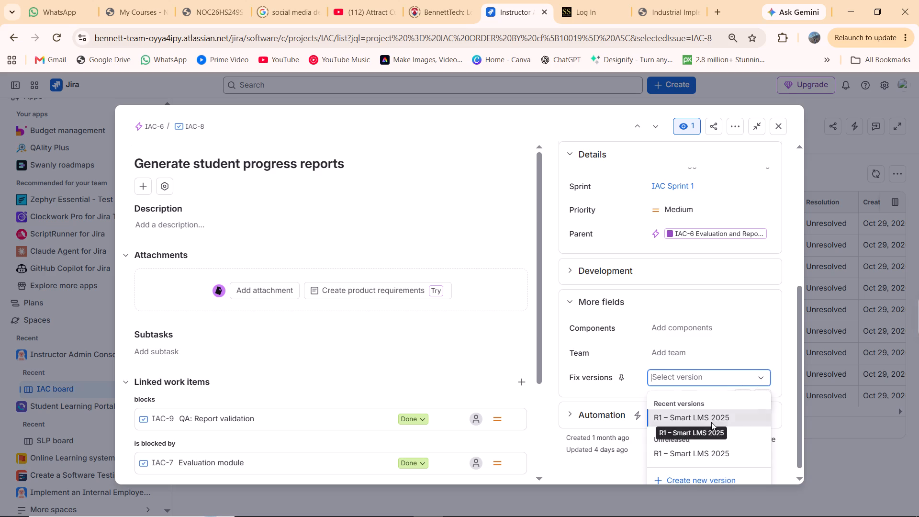
pyautogui.moveTo(780, 115); pyautogui.dragTo(780, 129)
pyautogui.click(780, 129)
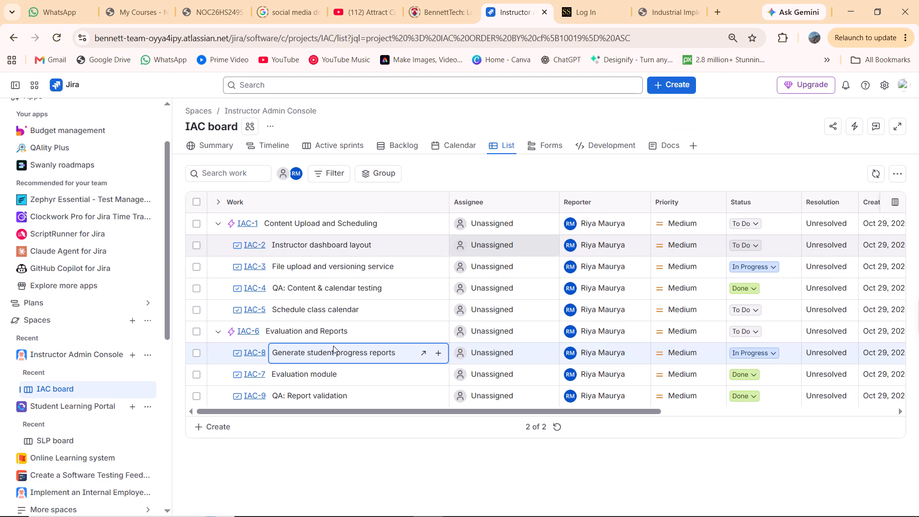
# Set the fix version of IAC-7 (Evaluation module), under epic IAC-6, to R1 – Smart LMS 2025.
pyautogui.click(420, 373)
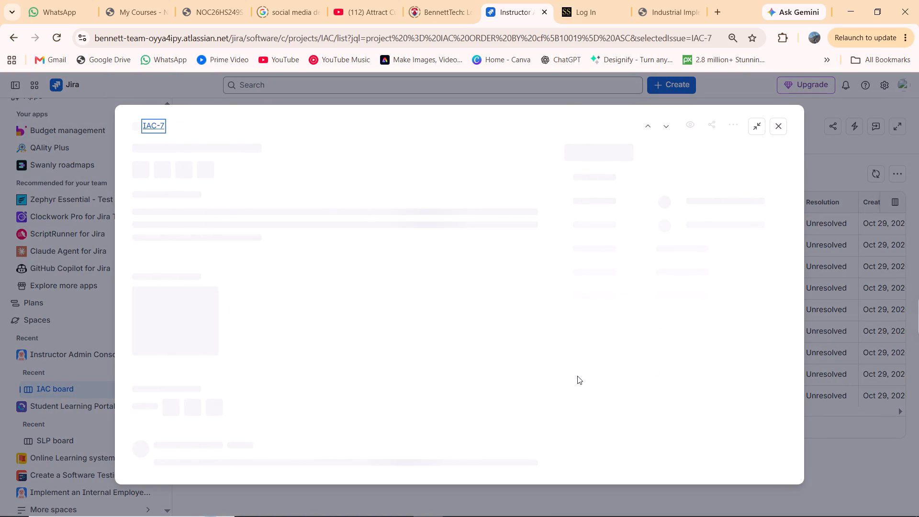
pyautogui.scroll(-1, 669, 396)
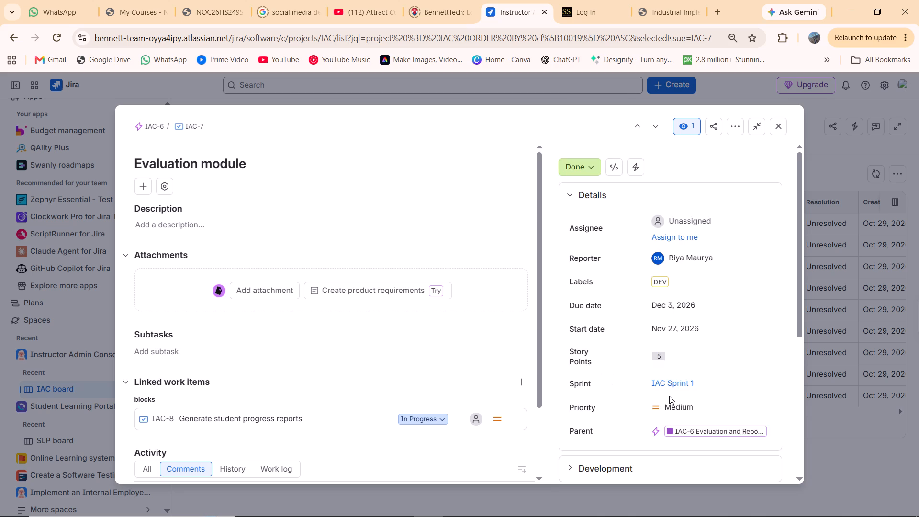
pyautogui.scroll(-3, 669, 396)
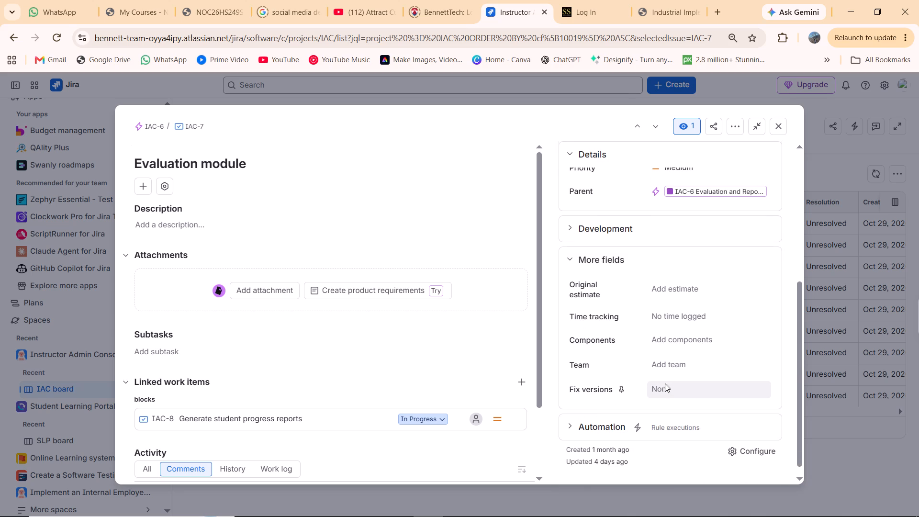
pyautogui.click(665, 387)
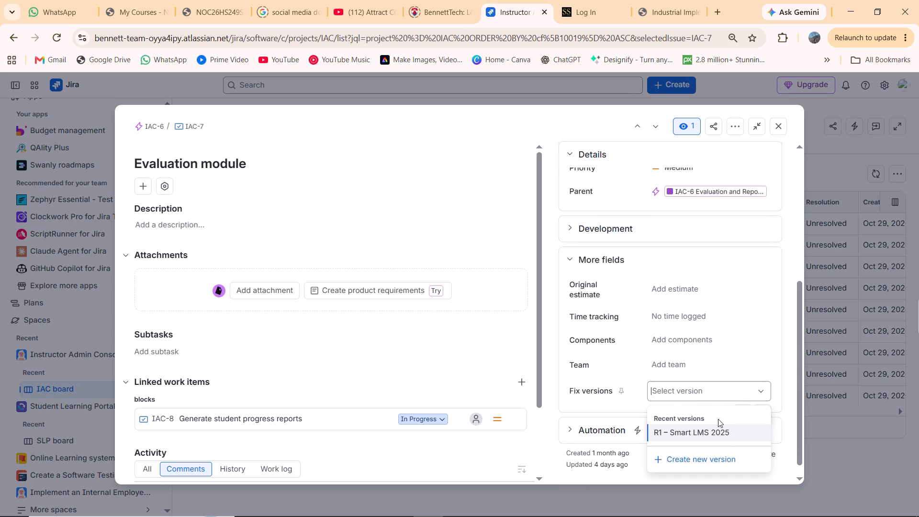
pyautogui.click(720, 432)
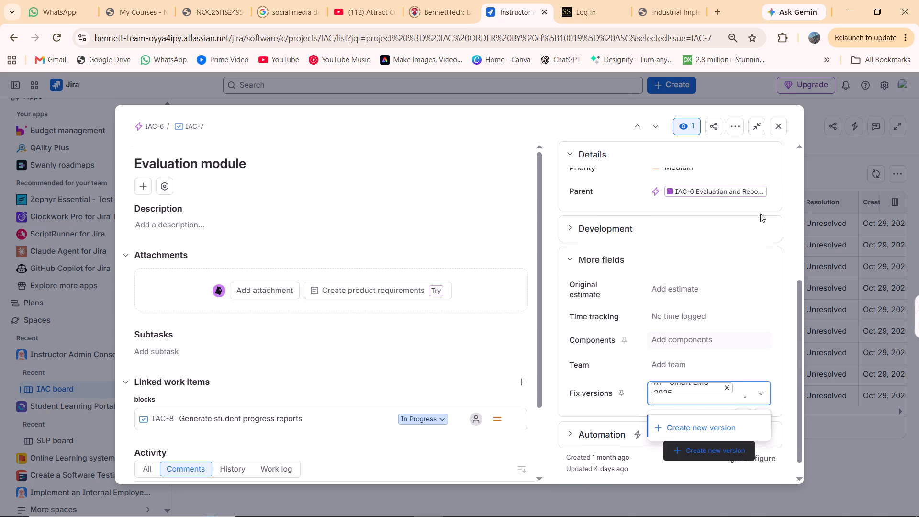
pyautogui.click(779, 132)
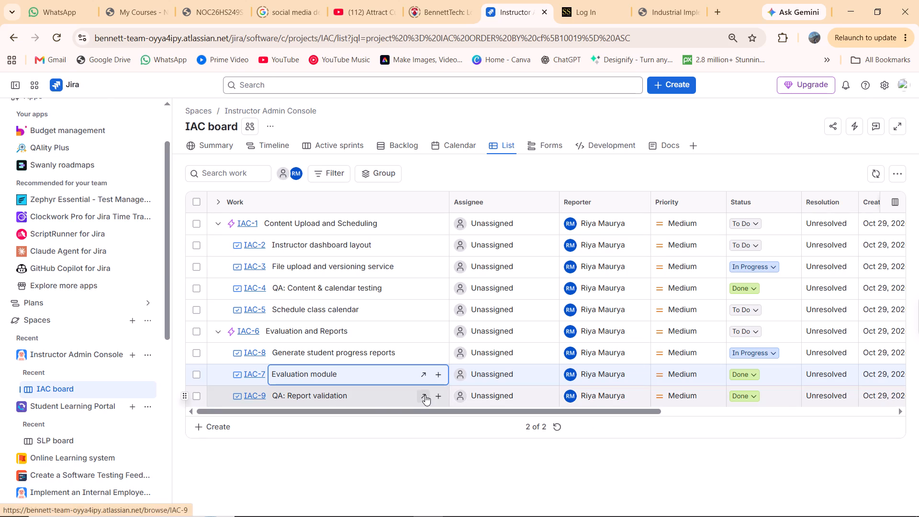
# Set the fix version of IAC-9 (QA: Report validation), under epic IAC-6, to R1 – Smart LMS 2025.
pyautogui.click(425, 395)
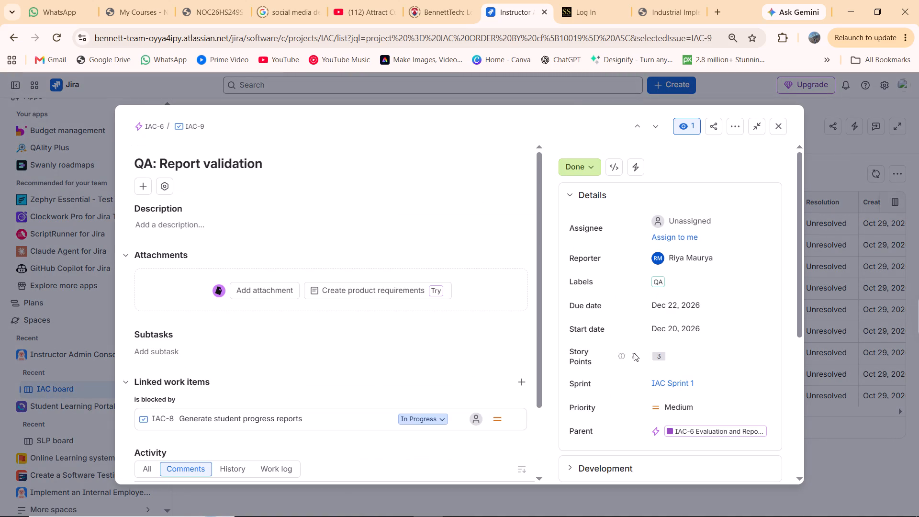
pyautogui.scroll(-5, 630, 360)
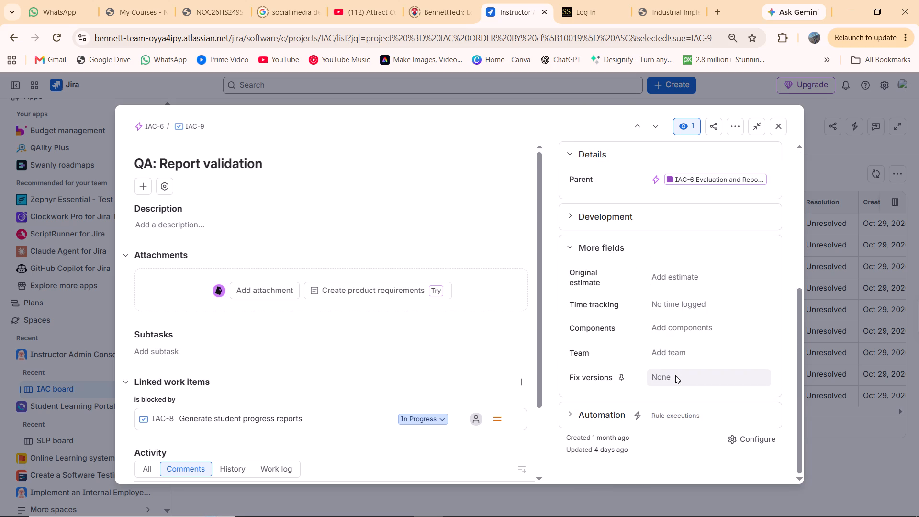
pyautogui.click(675, 375)
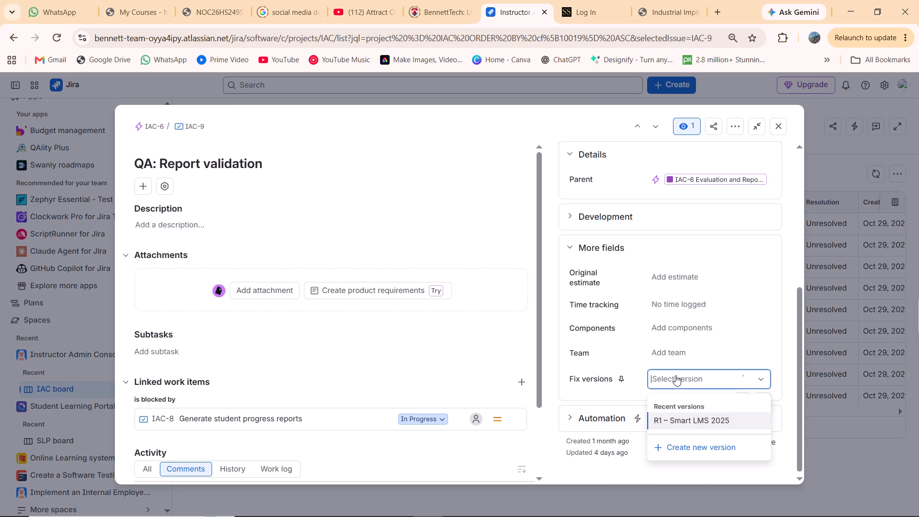
pyautogui.click(692, 416)
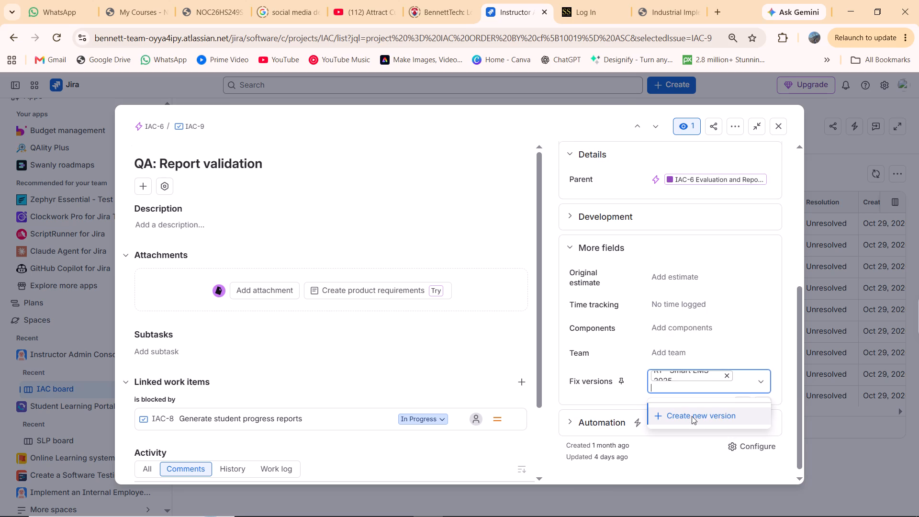
pyautogui.click(783, 129)
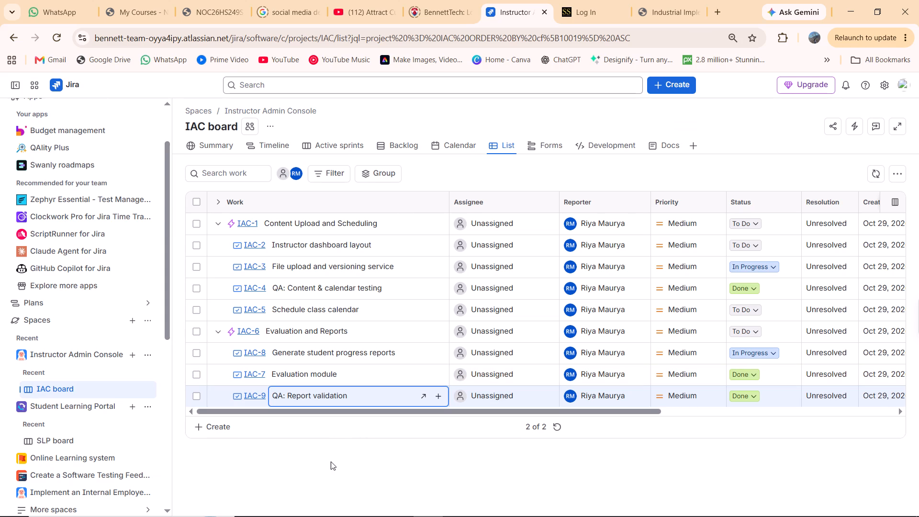
pyautogui.click(331, 461)
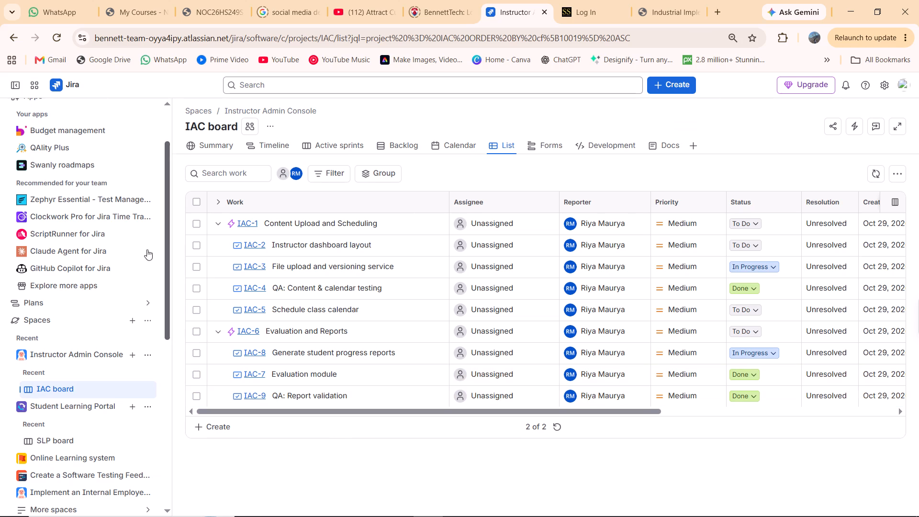
# Open the Lab 10 dashboard in edit mode.
pyautogui.scroll(-5, 131, 255)
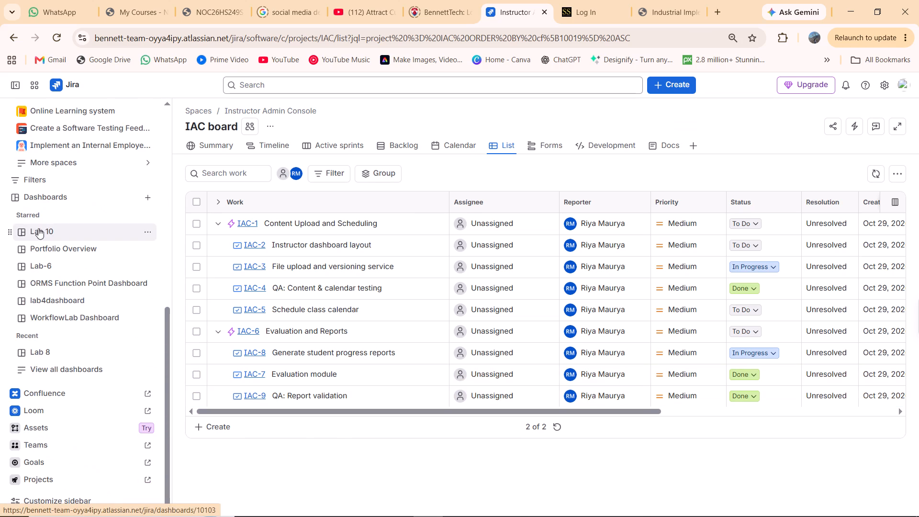
pyautogui.click(40, 229)
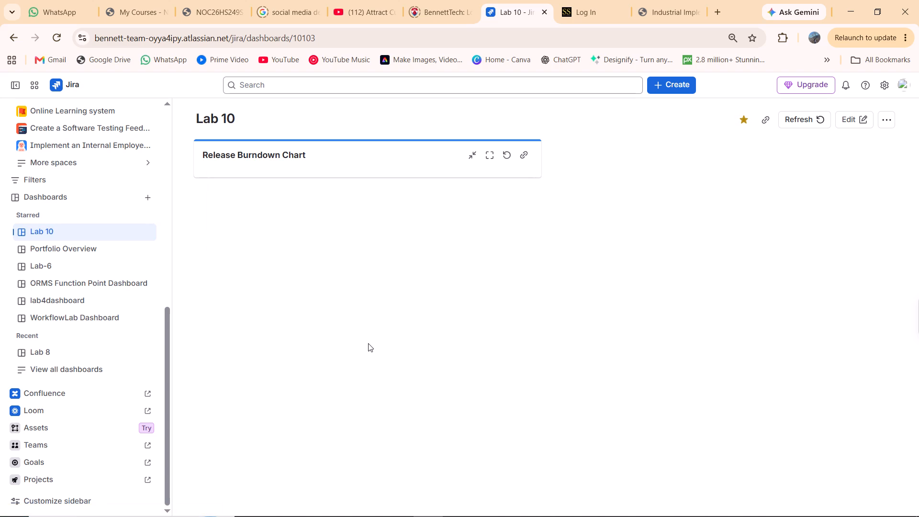
pyautogui.click(858, 115)
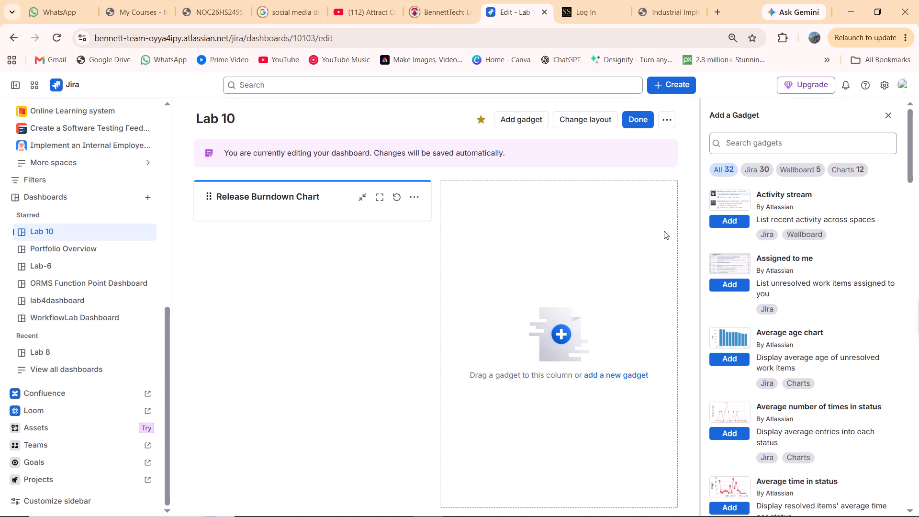
# Configure the Release Burndown Chart gadget with roadmap R1 – Smart LMS 2025, release "R1 – Smart LMS 2025 -" and Issue count estimation, and save it.
pyautogui.click(392, 195)
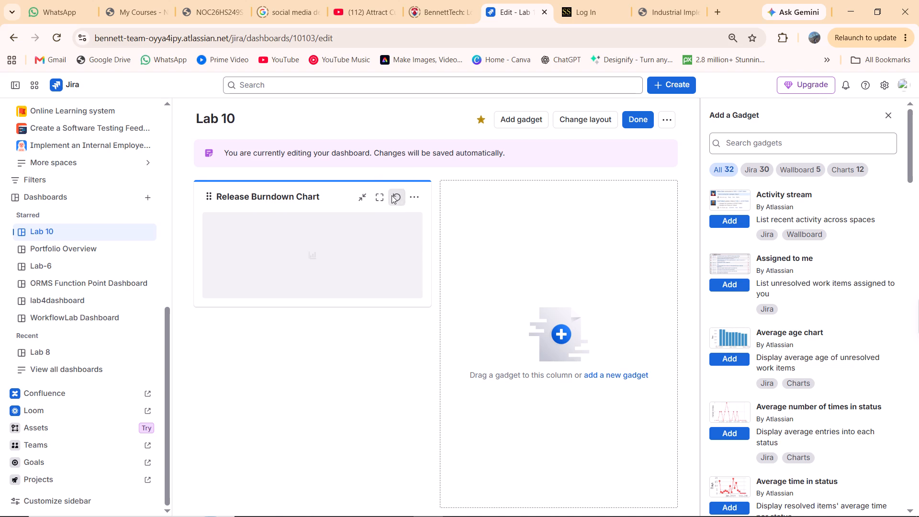
pyautogui.click(413, 198)
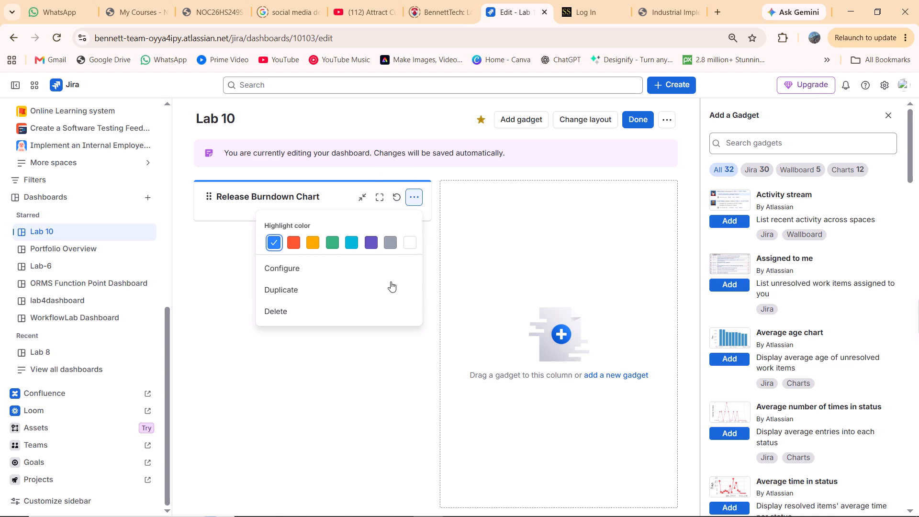
pyautogui.click(351, 268)
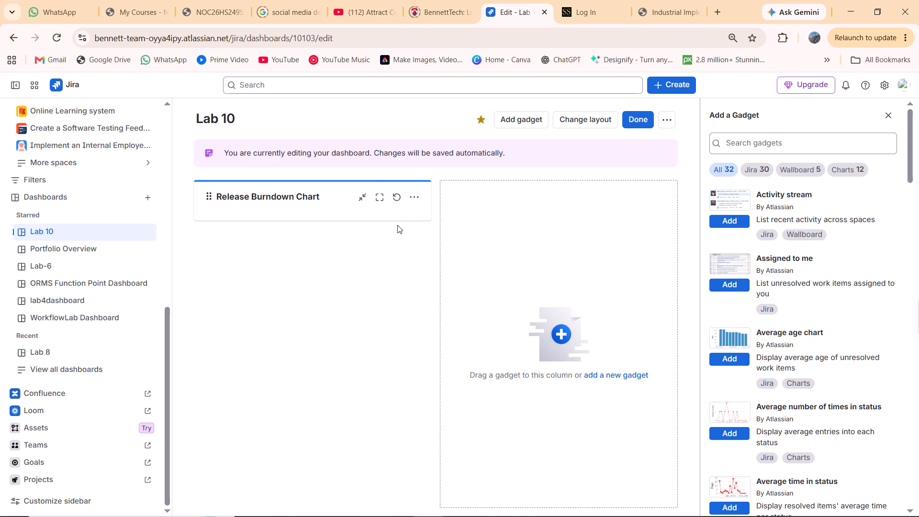
pyautogui.click(419, 199)
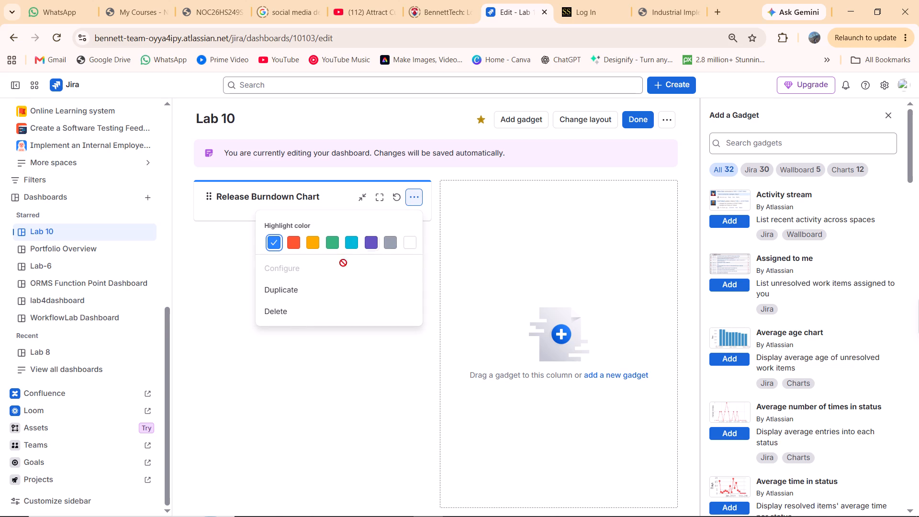
pyautogui.click(465, 382)
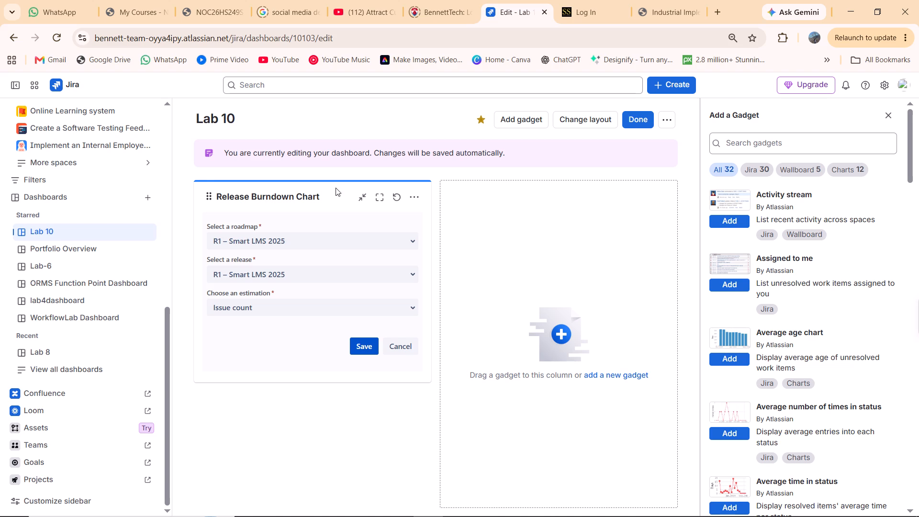
pyautogui.click(375, 234)
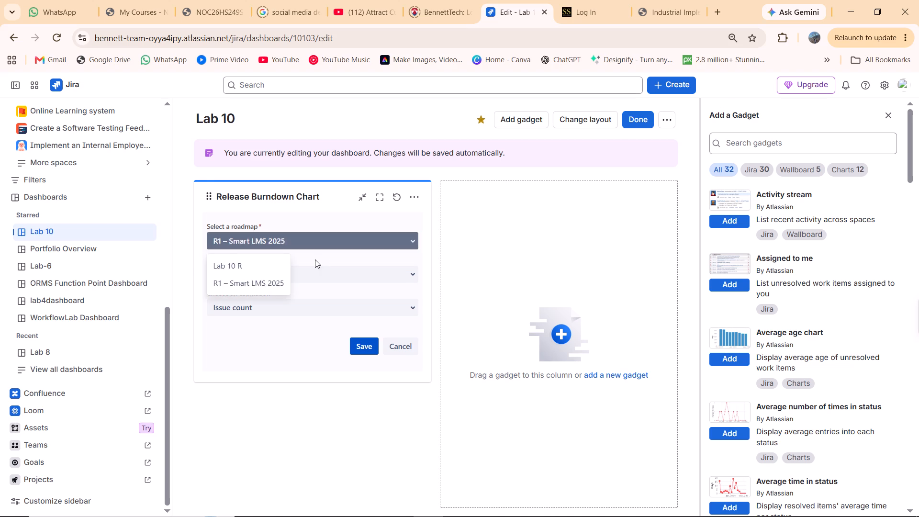
pyautogui.click(265, 282)
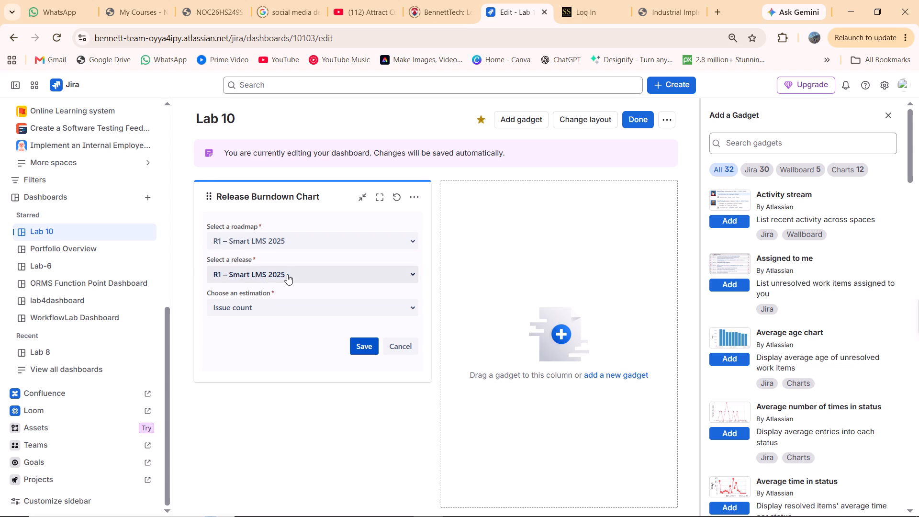
pyautogui.click(287, 274)
pyautogui.click(265, 328)
pyautogui.click(277, 310)
pyautogui.click(253, 366)
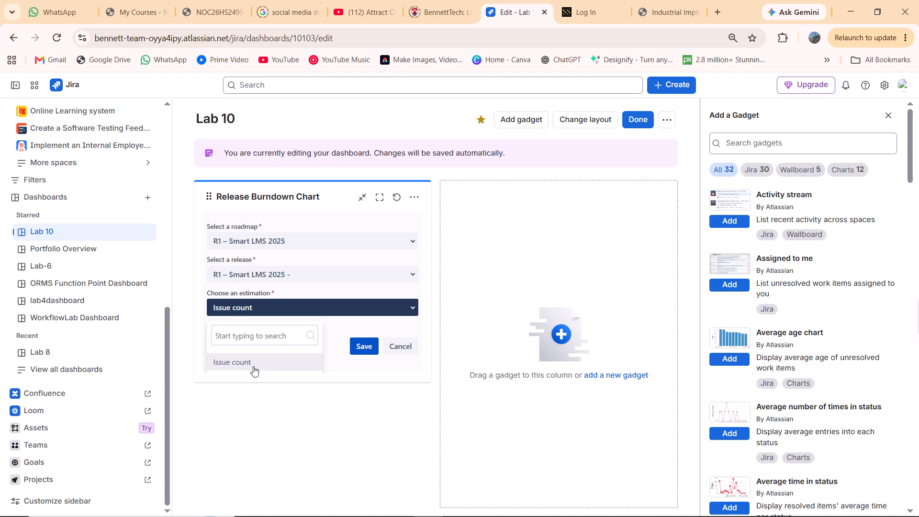
pyautogui.click(361, 349)
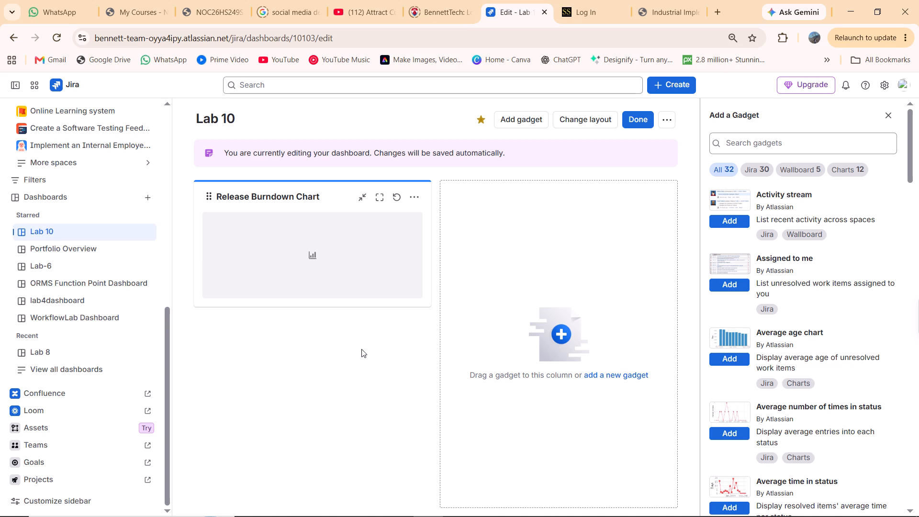
# Open the details of the cross-project release R1 – Smart LMS 2025 in Swanly roadmaps.
pyautogui.scroll(4, 83, 206)
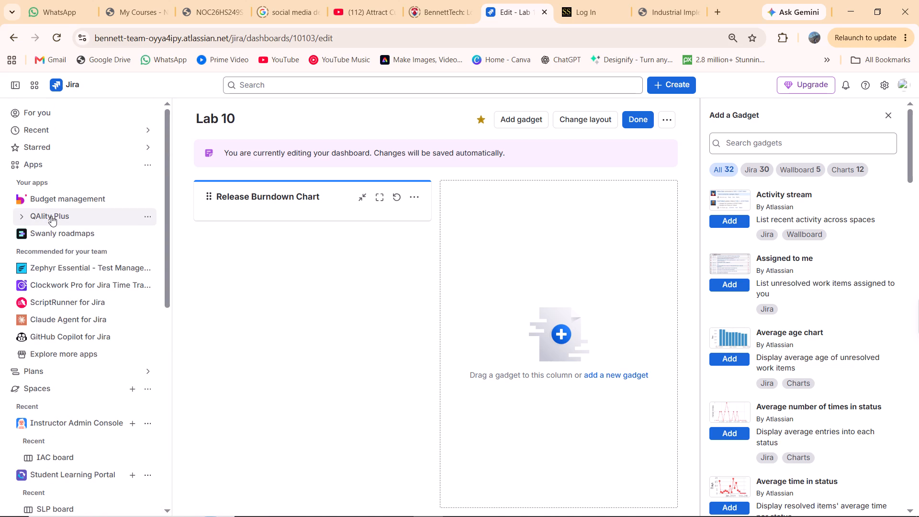
pyautogui.click(60, 232)
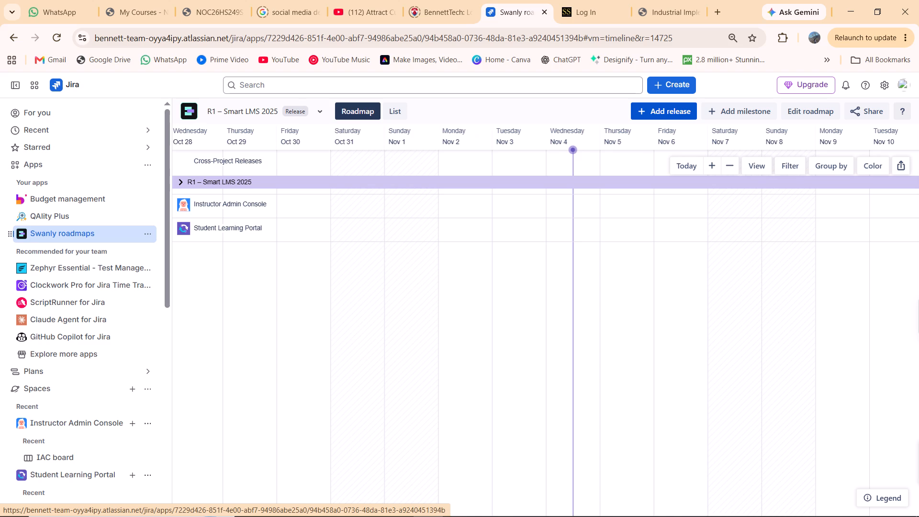
pyautogui.click(368, 181)
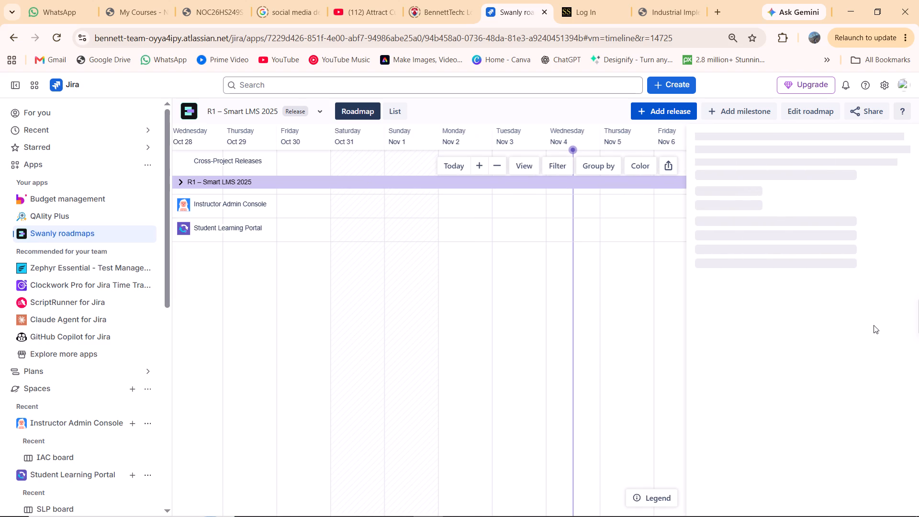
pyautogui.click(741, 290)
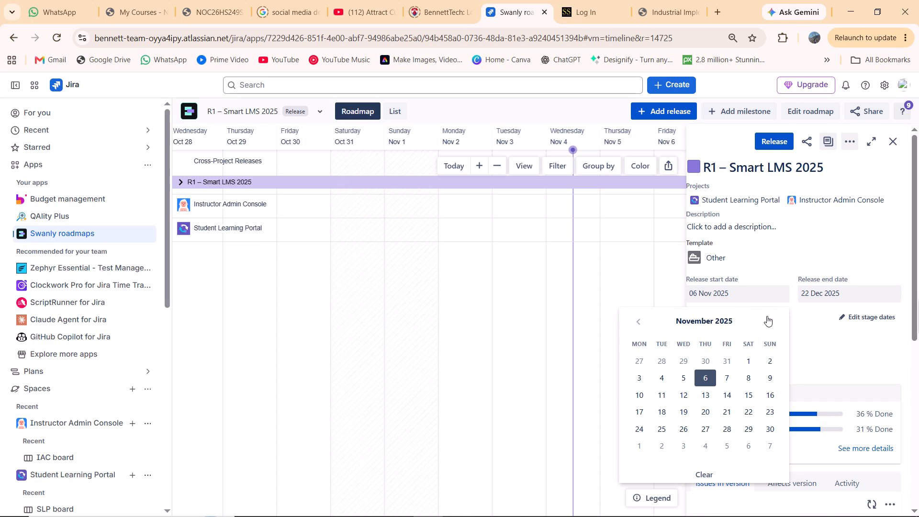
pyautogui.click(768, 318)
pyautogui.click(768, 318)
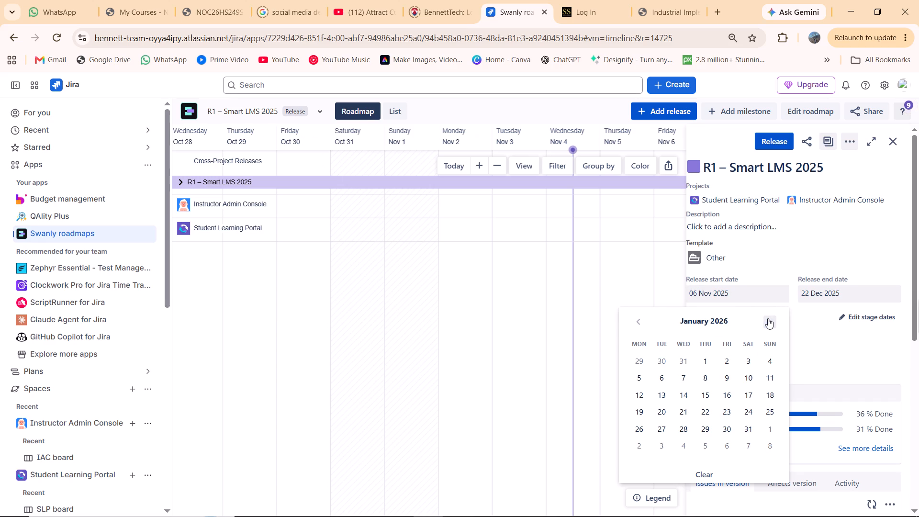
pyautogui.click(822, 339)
# Edit the stage dates of R1 – Smart LMS 2025 and set the Build stage's start date to 06 Nov 2025.
pyautogui.click(866, 319)
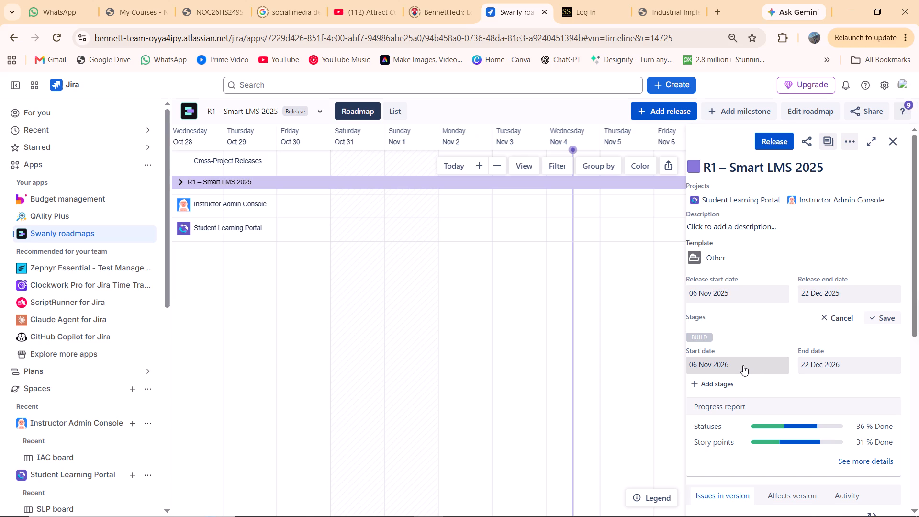
pyautogui.click(743, 365)
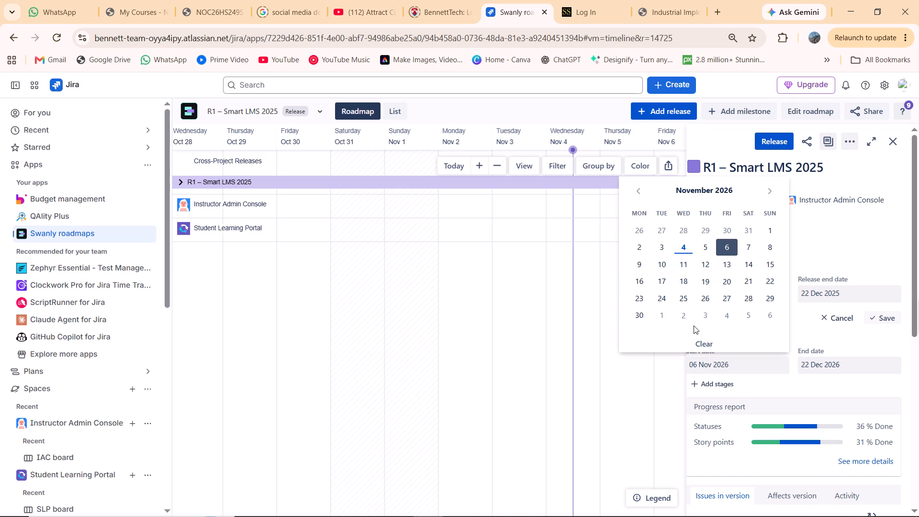
pyautogui.click(639, 186)
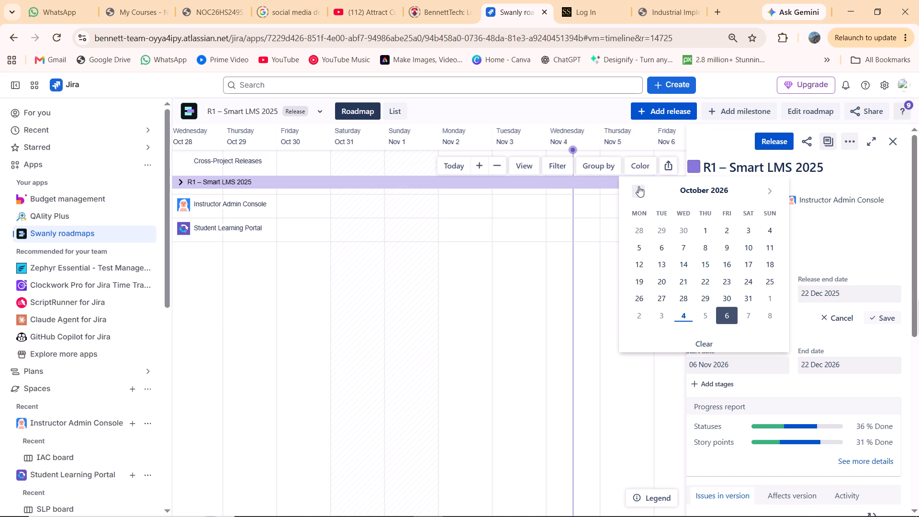
pyautogui.tripleClick(639, 186)
pyautogui.tripleClick(639, 186)
pyautogui.tripleClick(639, 186)
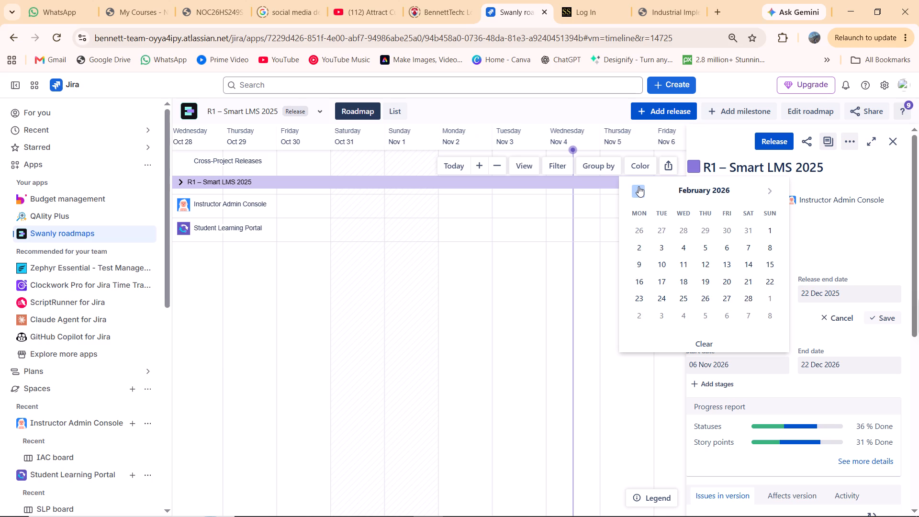
pyautogui.tripleClick(639, 186)
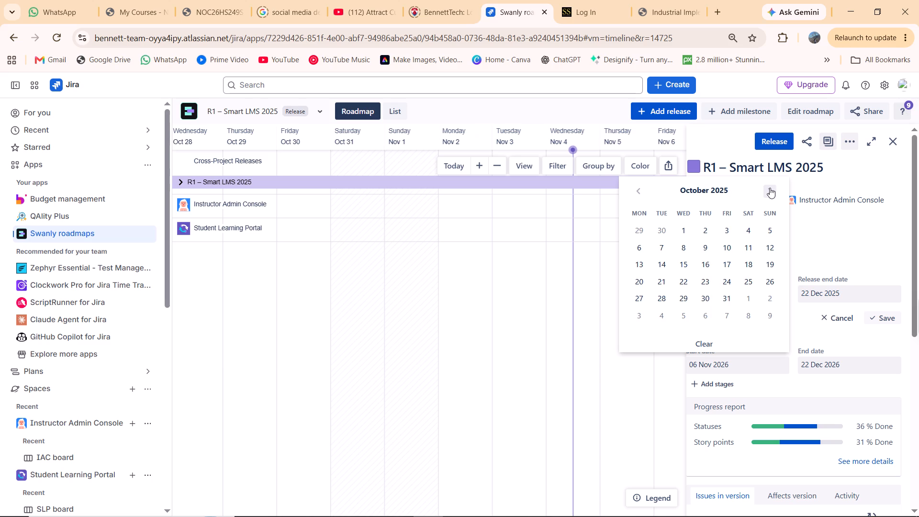
pyautogui.click(770, 188)
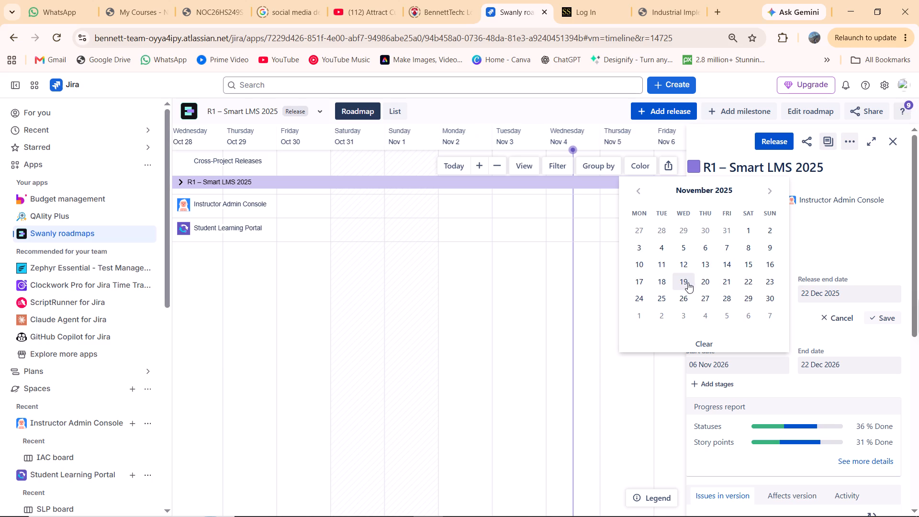
pyautogui.click(704, 253)
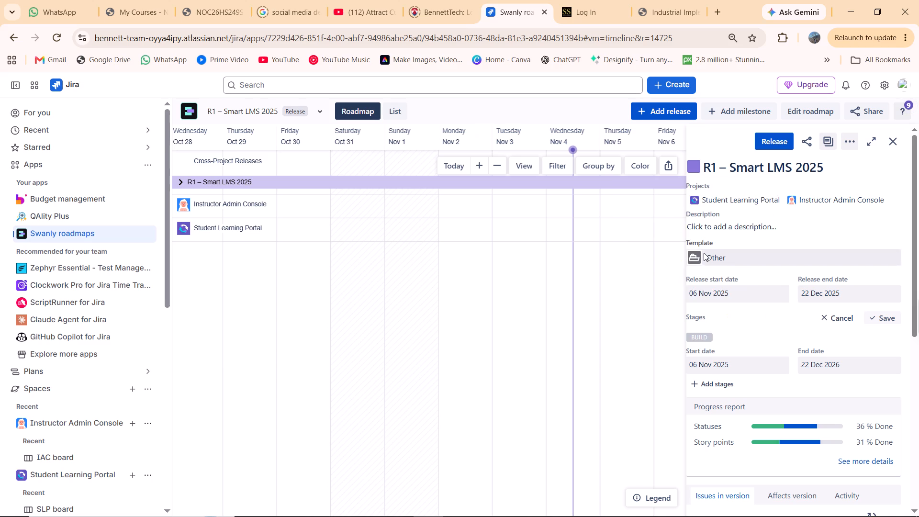
# Set the Build stage's end date to 22 Dec 2025.
pyautogui.click(840, 365)
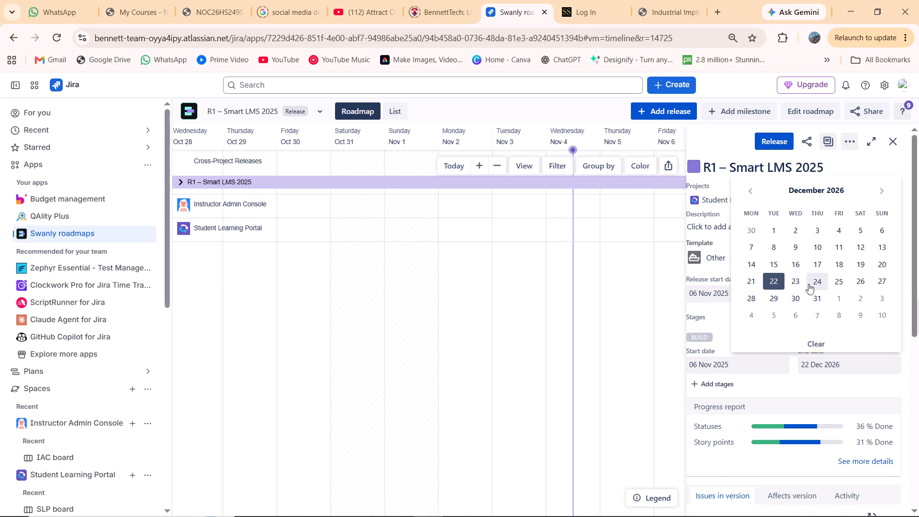
pyautogui.click(757, 191)
pyautogui.tripleClick(754, 191)
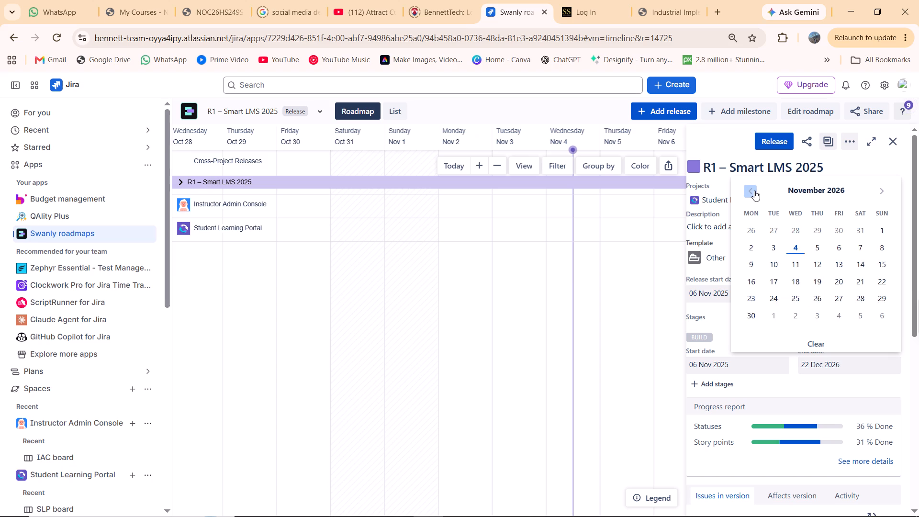
pyautogui.tripleClick(754, 191)
pyautogui.tripleClick(754, 191)
pyautogui.tripleClick(754, 191)
pyautogui.tripleClick(754, 191)
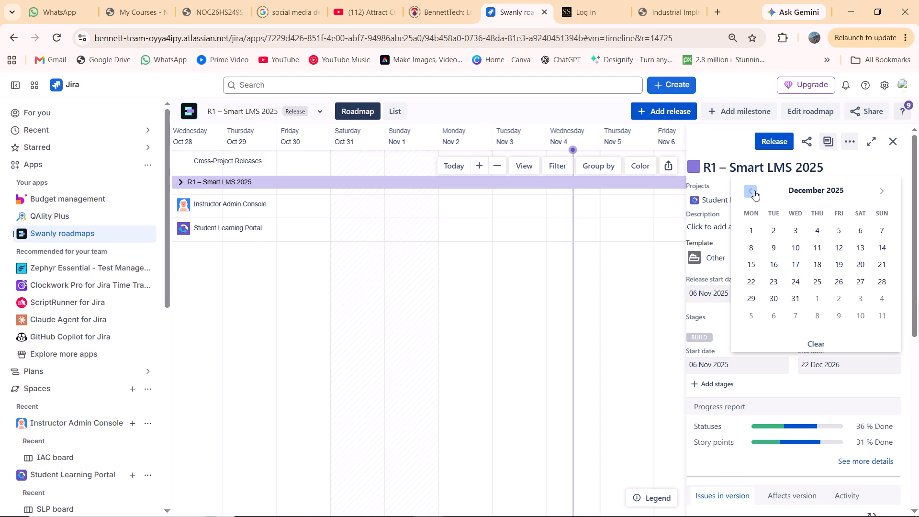
pyautogui.doubleClick(754, 191)
pyautogui.tripleClick(880, 194)
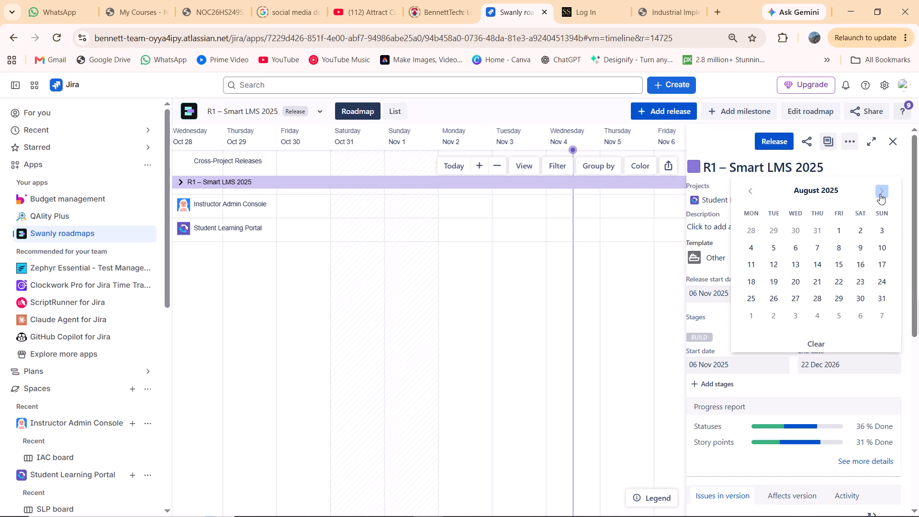
pyautogui.click(880, 194)
pyautogui.click(880, 194)
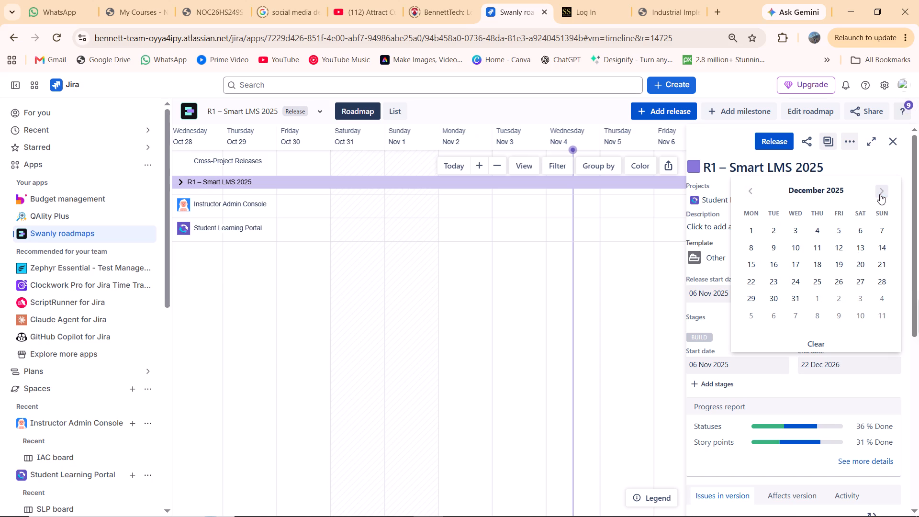
pyautogui.click(752, 276)
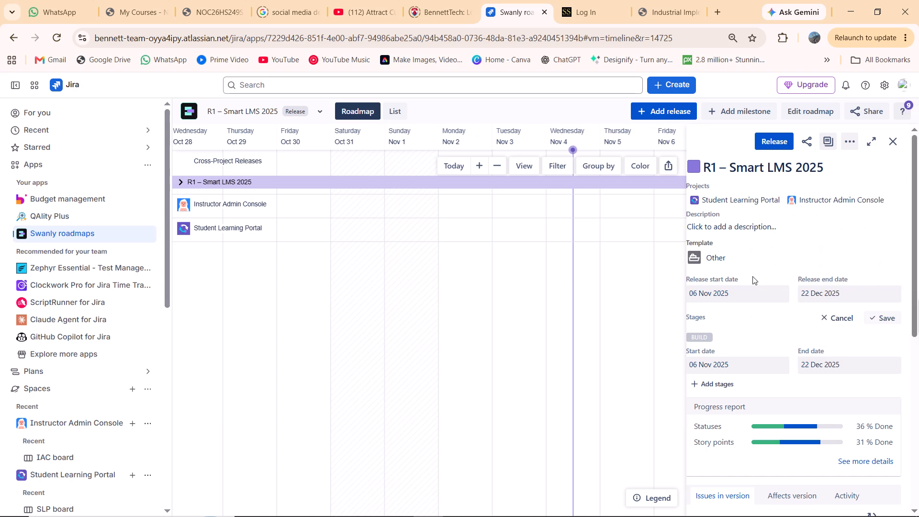
# Open the full details of R1 – Smart LMS 2025 and capture a screenshot of its issue progress and issue list.
pyautogui.click(858, 462)
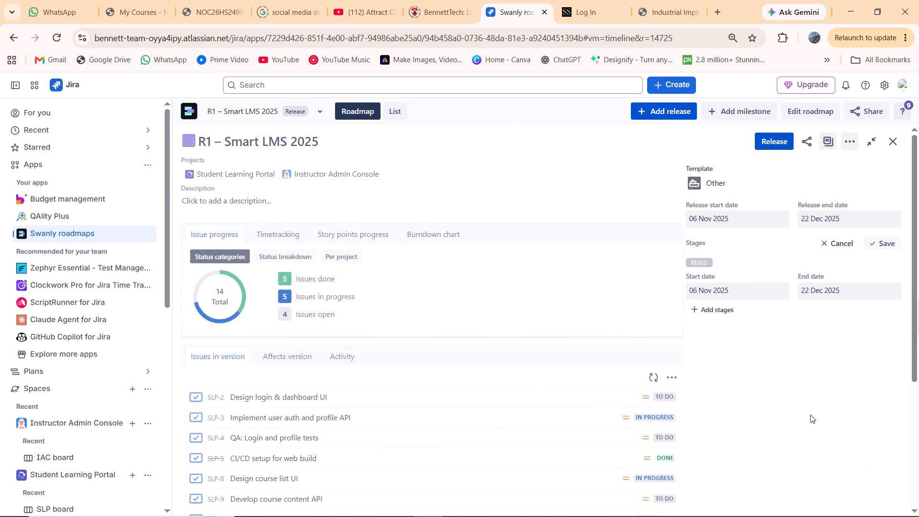
pyautogui.scroll(-1, 472, 414)
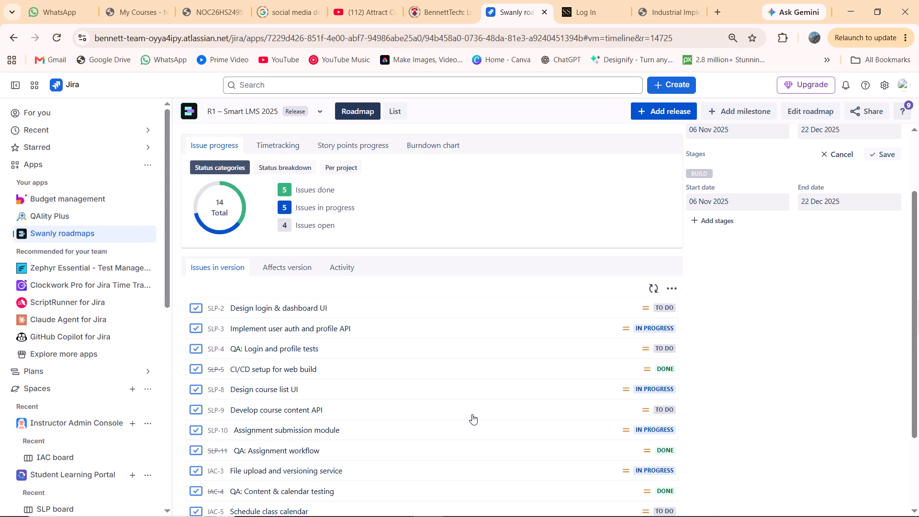
pyautogui.click(434, 139)
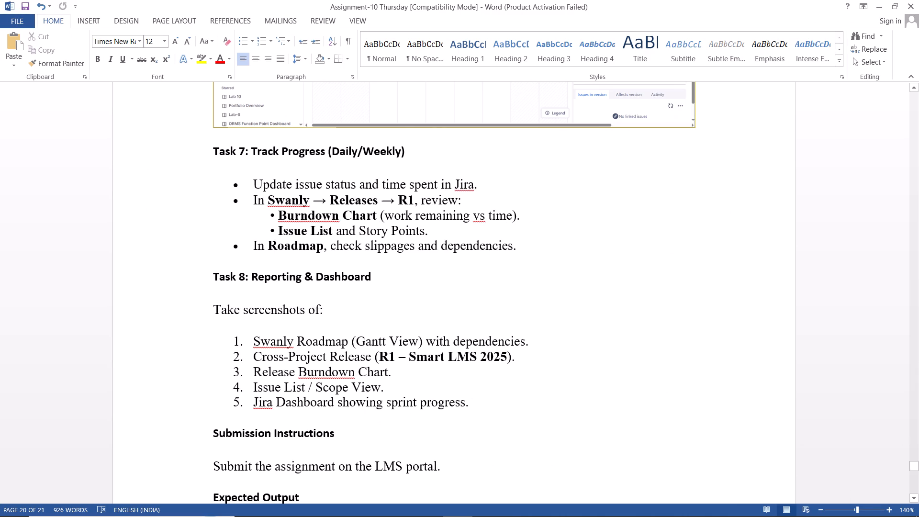
pyautogui.click(205, 149)
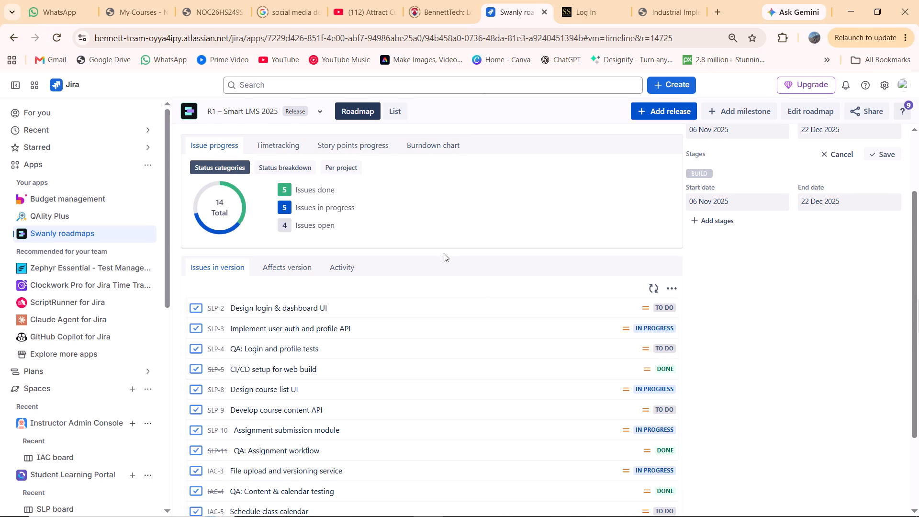
pyautogui.scroll(-4, 444, 253)
pyautogui.scroll(2, 444, 253)
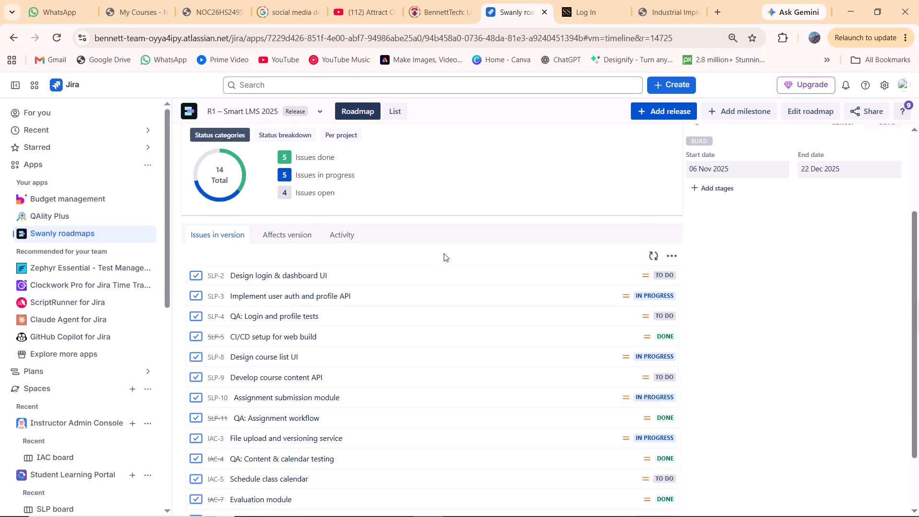
pyautogui.hscroll(2, 444, 253)
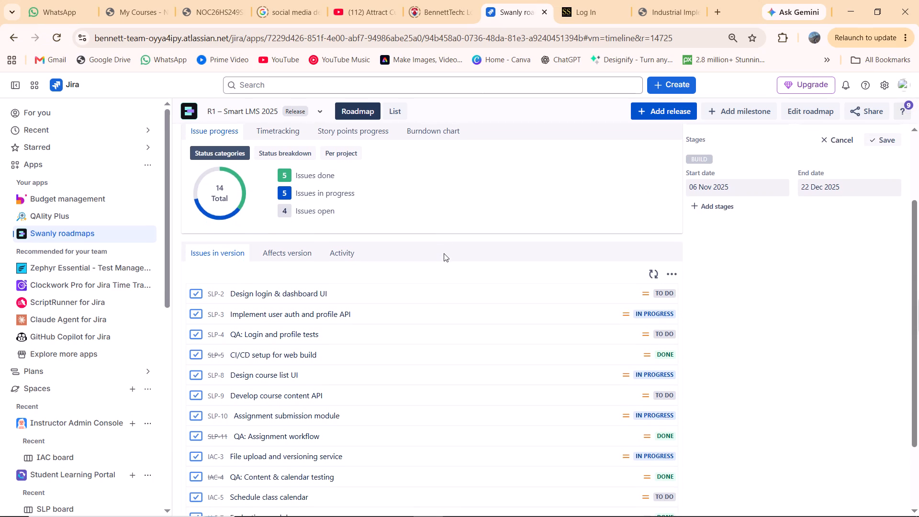
pyautogui.hscroll(2, 444, 253)
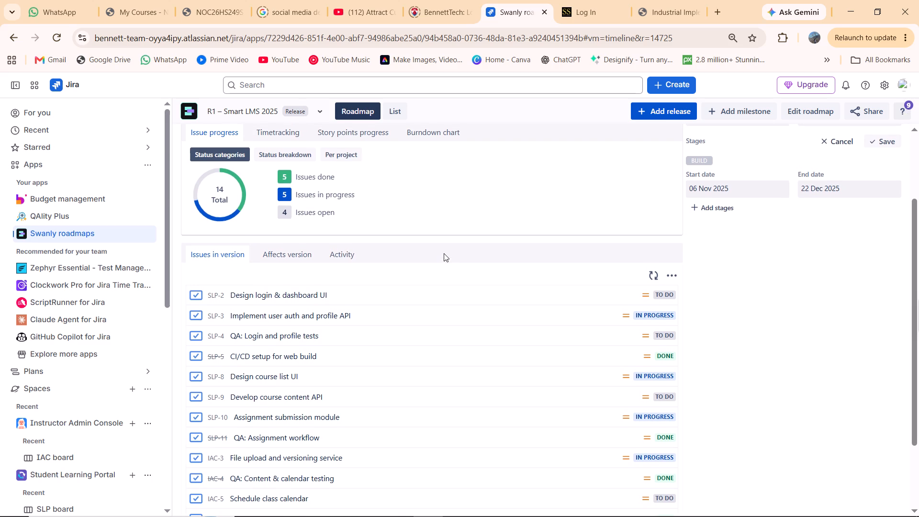
pyautogui.press('shift+super+s')
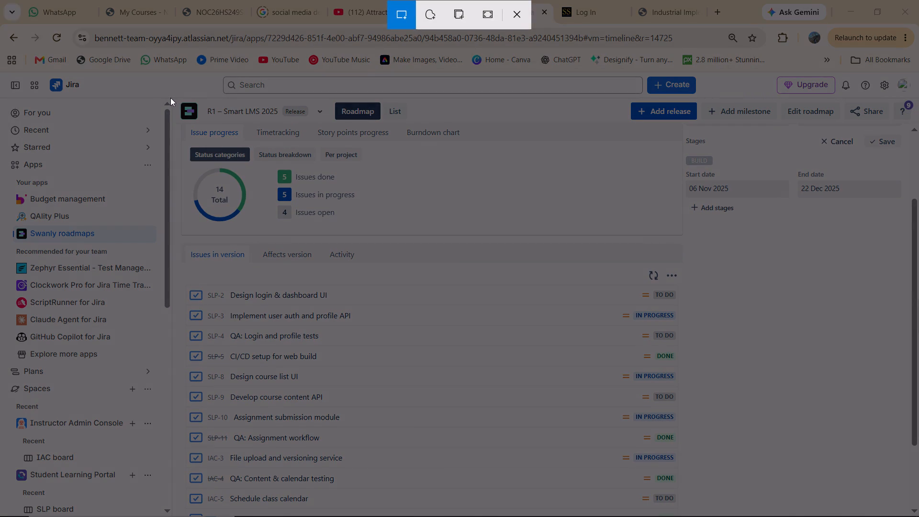
pyautogui.moveTo(171, 98); pyautogui.dragTo(644, 455)
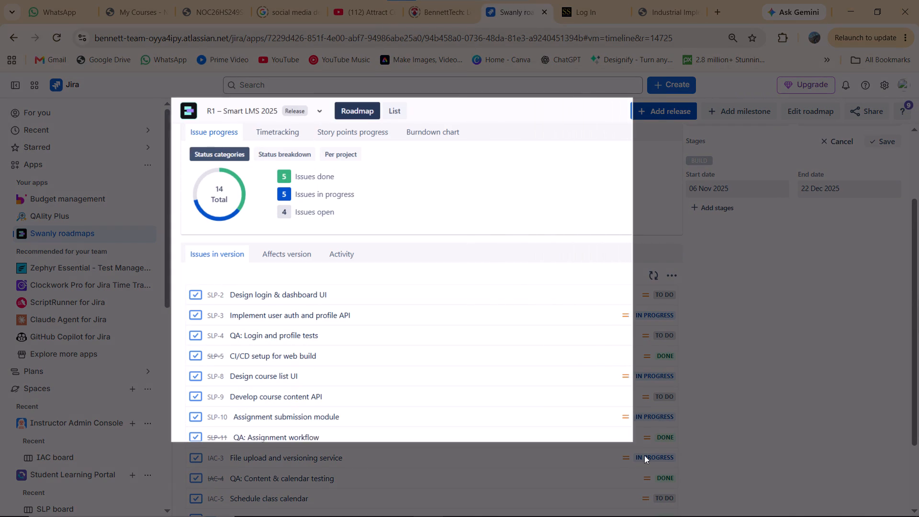
pyautogui.moveTo(644, 455); pyautogui.dragTo(683, 516)
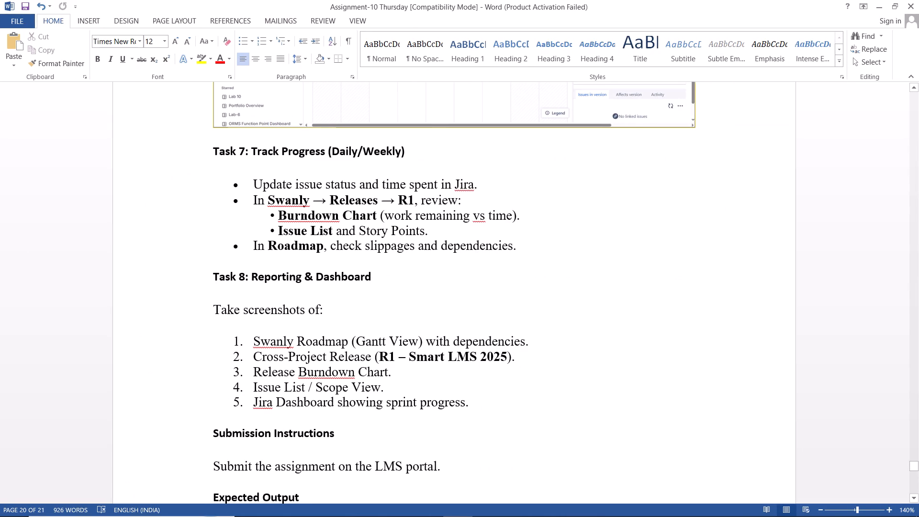
# In the Assignment-10 Word document, paste the screenshot below "Update issue status and time spent in Jira." under Task 7.
pyautogui.click(485, 184)
pyautogui.press('Return')
pyautogui.press('Return')
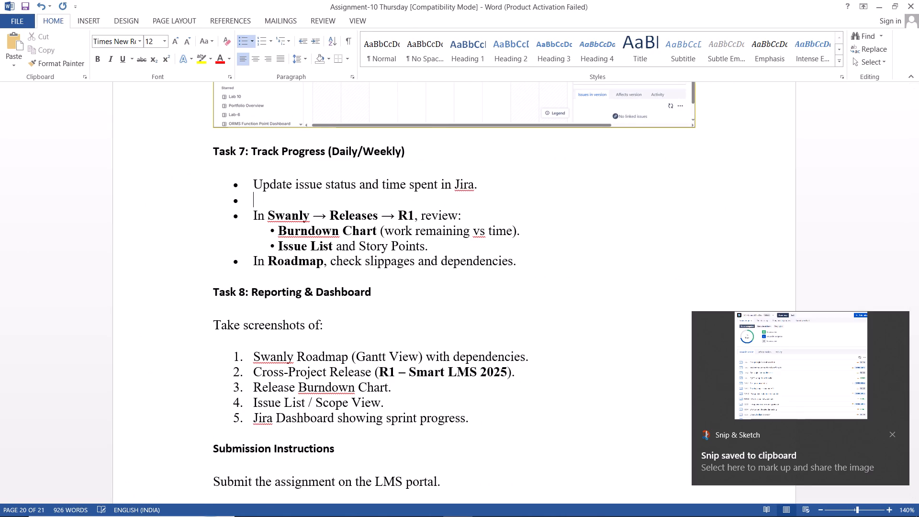
pyautogui.hotkey('ctrl', 'v')
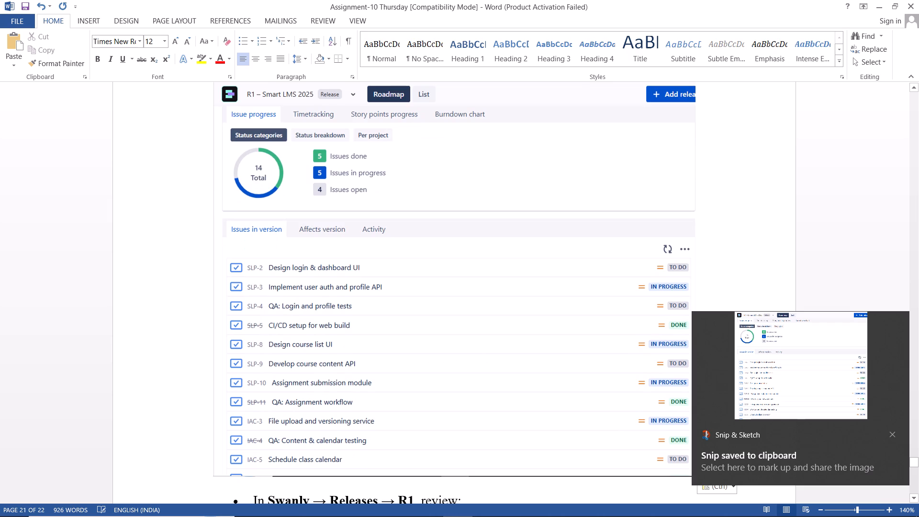
# Back in Swanly roadmaps, show the release's burndown chart based on Issue count and capture a screenshot of it.
pyautogui.scroll(-5, 460, 315)
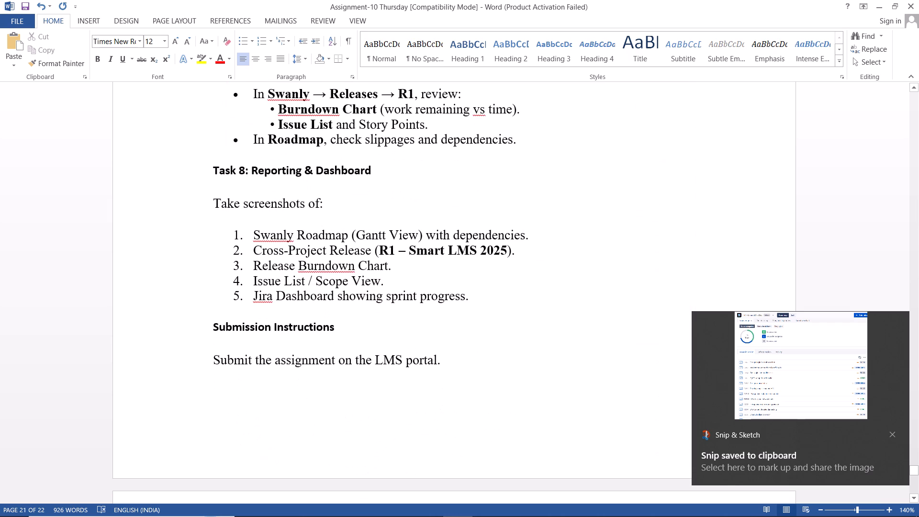
pyautogui.scroll(1, 523, 115)
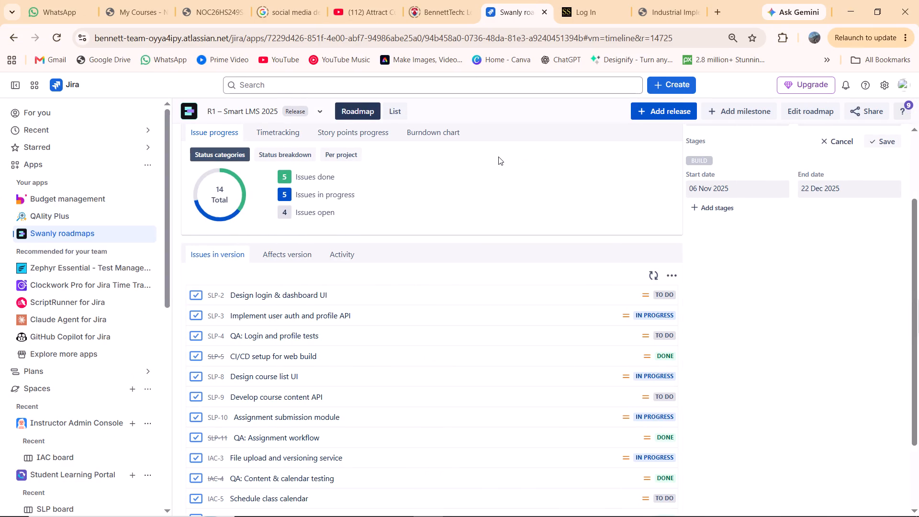
pyautogui.click(278, 134)
pyautogui.click(342, 137)
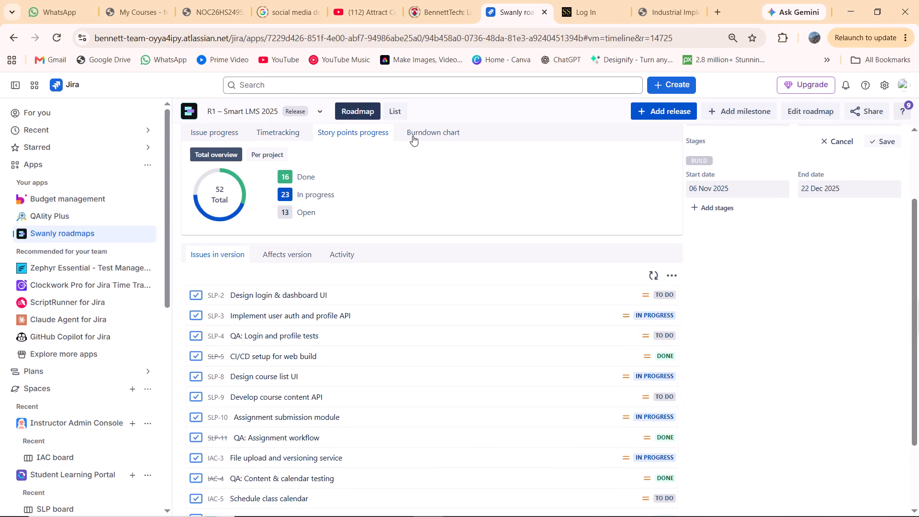
pyautogui.click(444, 128)
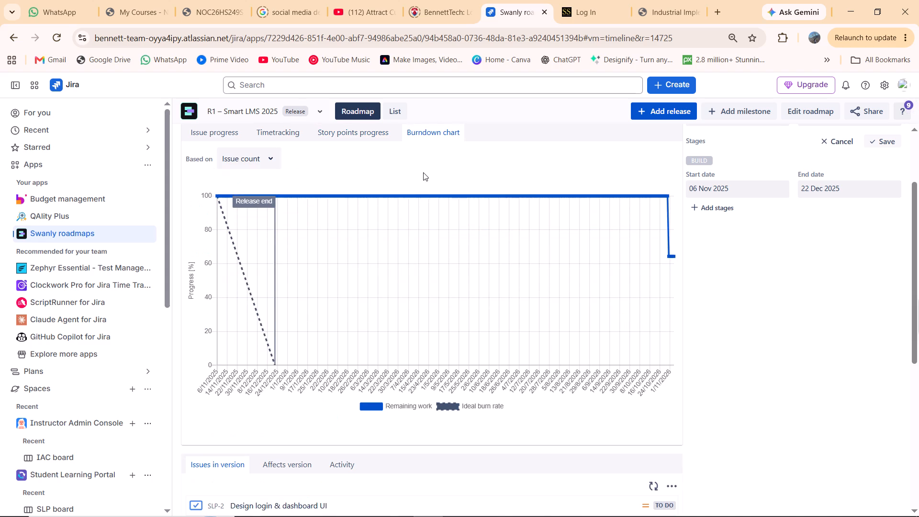
pyautogui.press('shift+super+s')
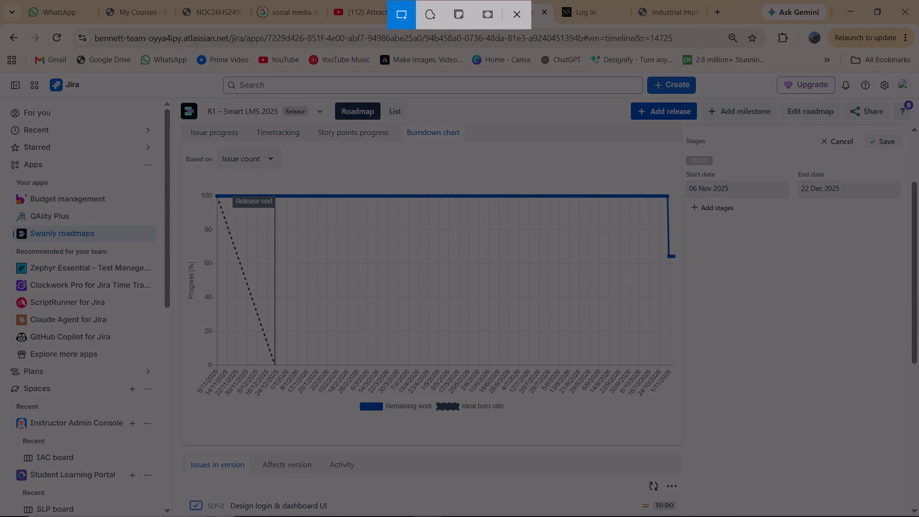
pyautogui.moveTo(172, 97); pyautogui.dragTo(714, 516)
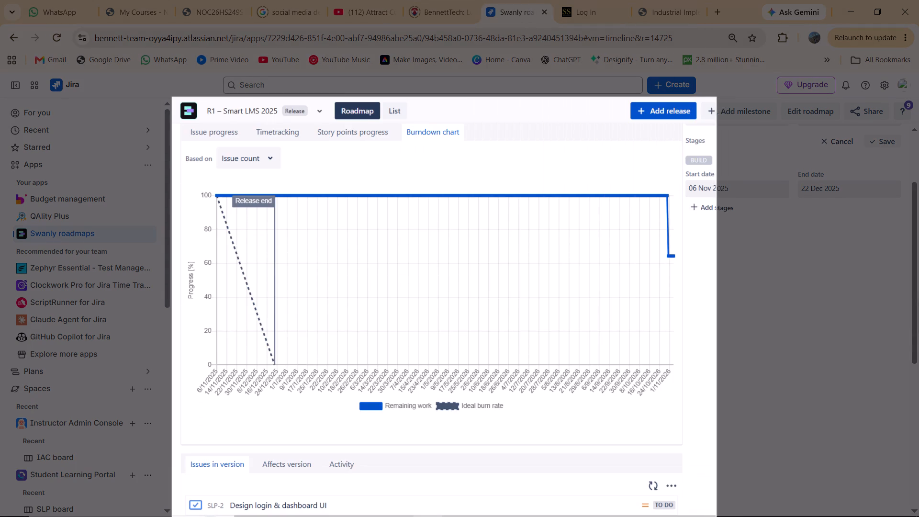
pyautogui.moveTo(714, 516); pyautogui.dragTo(683, 516)
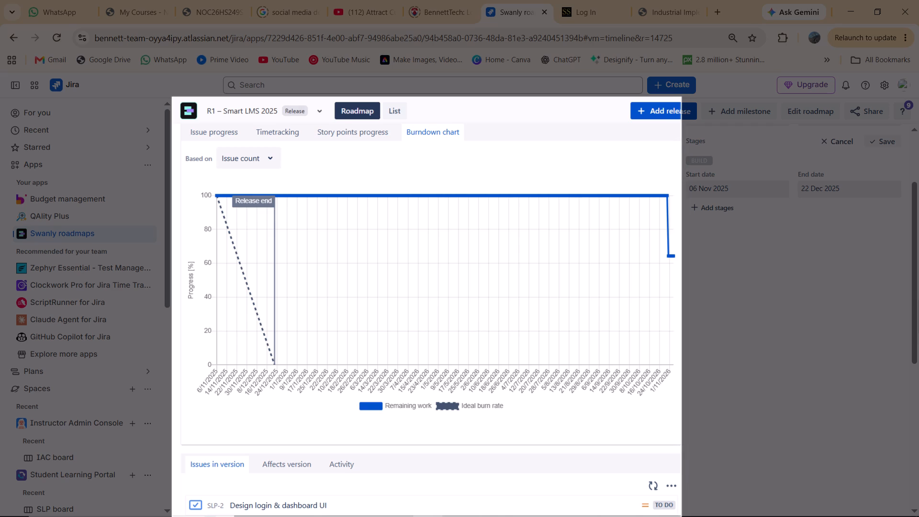
pyautogui.moveTo(683, 516); pyautogui.dragTo(681, 516)
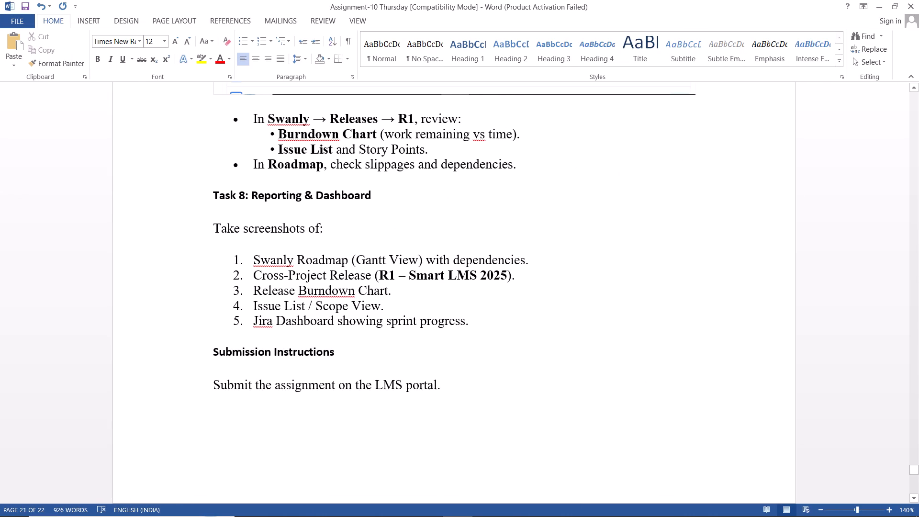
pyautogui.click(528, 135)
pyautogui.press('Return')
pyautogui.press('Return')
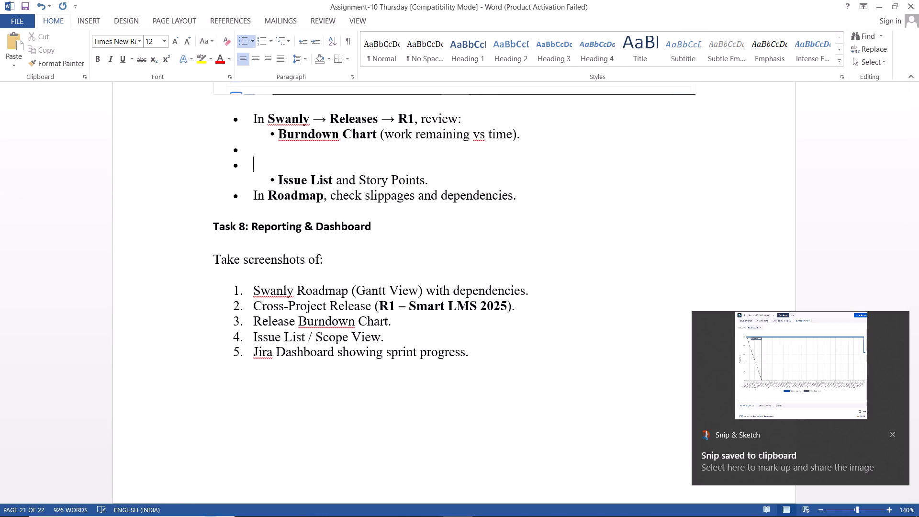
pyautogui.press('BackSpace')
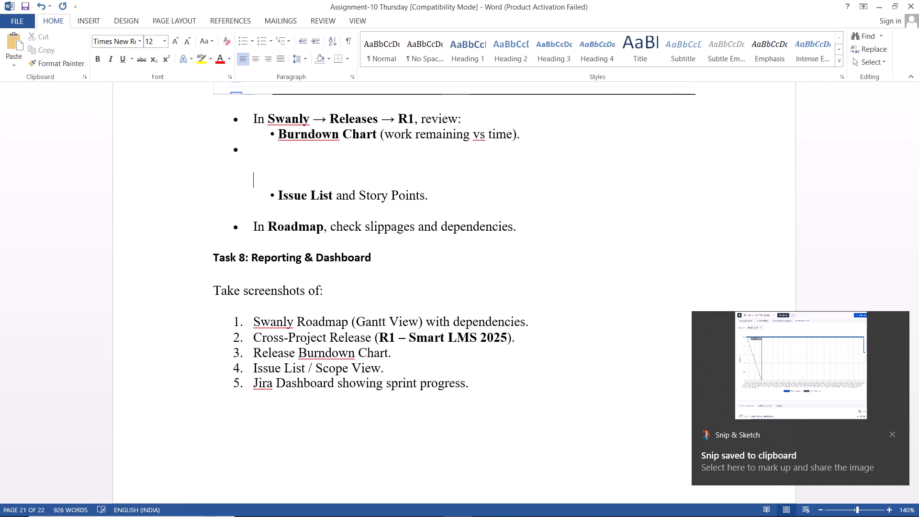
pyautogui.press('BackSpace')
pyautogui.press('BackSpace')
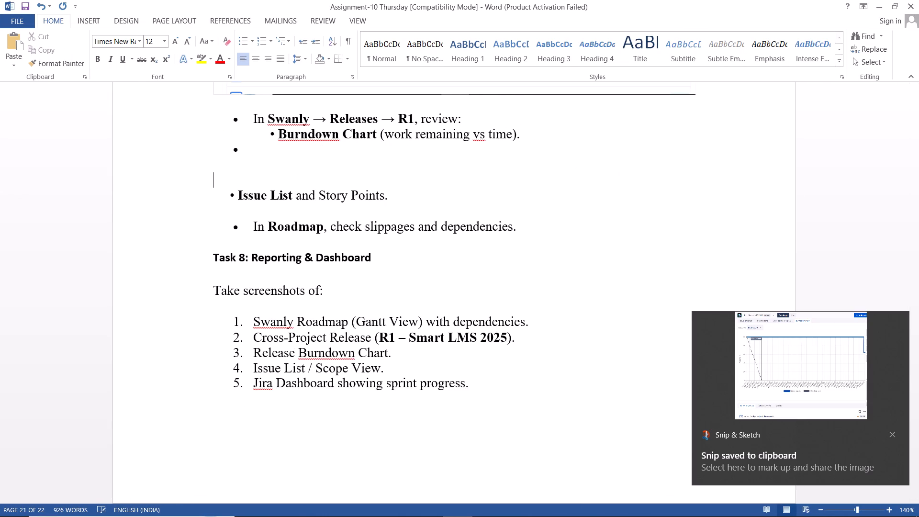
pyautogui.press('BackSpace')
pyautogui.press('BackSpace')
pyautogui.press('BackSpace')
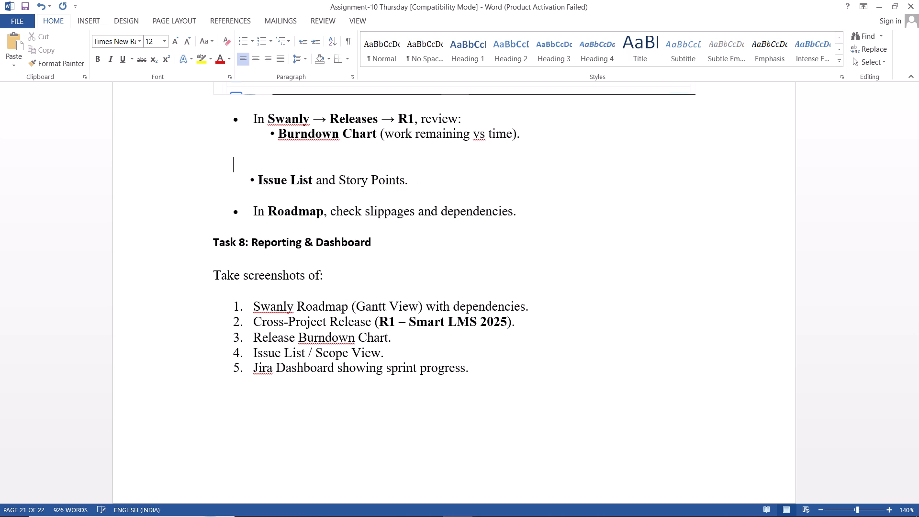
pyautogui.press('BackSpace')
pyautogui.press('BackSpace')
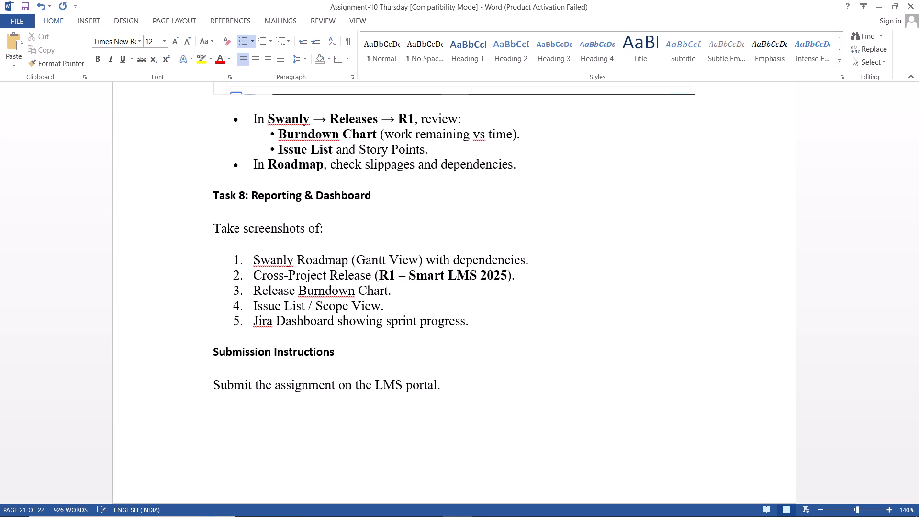
# Paste the burndown chart screenshot on a new unbulleted line below "Burndown Chart (work remaining vs time)." under Task 7.
pyautogui.press('Return')
pyautogui.press('BackSpace')
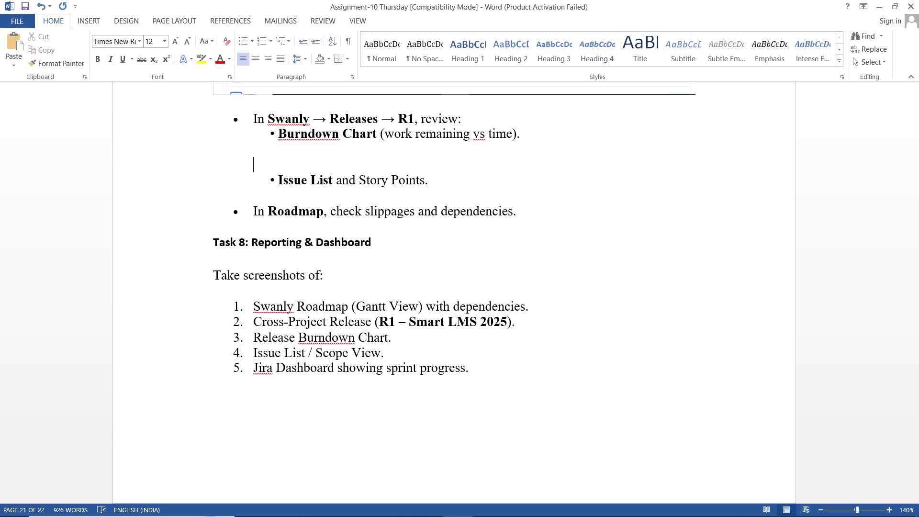
pyautogui.hotkey('ctrl', 'v')
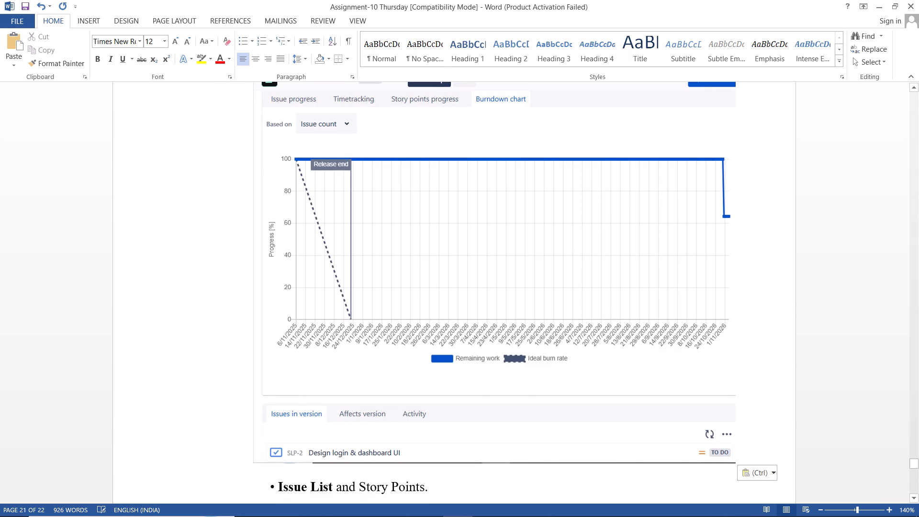
pyautogui.scroll(3, 561, 127)
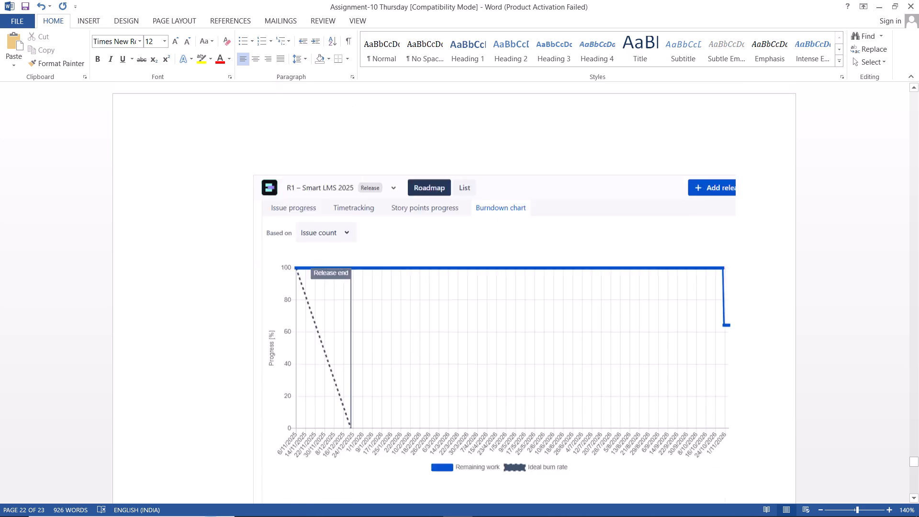
pyautogui.scroll(5, 561, 127)
pyautogui.scroll(-2, 561, 127)
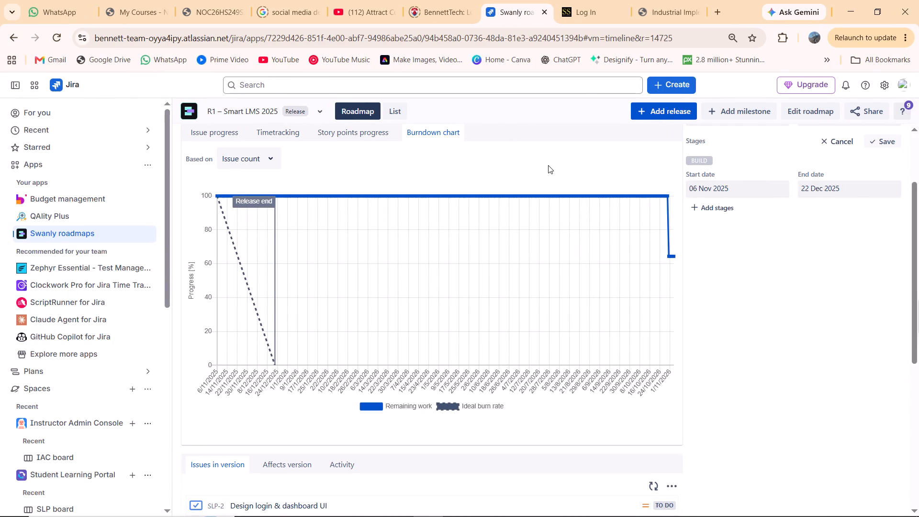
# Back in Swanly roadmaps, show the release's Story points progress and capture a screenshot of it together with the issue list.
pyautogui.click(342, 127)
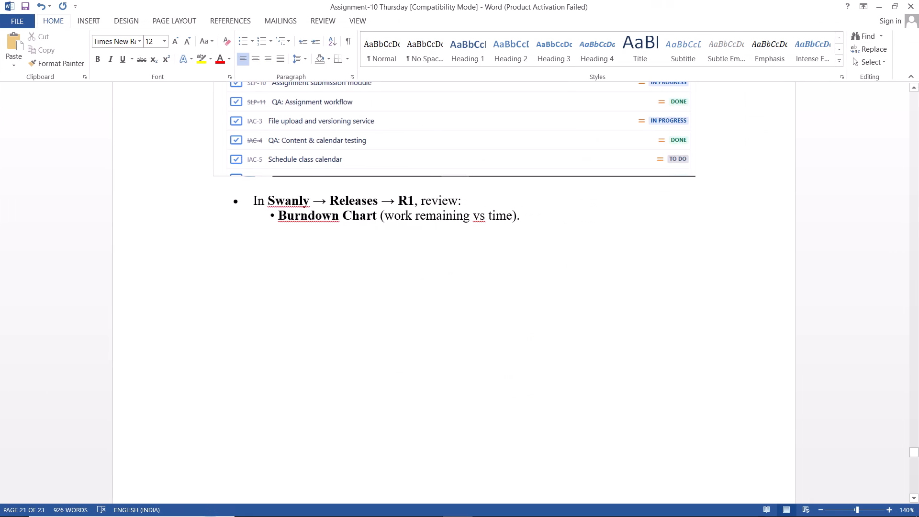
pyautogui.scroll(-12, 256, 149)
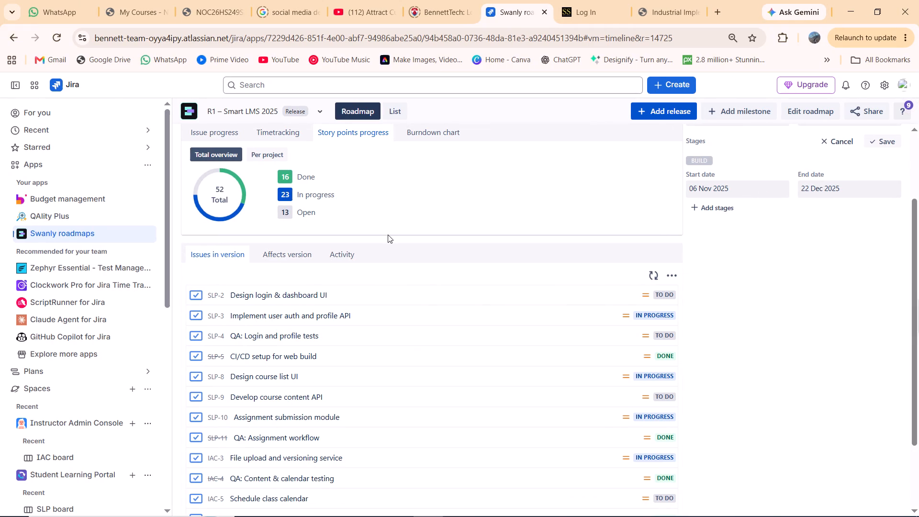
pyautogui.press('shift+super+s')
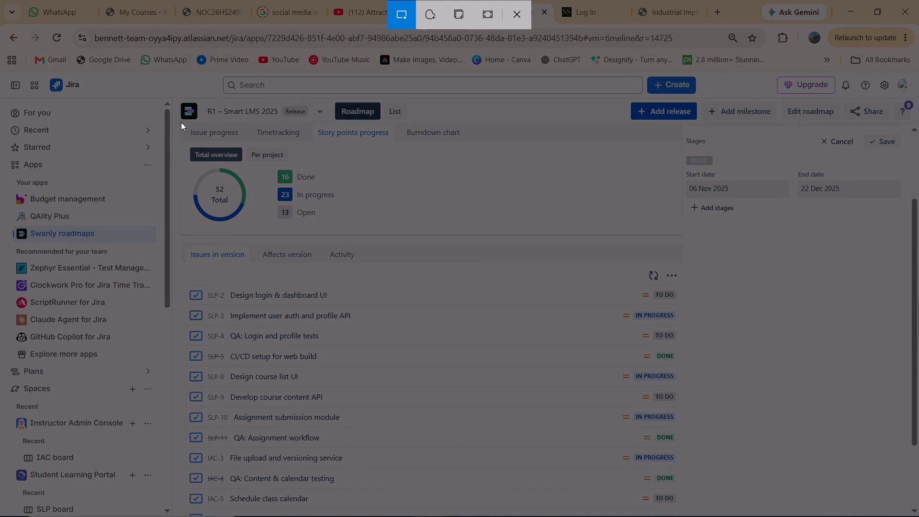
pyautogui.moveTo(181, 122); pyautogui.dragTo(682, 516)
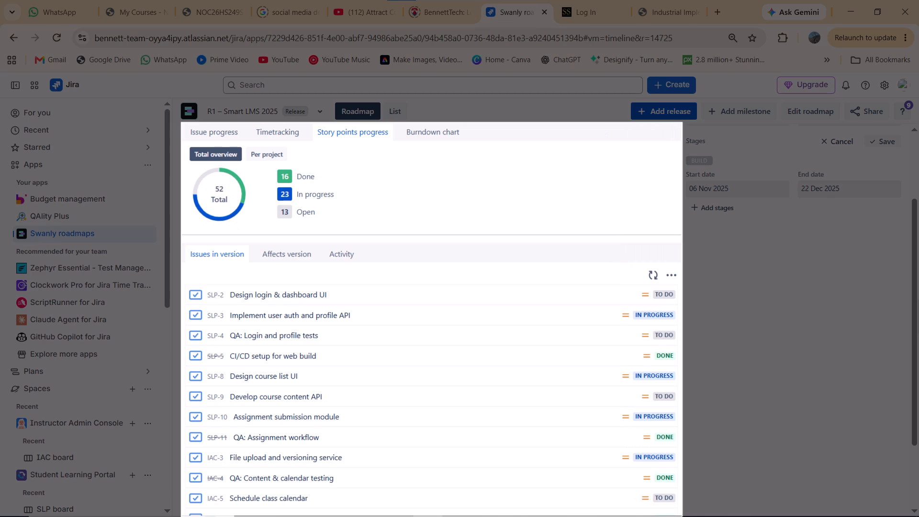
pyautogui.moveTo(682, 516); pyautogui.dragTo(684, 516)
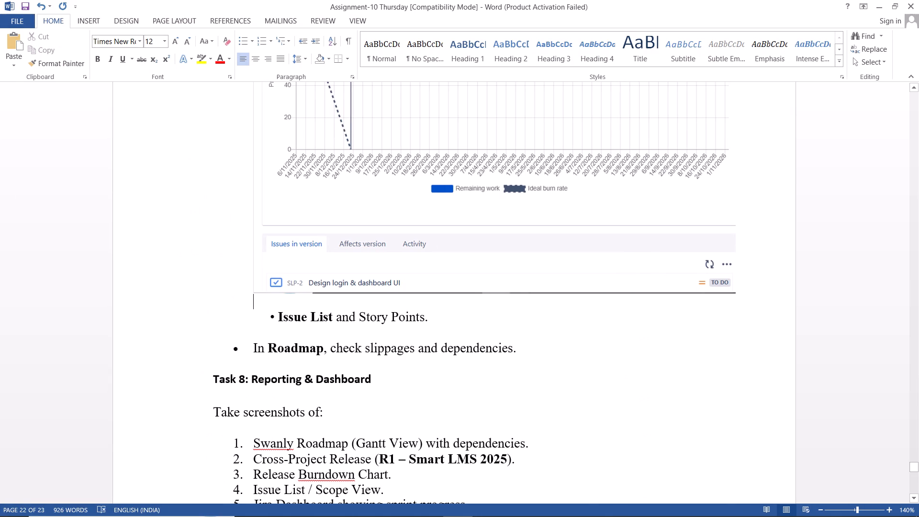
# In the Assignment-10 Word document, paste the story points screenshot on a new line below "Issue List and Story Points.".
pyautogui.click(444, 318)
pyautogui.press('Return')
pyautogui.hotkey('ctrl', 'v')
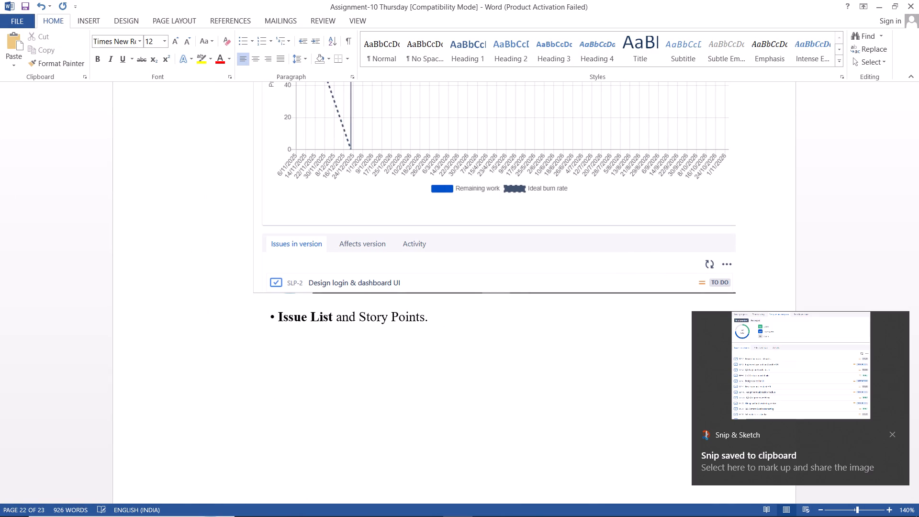
# Cut the issue progress screenshot from below "Update issue status and time spent in Jira." under Task 7 and clear the leftover empty line.
pyautogui.scroll(8, 444, 318)
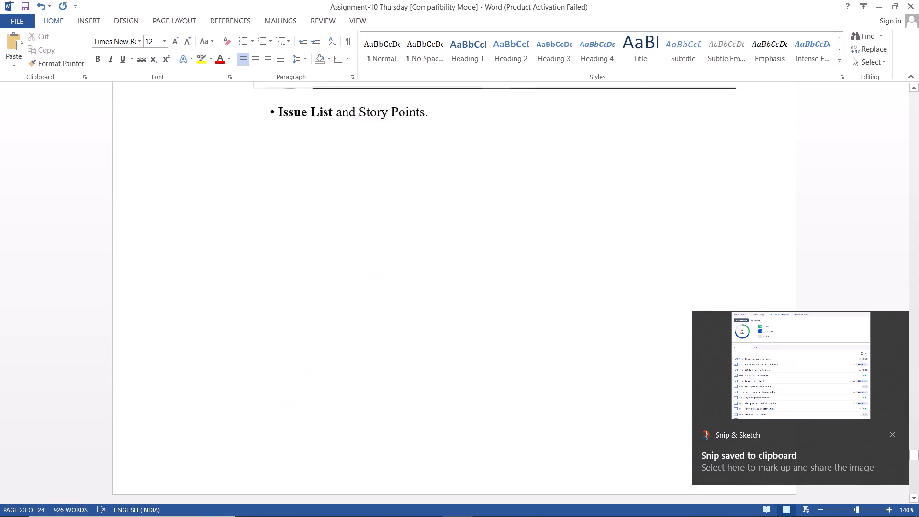
pyautogui.scroll(12, 444, 318)
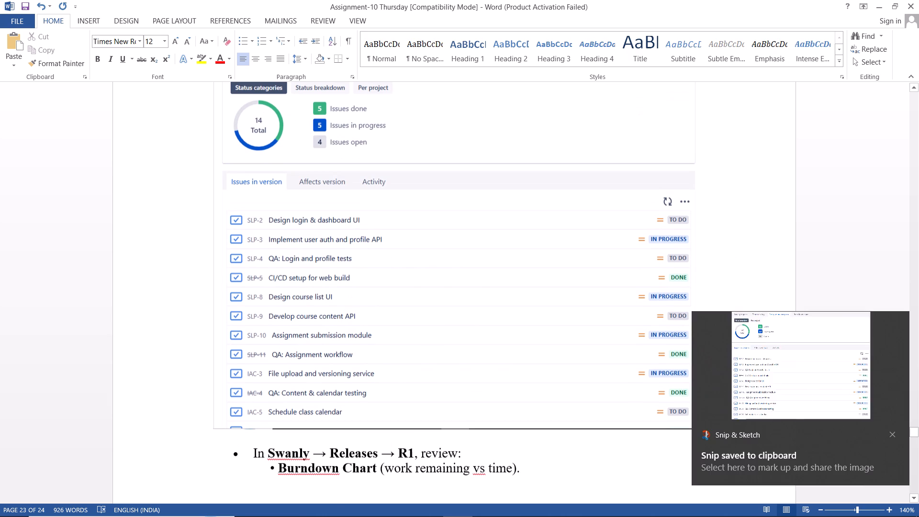
pyautogui.click(389, 305)
pyautogui.hotkey('ctrl', 'x')
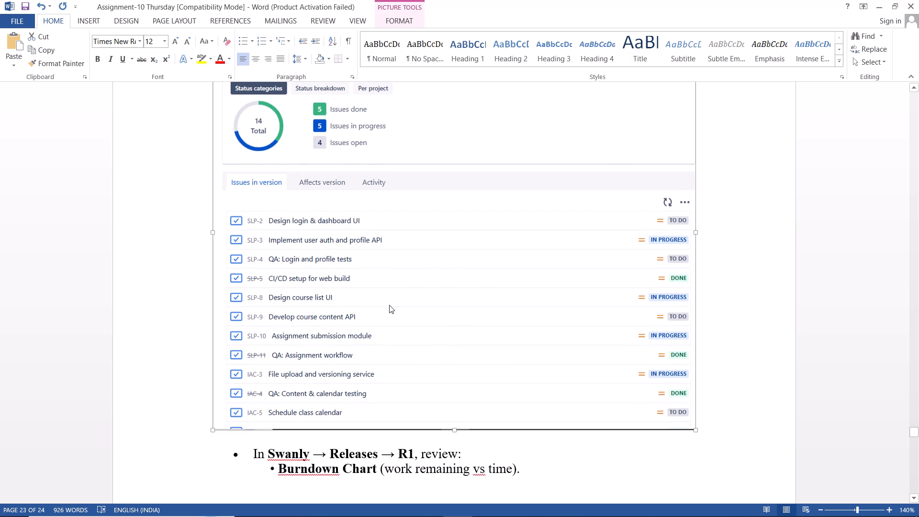
pyautogui.scroll(2, 389, 305)
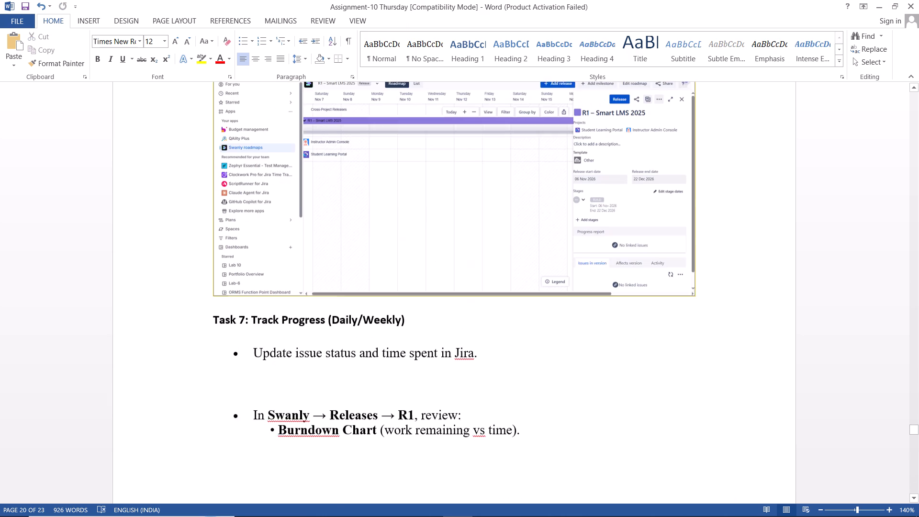
pyautogui.press('BackSpace')
# Paste the cut issue progress screenshot on a new line below "Issue List and Story Points." and remove the paragraph break after it.
pyautogui.scroll(-9, 389, 305)
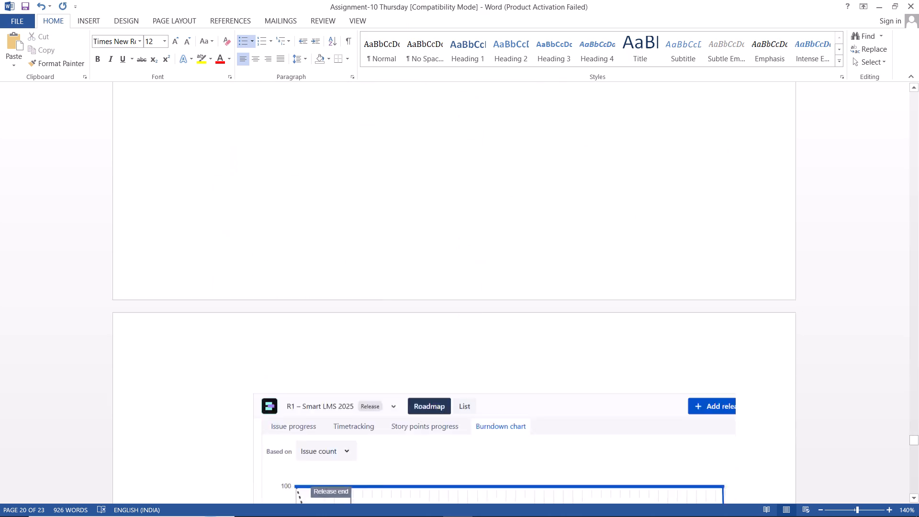
pyautogui.scroll(-2, 389, 305)
pyautogui.scroll(10, 389, 305)
pyautogui.scroll(-8, 389, 305)
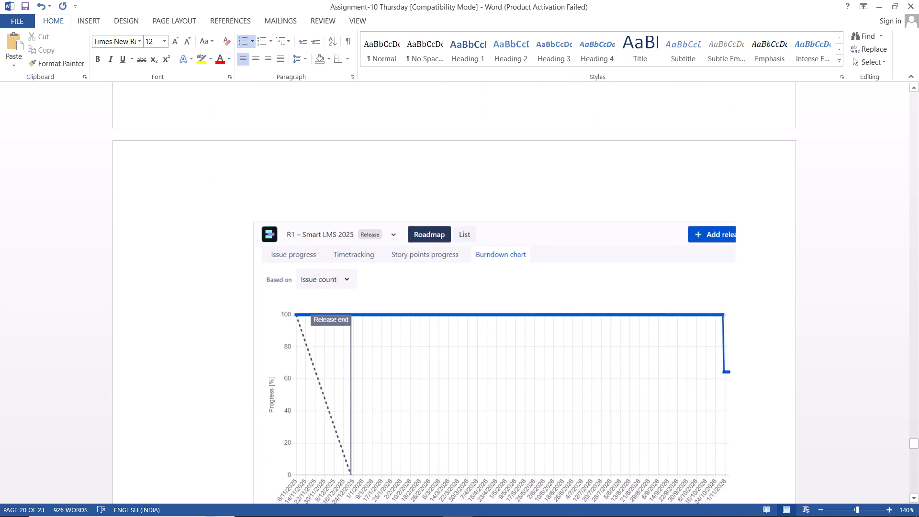
pyautogui.scroll(-11, 389, 305)
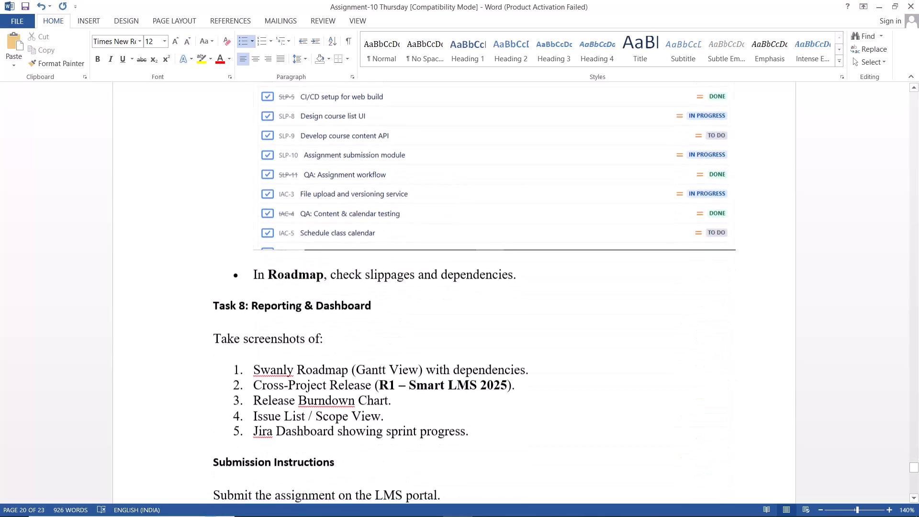
pyautogui.scroll(10, 389, 305)
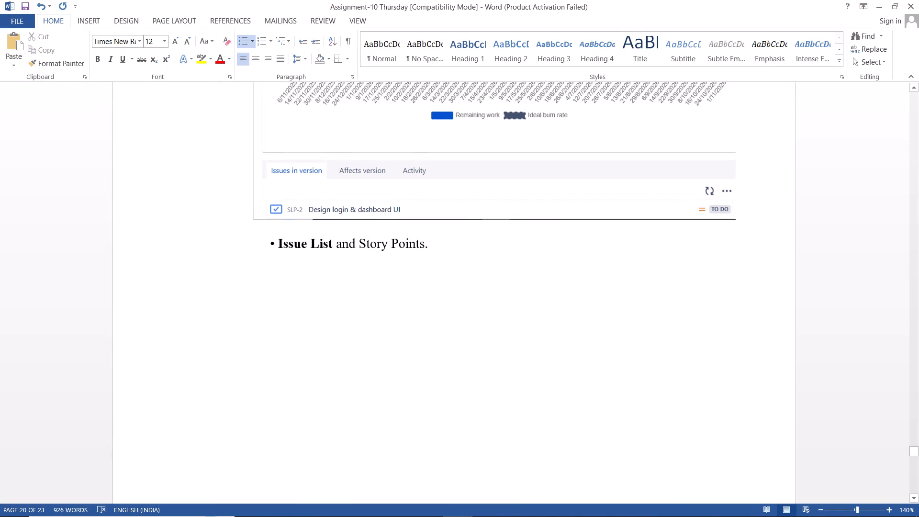
pyautogui.click(434, 250)
pyautogui.press('Return')
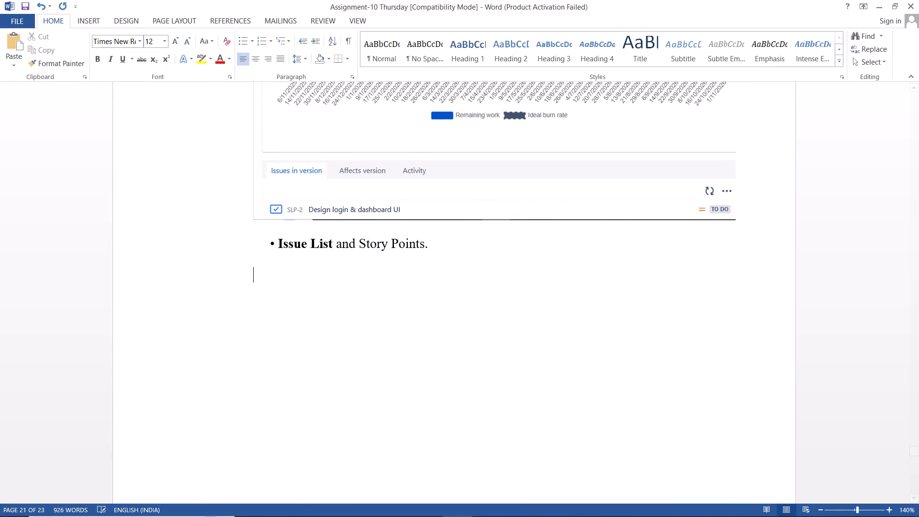
pyautogui.hotkey('ctrl', 'v')
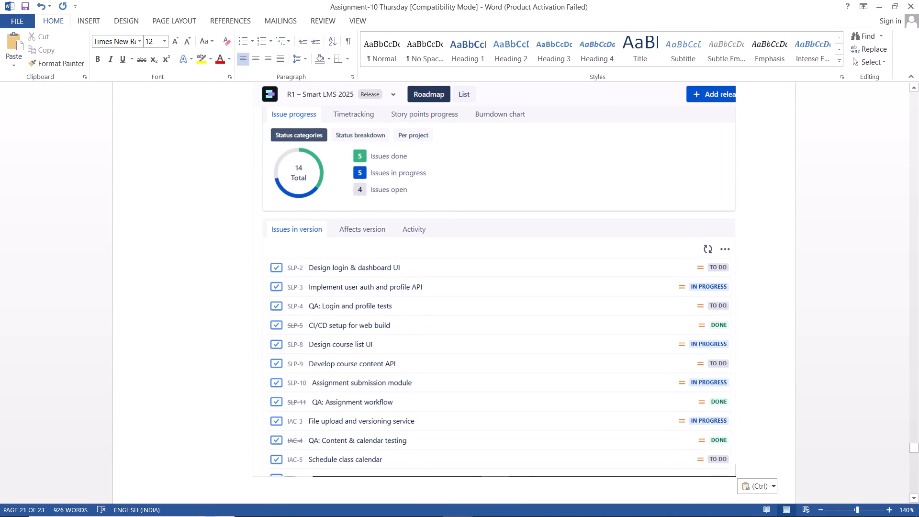
pyautogui.scroll(-5, 434, 250)
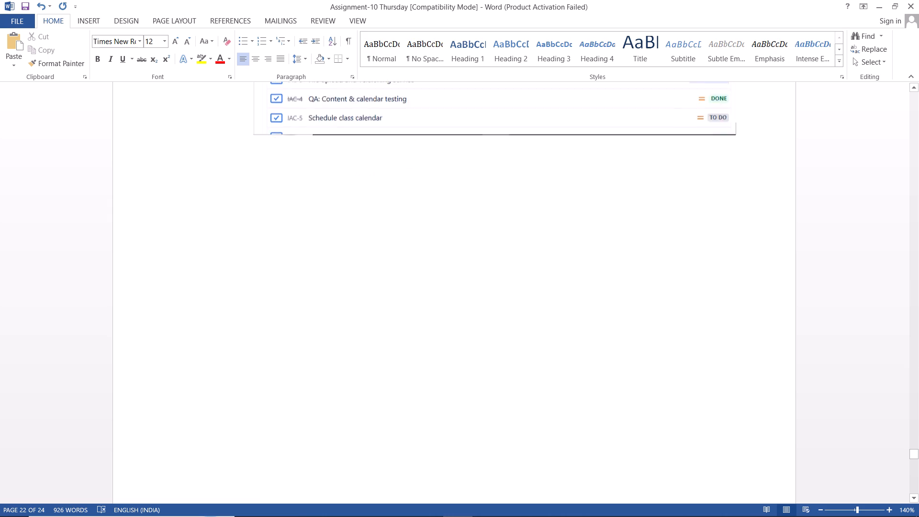
pyautogui.scroll(-1, 434, 250)
pyautogui.scroll(3, 434, 250)
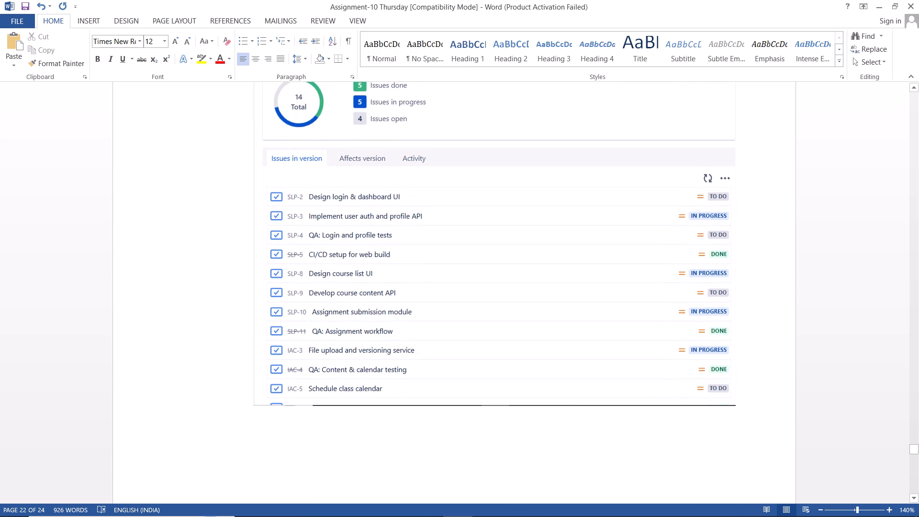
pyautogui.press('Delete')
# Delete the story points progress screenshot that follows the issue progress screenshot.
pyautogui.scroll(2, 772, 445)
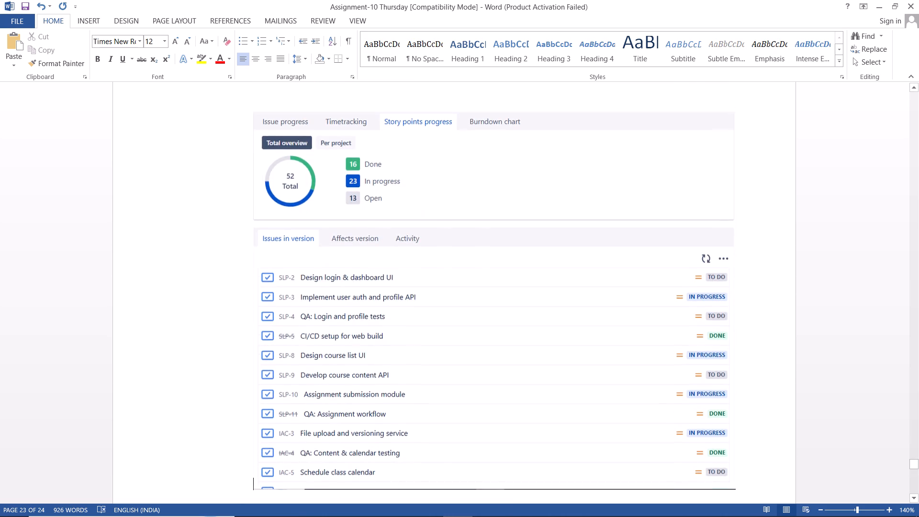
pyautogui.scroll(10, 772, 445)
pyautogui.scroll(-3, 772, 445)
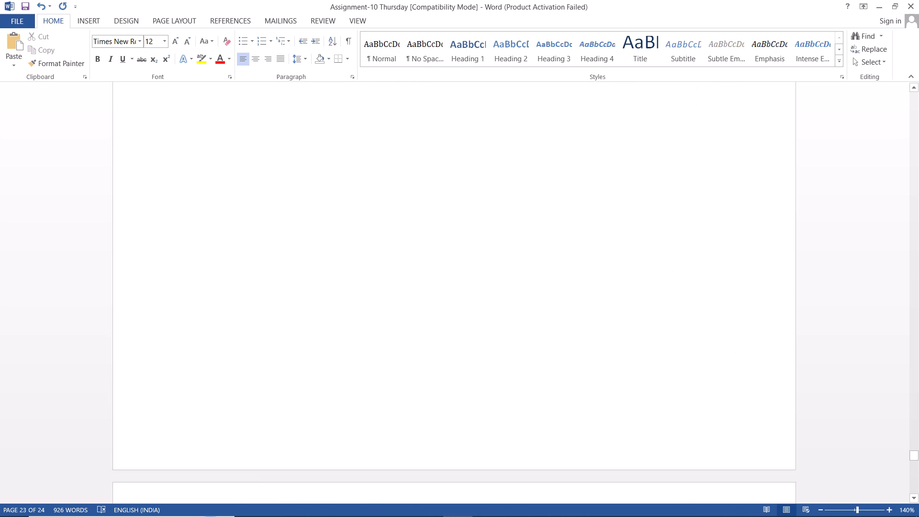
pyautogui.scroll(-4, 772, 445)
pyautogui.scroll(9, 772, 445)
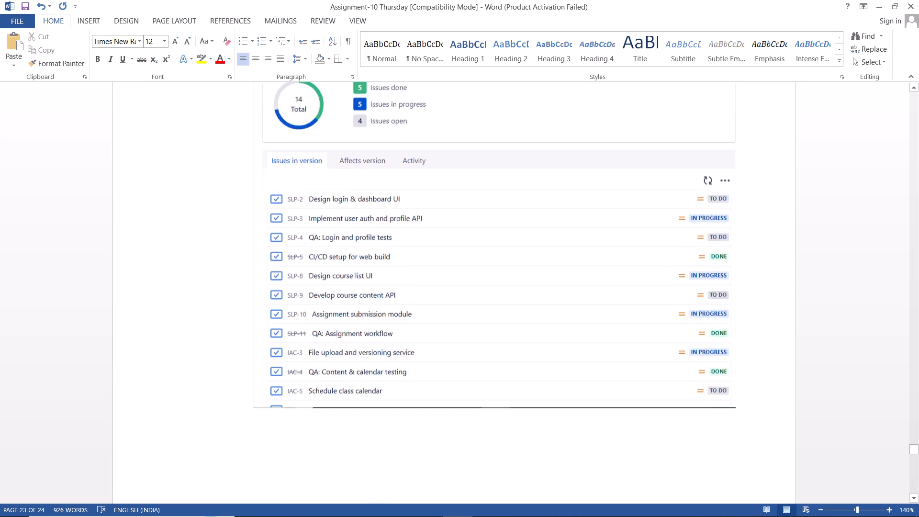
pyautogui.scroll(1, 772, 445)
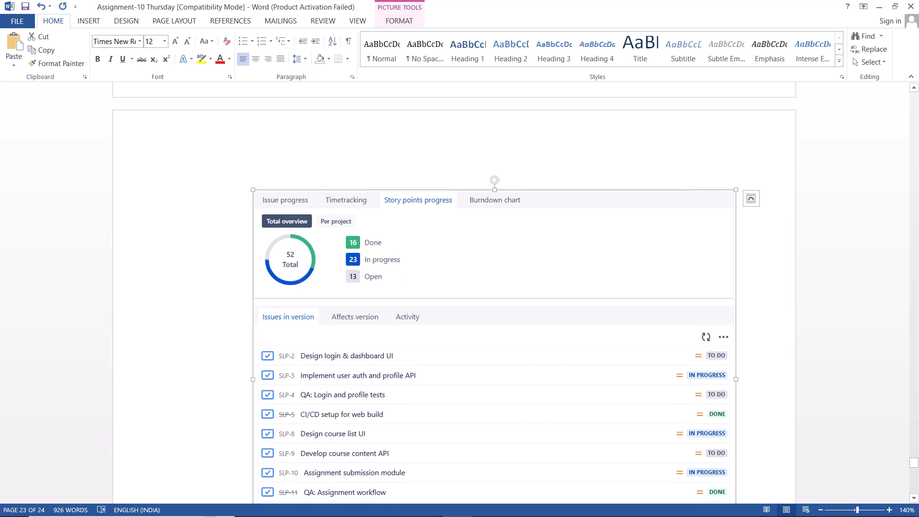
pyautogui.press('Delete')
# Look through the last pages of the report to check the layout around the Task 7 screenshots and the closing sections.
pyautogui.scroll(-7, 772, 445)
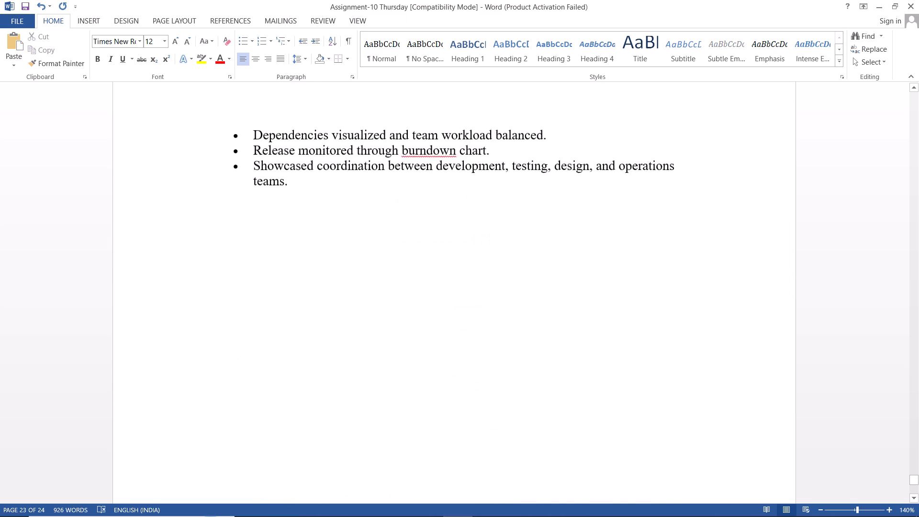
pyautogui.scroll(-14, 772, 445)
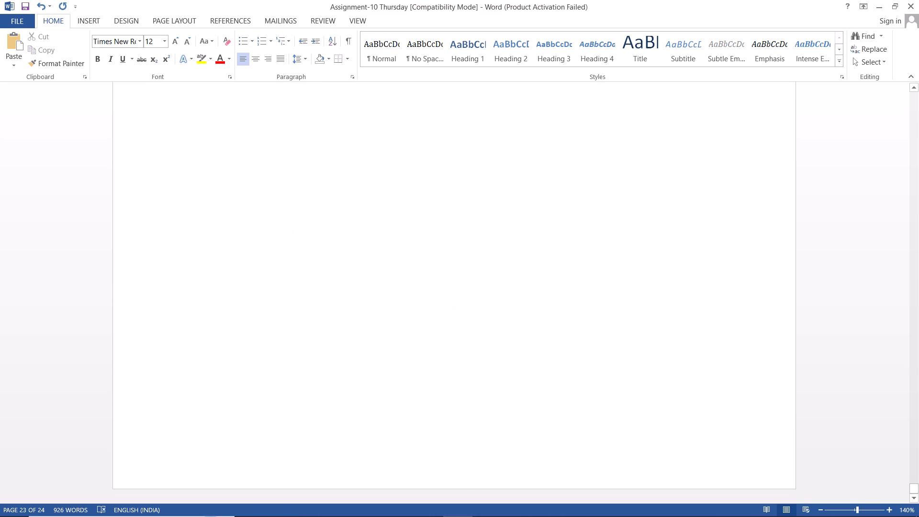
pyautogui.scroll(10, 602, 322)
pyautogui.scroll(-3, 602, 322)
pyautogui.scroll(2, 602, 322)
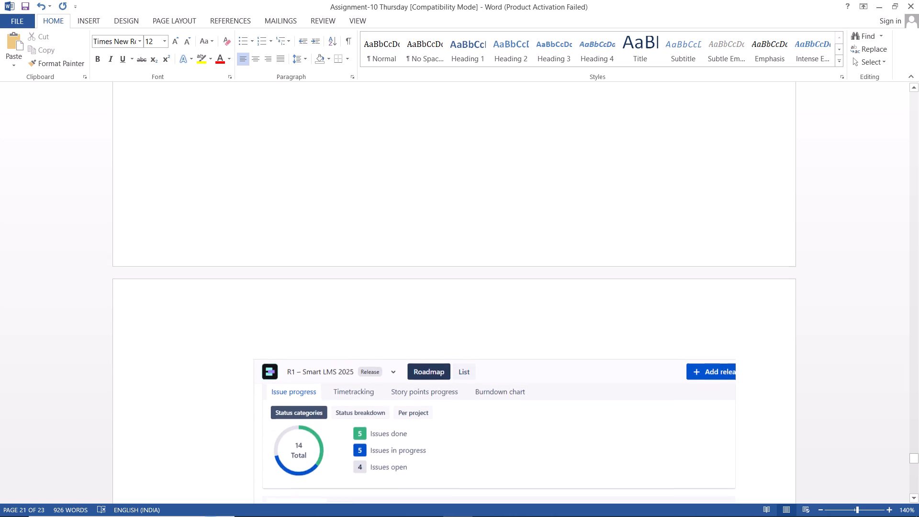
# Undo the deletion of the story points progress screenshot under Task 7 and check the pages around it.
pyautogui.scroll(5, 602, 322)
pyautogui.scroll(-10, 602, 322)
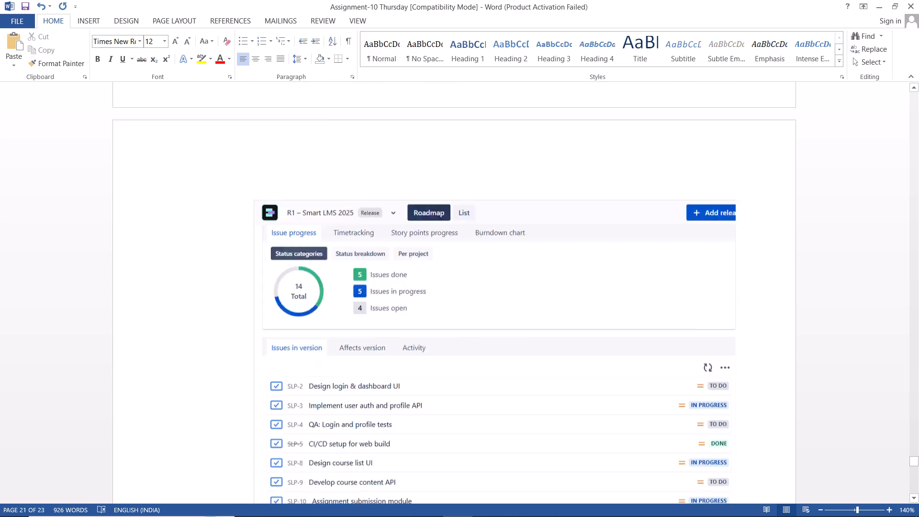
pyautogui.scroll(-1, 602, 322)
pyautogui.hotkey('ctrl', 'z')
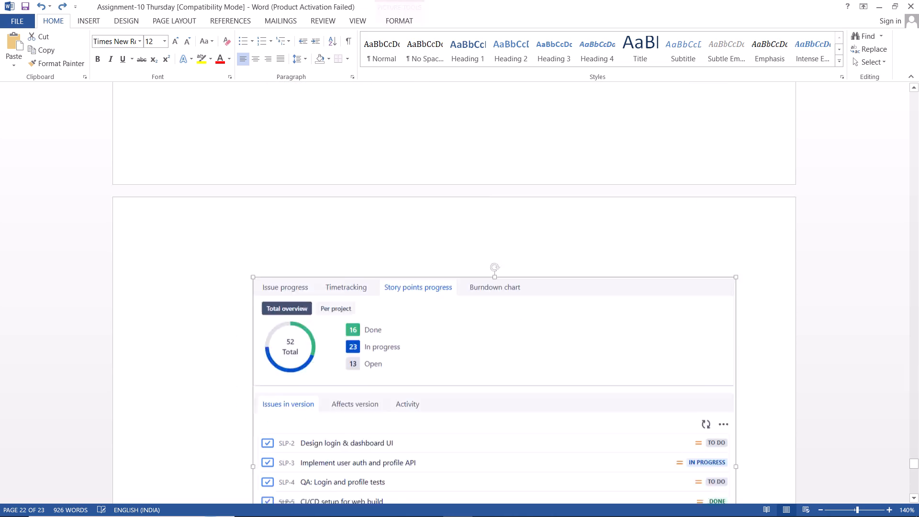
pyautogui.scroll(-6, 602, 322)
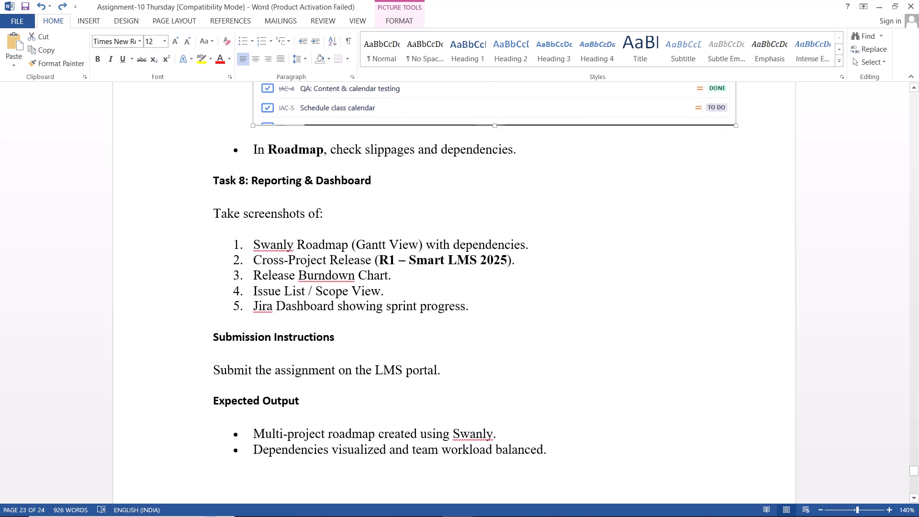
pyautogui.scroll(1, 602, 322)
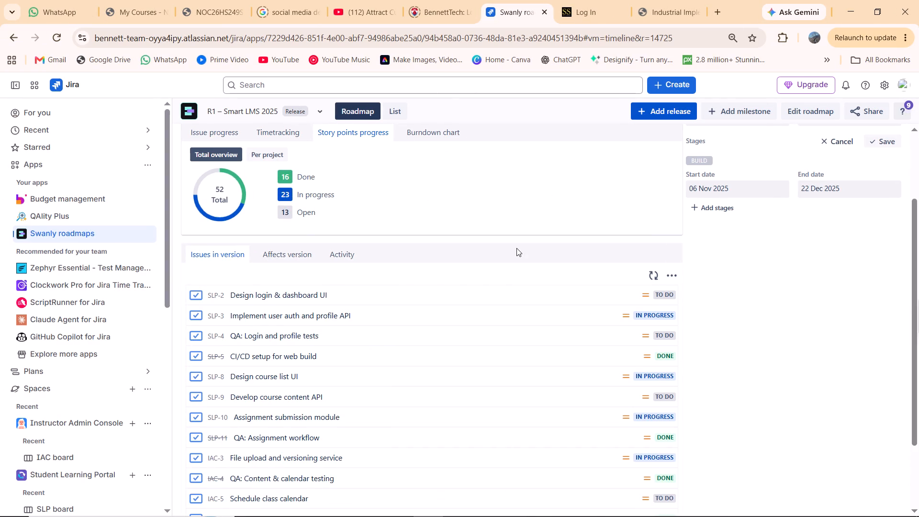
# Switch to Chrome and examine the affects-version, activity, issues-in-version and issue progress views of R1 – Smart LMS 2025 for the roadmap check.
pyautogui.click(358, 111)
pyautogui.hscroll(1, 458, 209)
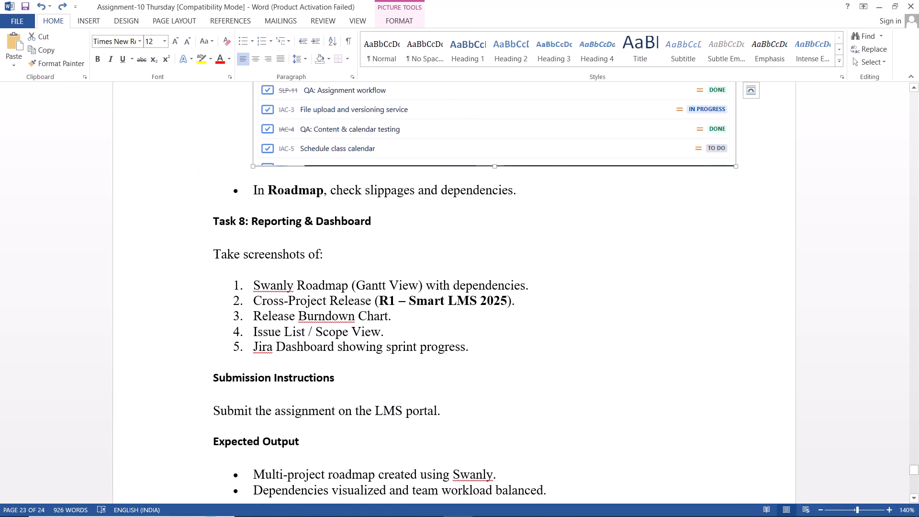
pyautogui.click(466, 206)
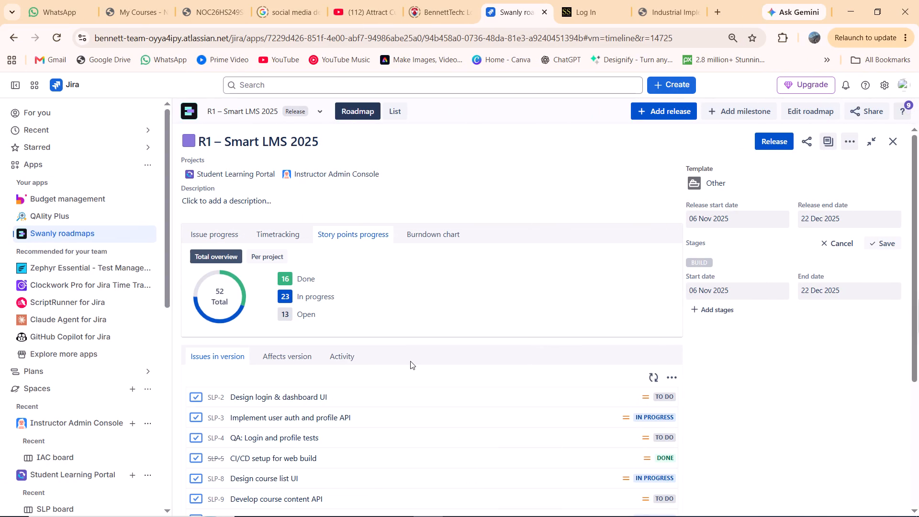
pyautogui.click(301, 364)
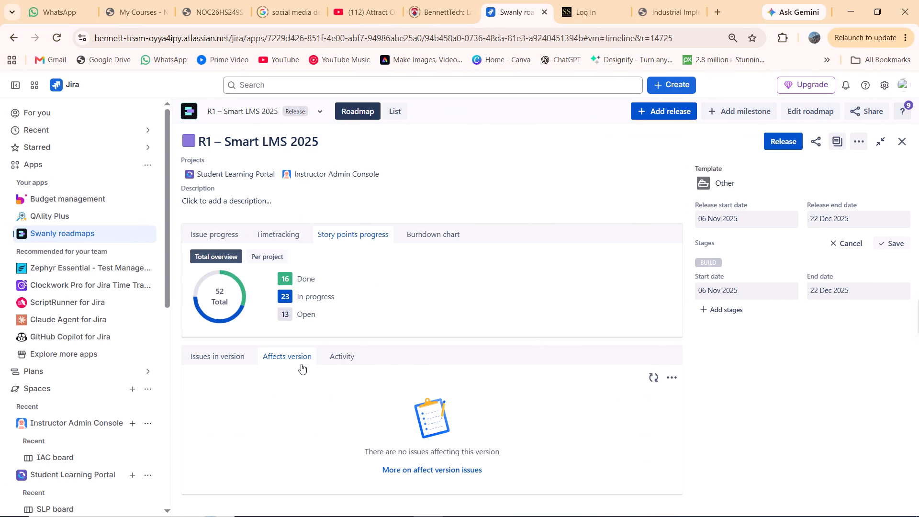
pyautogui.click(335, 360)
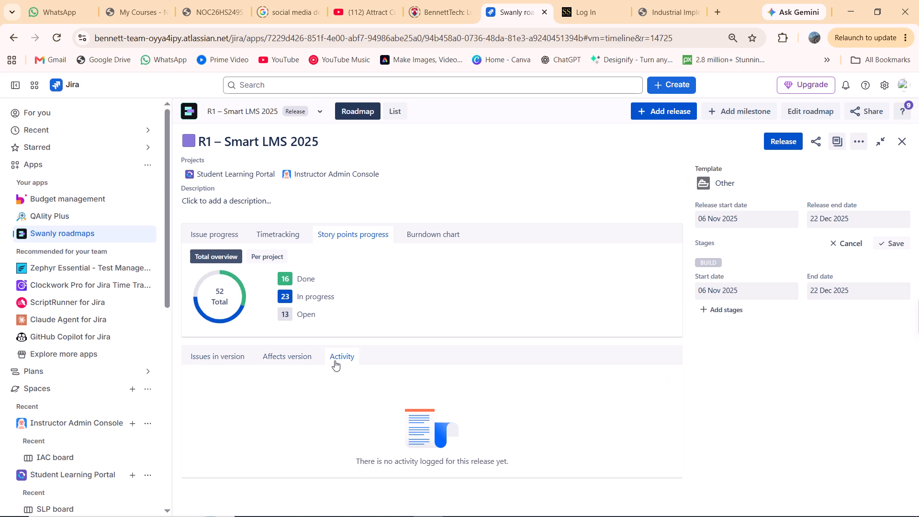
pyautogui.click(222, 357)
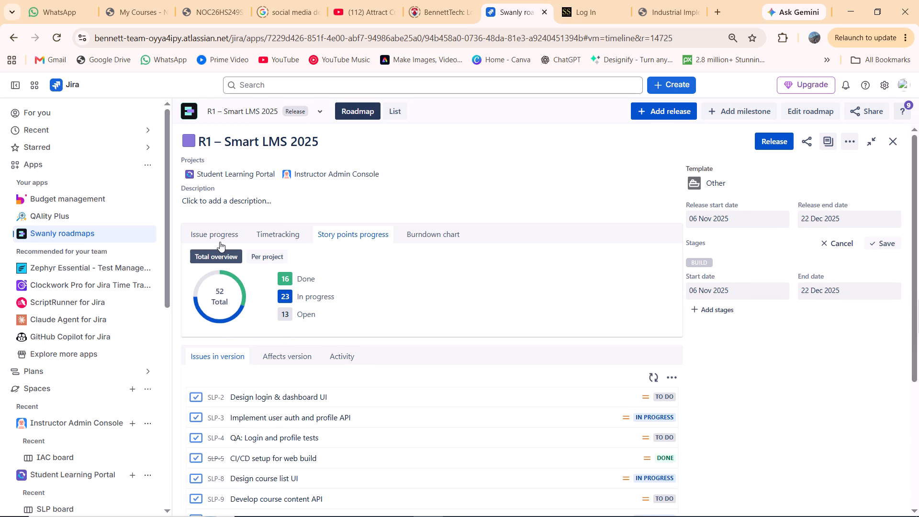
pyautogui.click(217, 240)
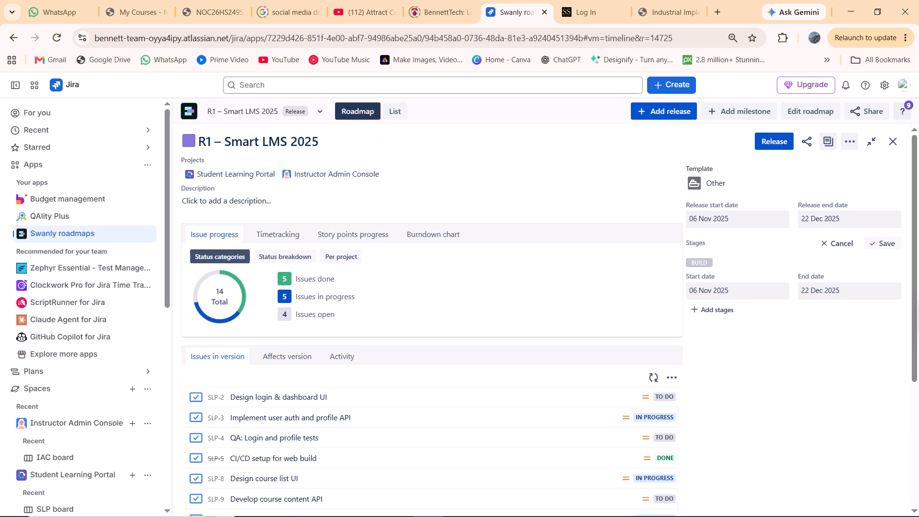
# Examine the release's timetracking, story points progress, burndown and issue progress in List view, and its full issue list in Roadmap view.
pyautogui.click(398, 109)
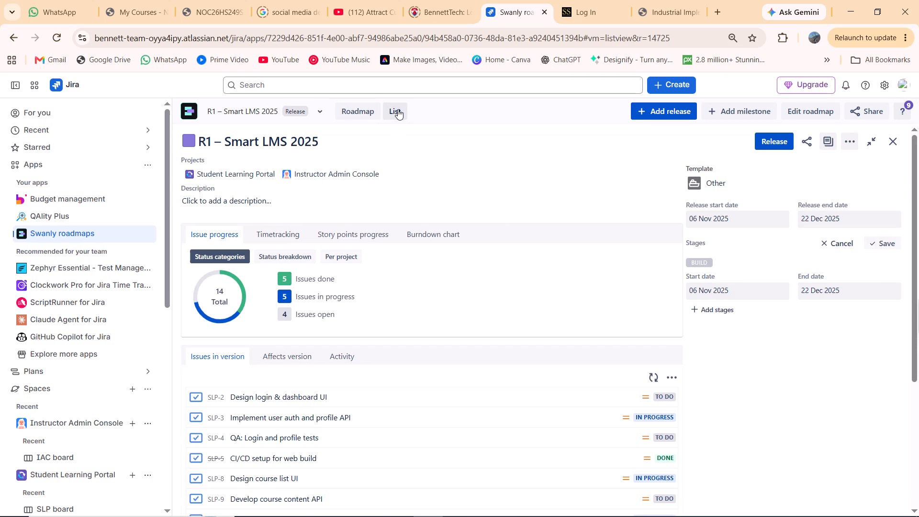
pyautogui.click(292, 228)
pyautogui.click(336, 235)
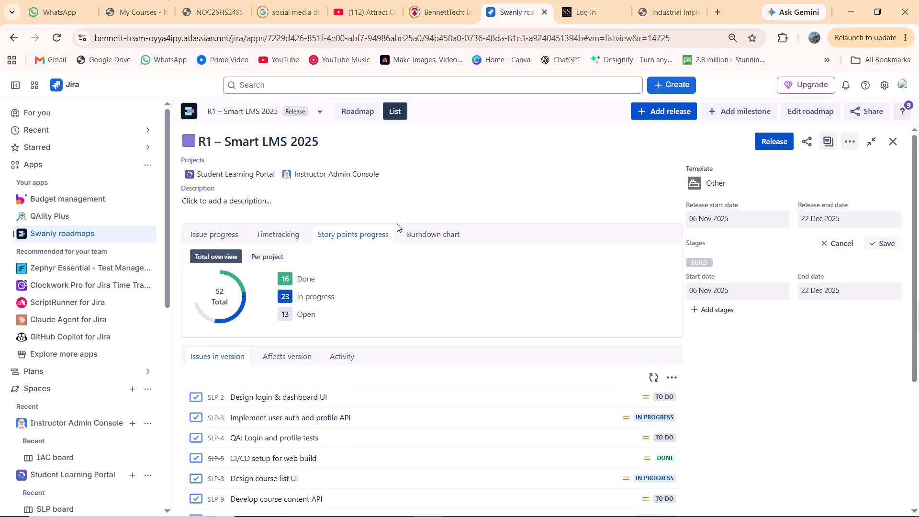
pyautogui.click(427, 228)
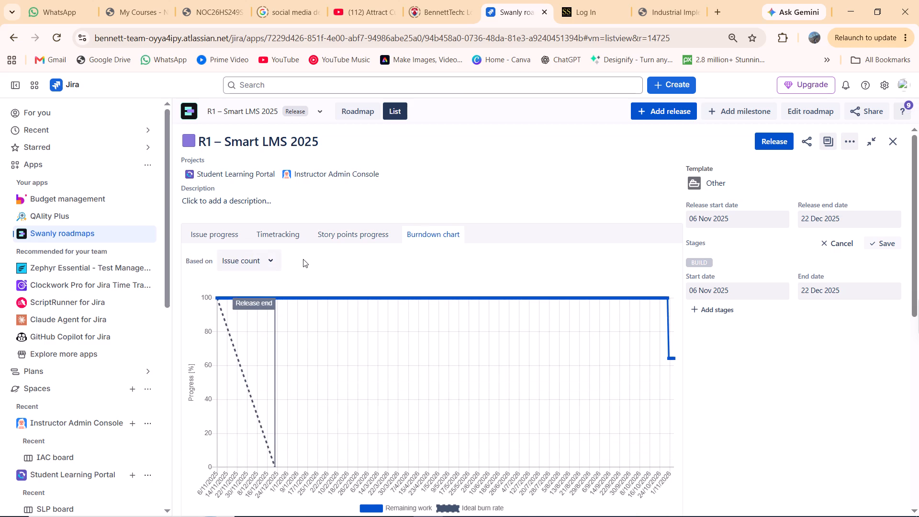
pyautogui.hscroll(-3, 446, 320)
pyautogui.click(196, 233)
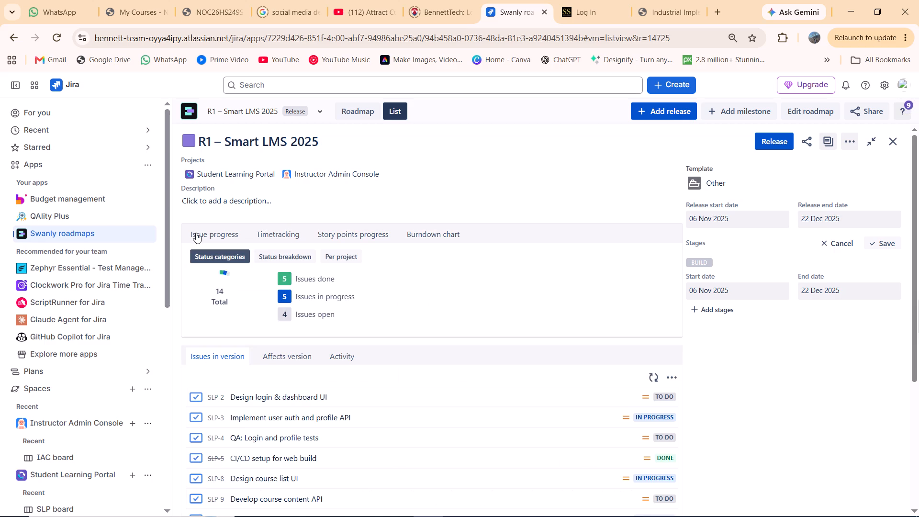
pyautogui.click(359, 116)
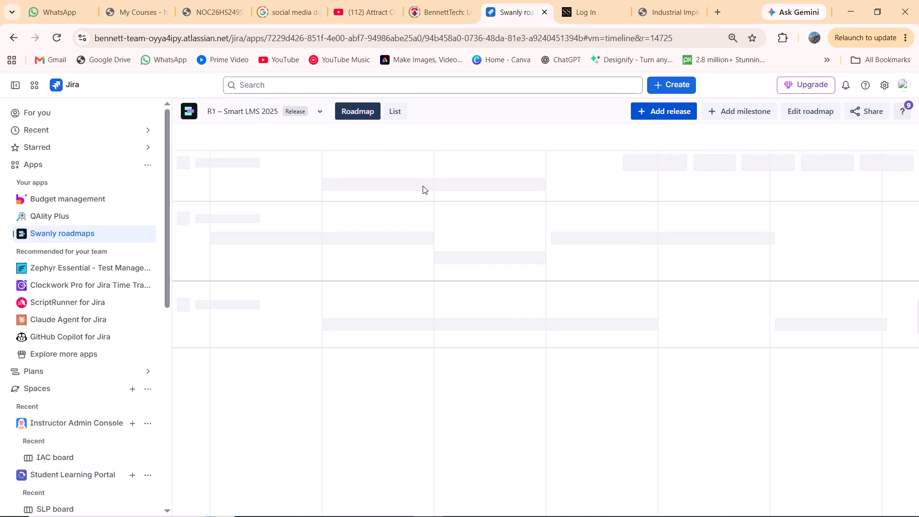
pyautogui.scroll(-3, 440, 240)
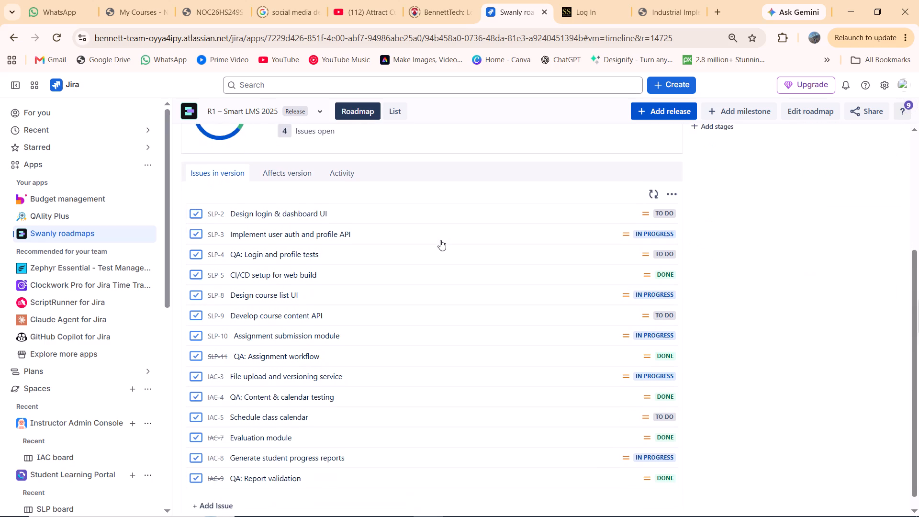
pyautogui.scroll(-2, 440, 240)
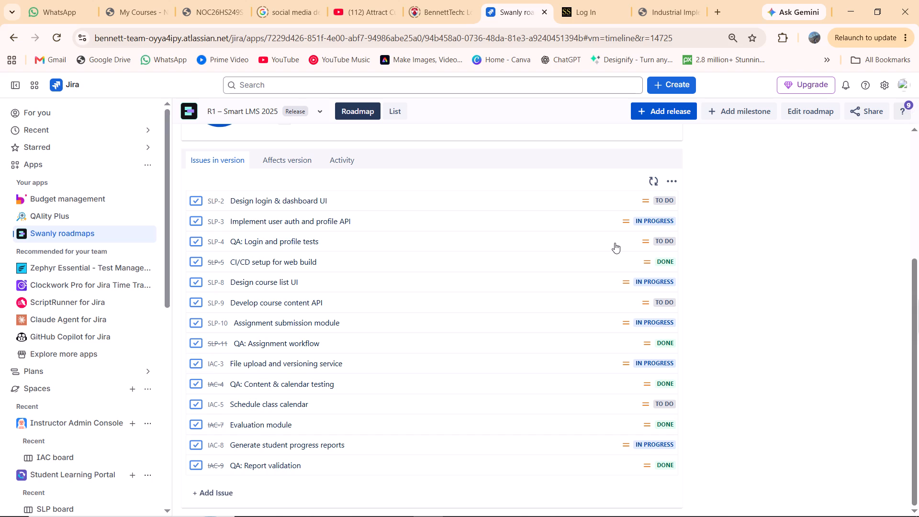
pyautogui.scroll(4, 615, 243)
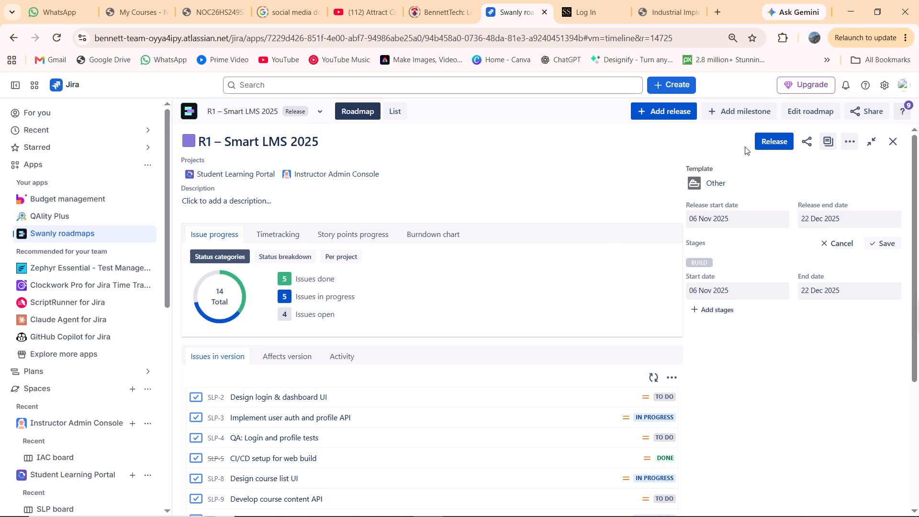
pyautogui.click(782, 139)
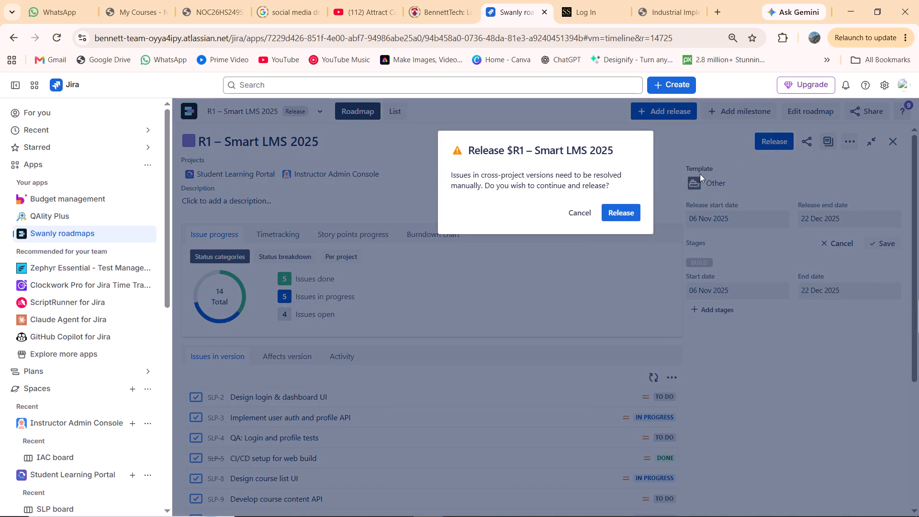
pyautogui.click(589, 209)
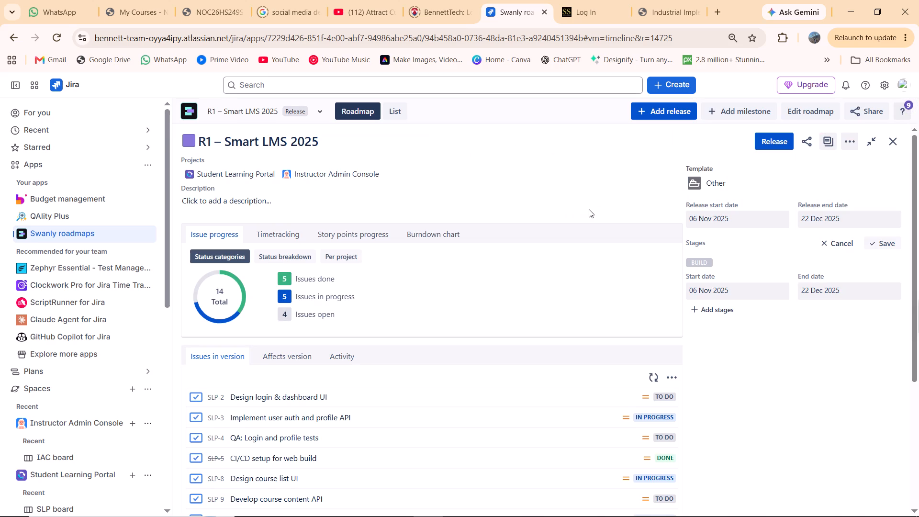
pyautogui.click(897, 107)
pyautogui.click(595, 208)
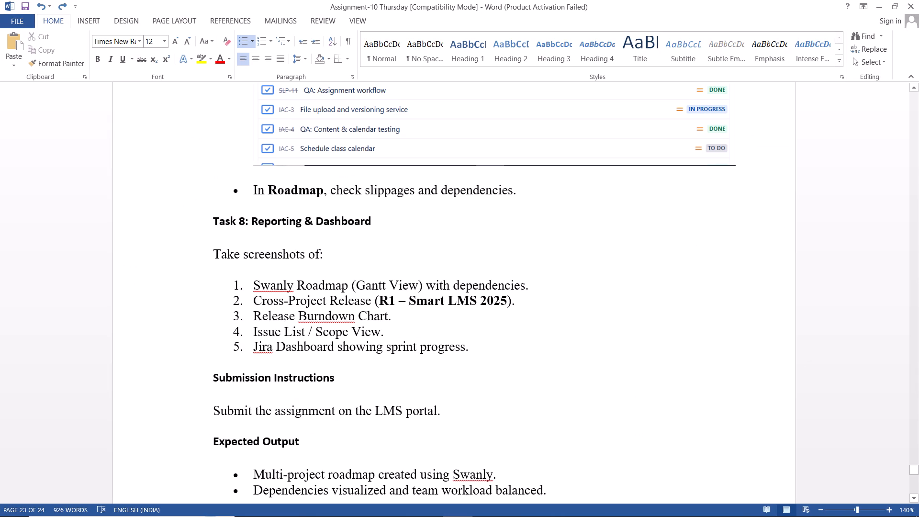
# Check the report's Task 8 requirements, and compare the R1 – Smart LMS 2025 burndown chart based on story points, time estimate and issue count.
pyautogui.scroll(-2, 595, 208)
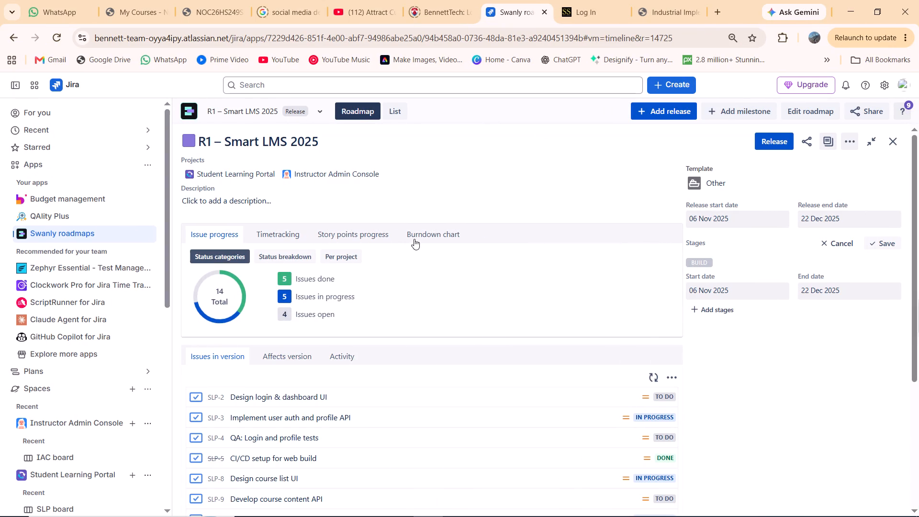
pyautogui.click(359, 231)
pyautogui.click(443, 227)
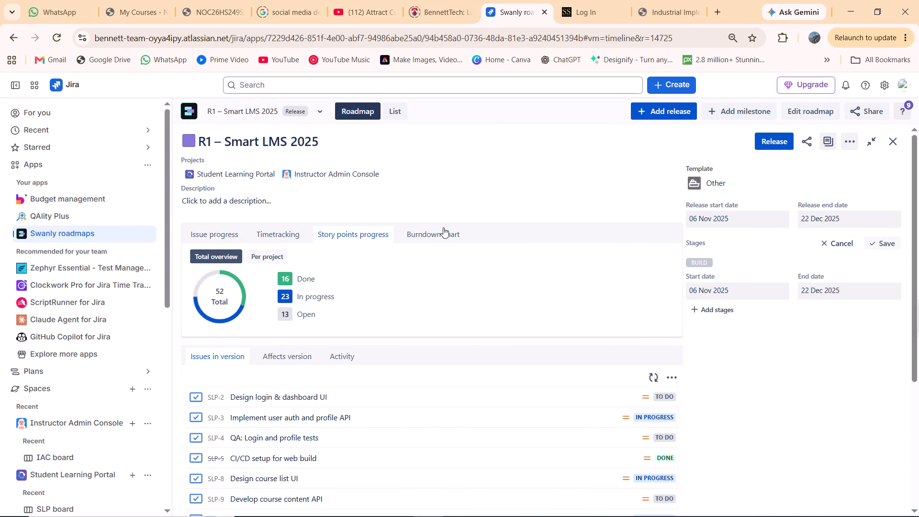
pyautogui.scroll(-3, 481, 389)
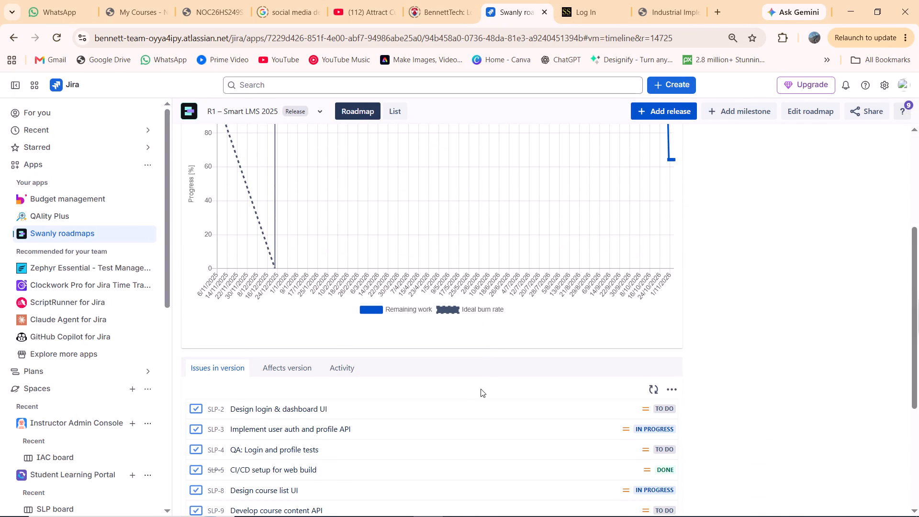
pyautogui.scroll(2, 481, 389)
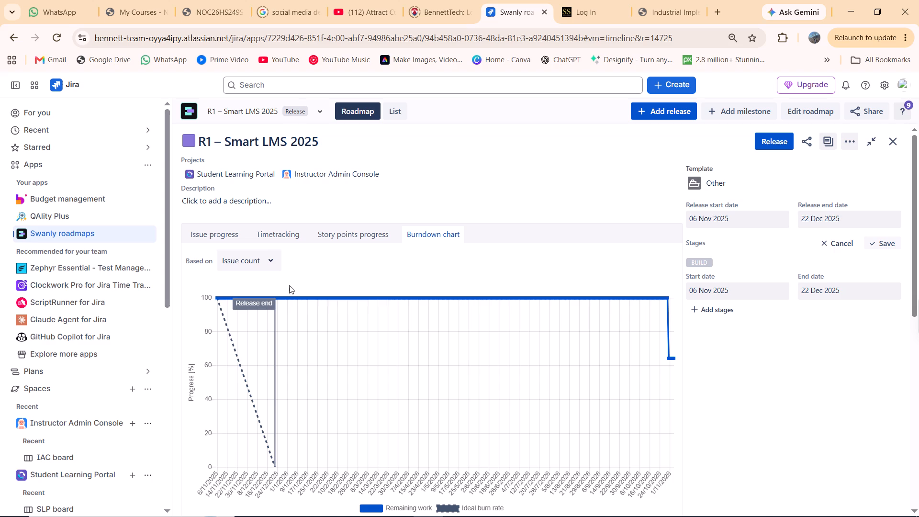
pyautogui.click(265, 259)
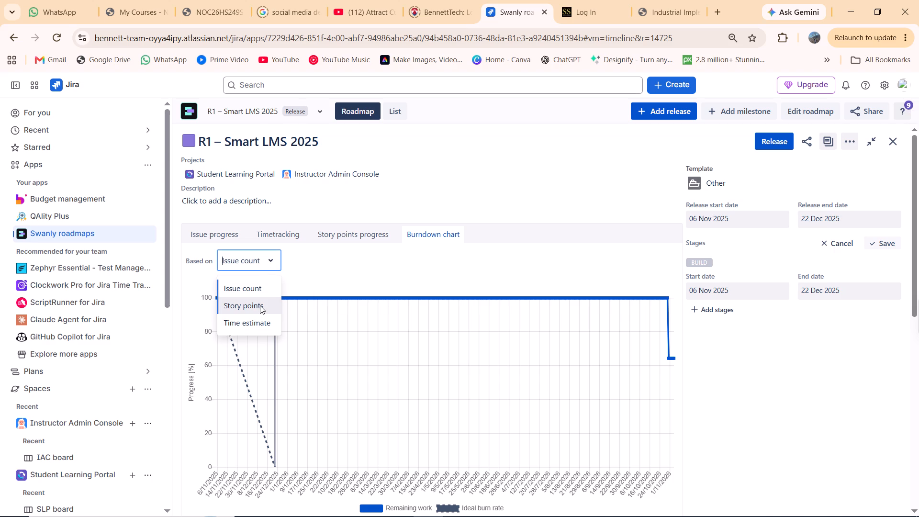
pyautogui.click(260, 305)
pyautogui.scroll(-1, 260, 305)
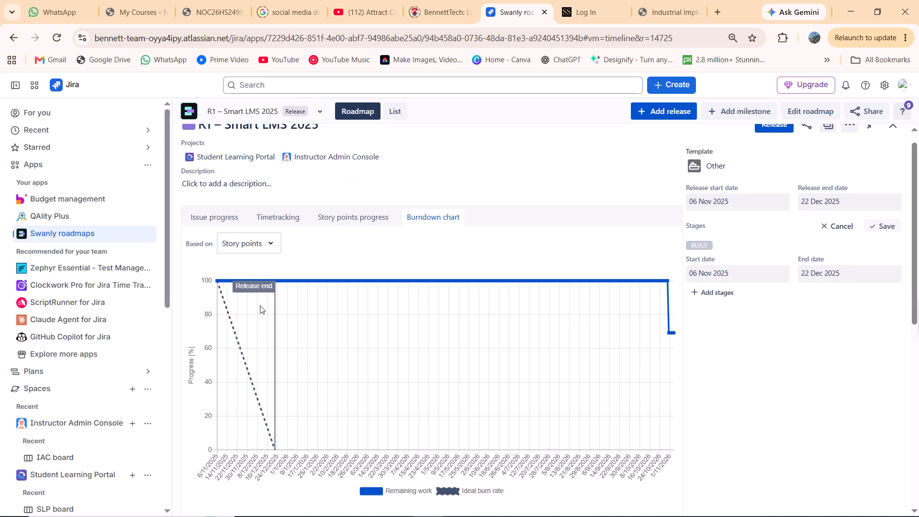
pyautogui.click(271, 241)
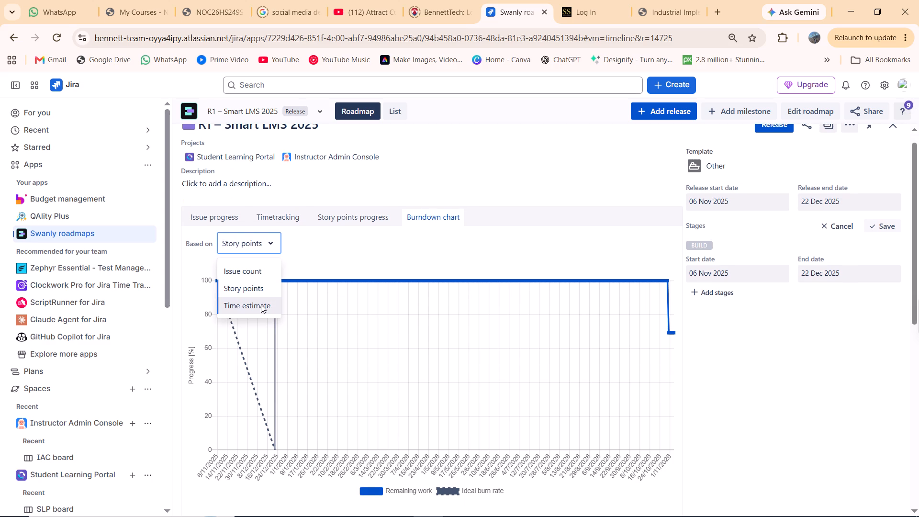
pyautogui.click(261, 304)
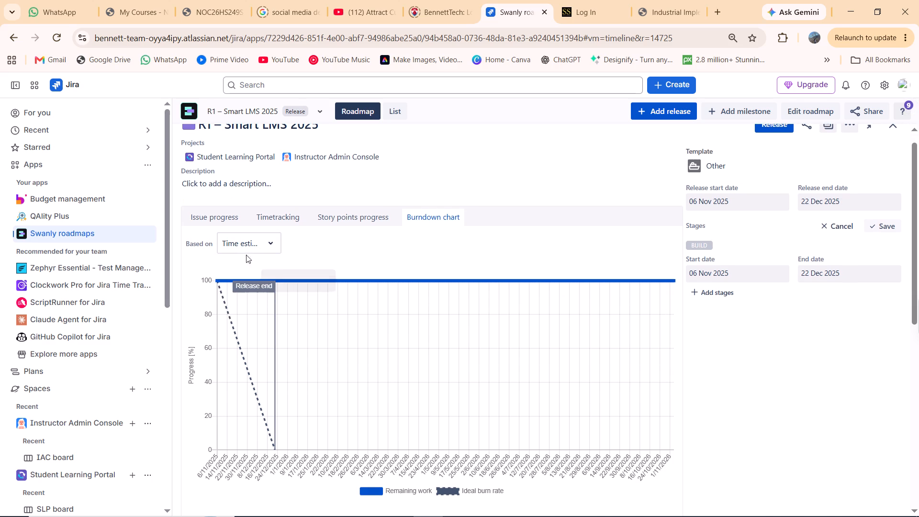
pyautogui.click(238, 237)
pyautogui.click(242, 283)
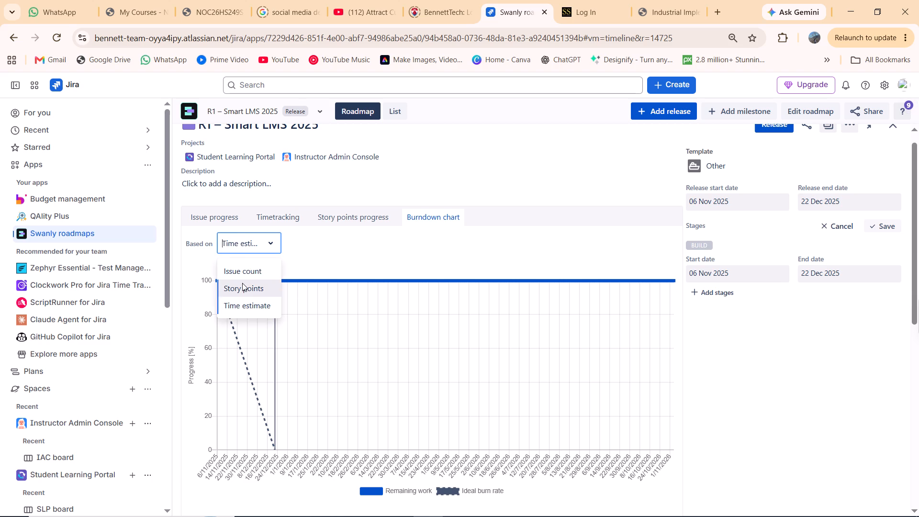
pyautogui.click(257, 236)
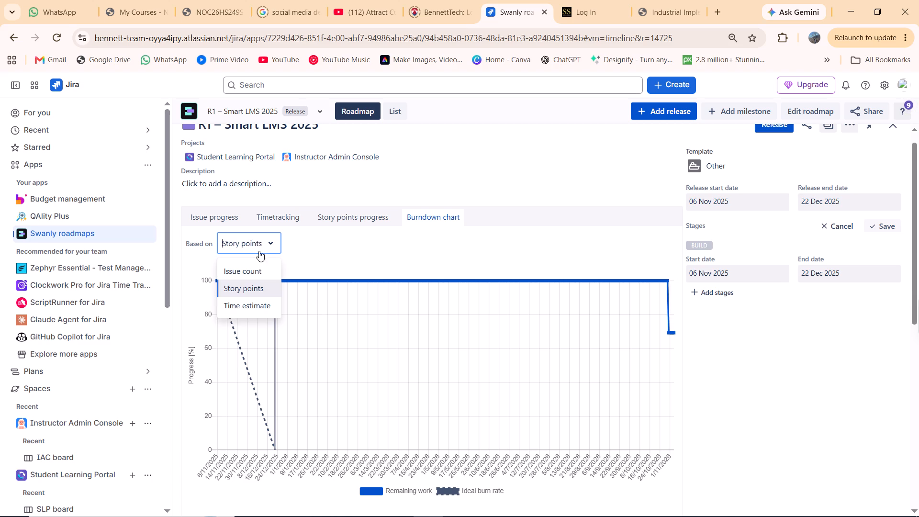
pyautogui.click(259, 264)
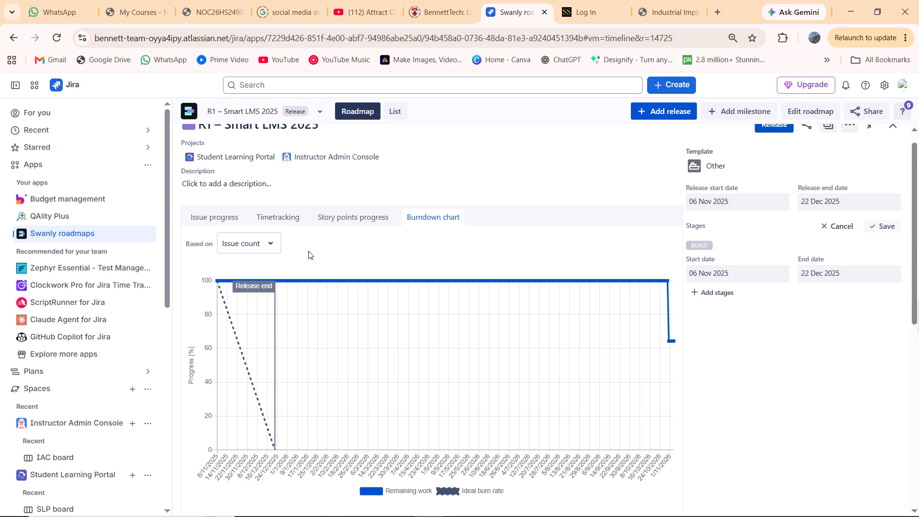
# Examine the issue-count burndown chart and the issues in version of R1 – Smart LMS 2025.
pyautogui.click(367, 260)
pyautogui.click(343, 332)
pyautogui.scroll(-4, 343, 332)
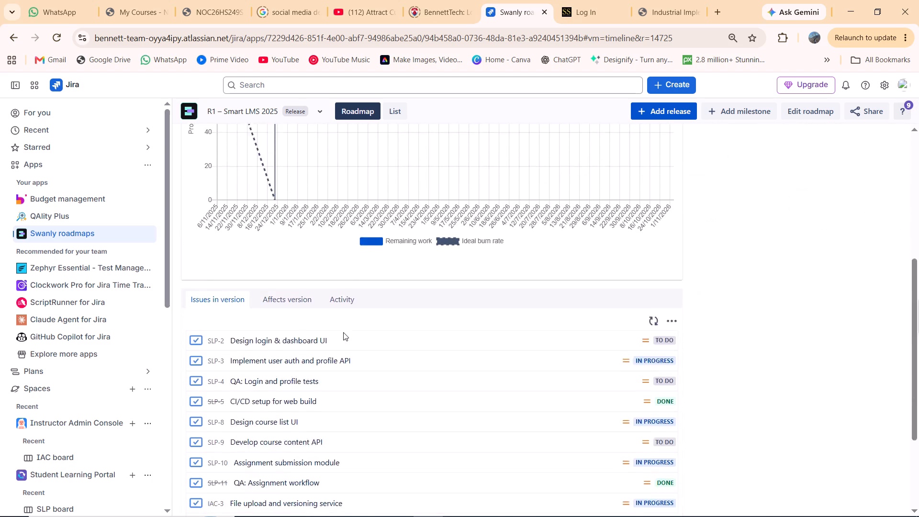
pyautogui.scroll(3, 343, 332)
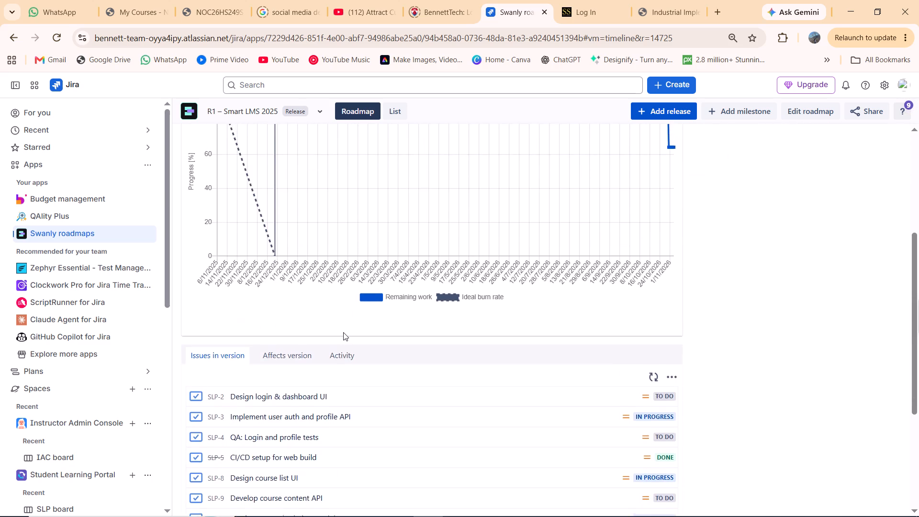
pyautogui.scroll(4, 343, 332)
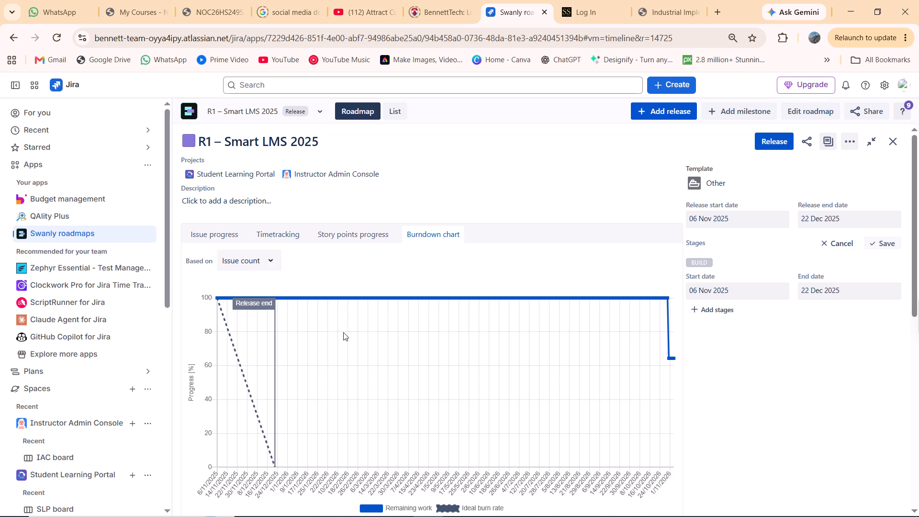
# Open the starred Lab 10 dashboard for editing.
pyautogui.scroll(-2, 72, 448)
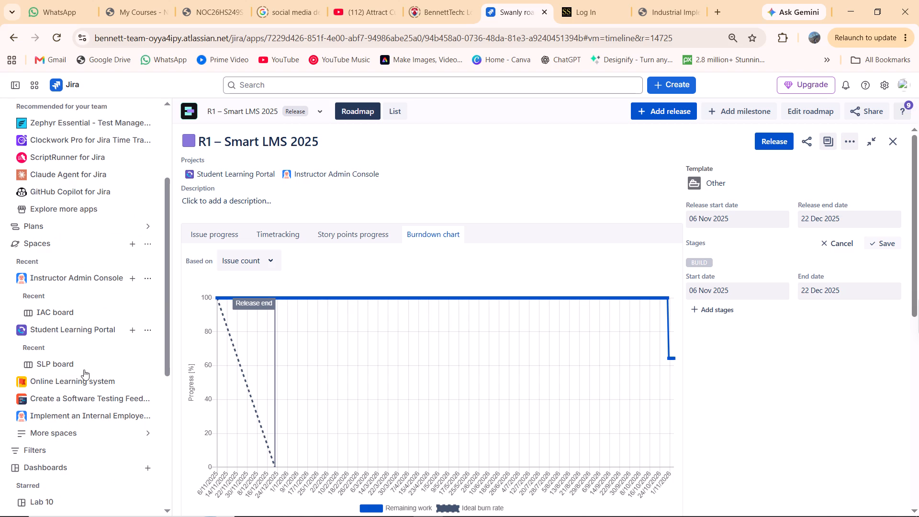
pyautogui.scroll(-2, 83, 372)
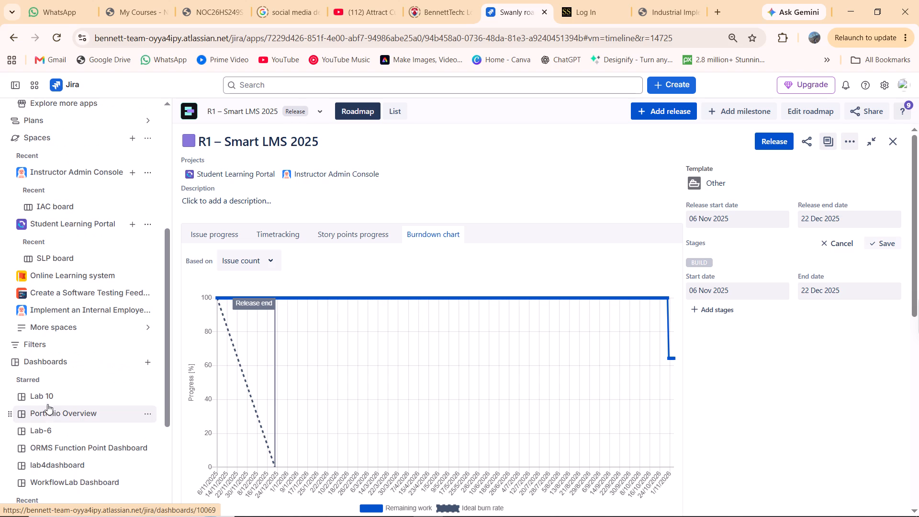
pyautogui.click(49, 401)
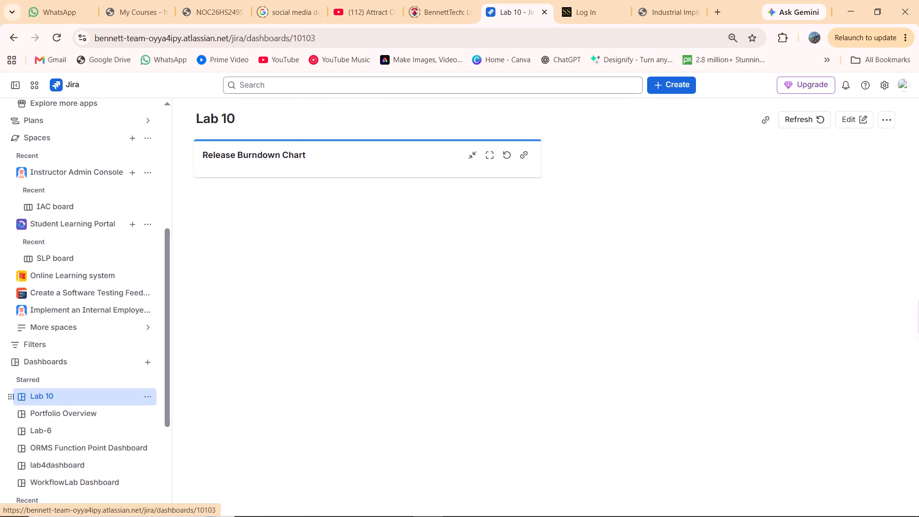
pyautogui.click(850, 118)
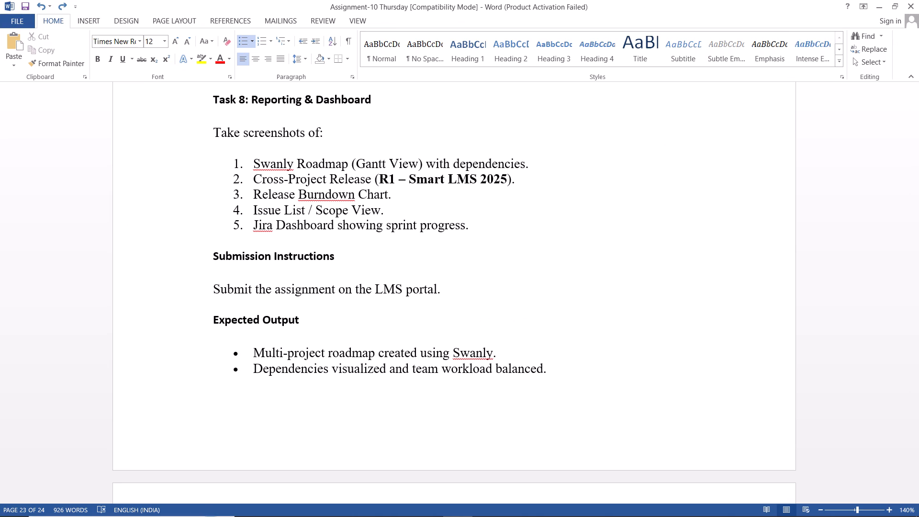
# Switch to the Word report and read the submission instructions and expected output after Task 8.
pyautogui.scroll(-2, 415, 366)
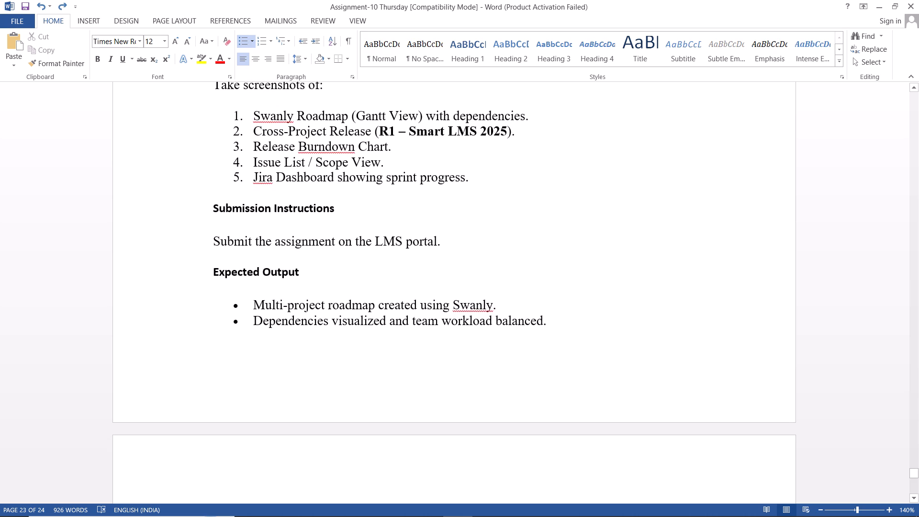
pyautogui.scroll(-6, 415, 366)
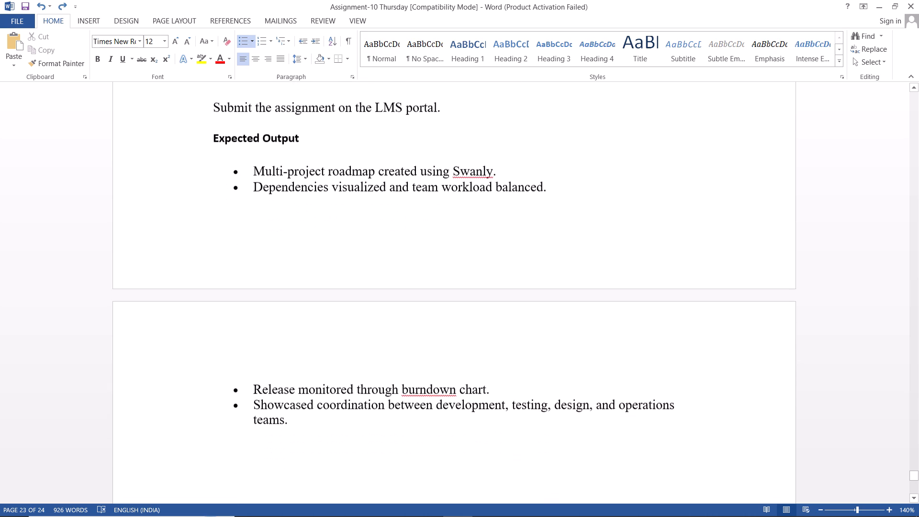
pyautogui.scroll(-1, 415, 366)
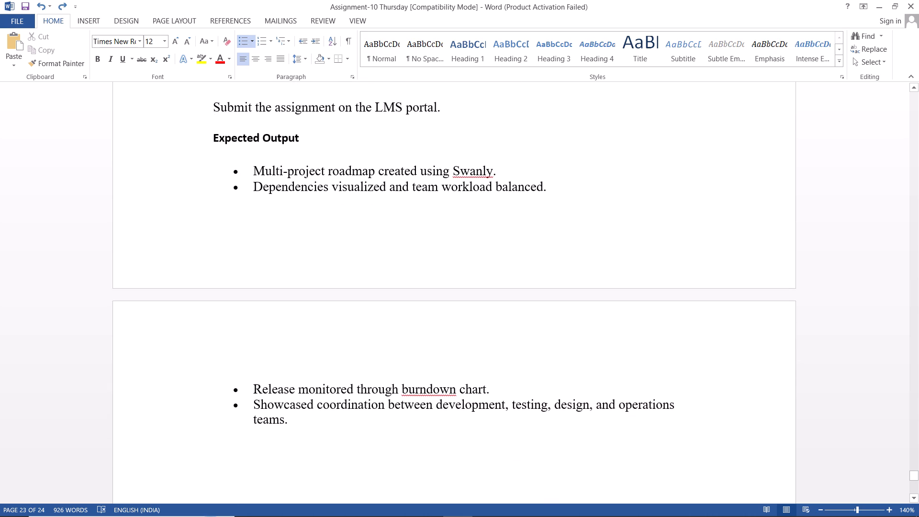
pyautogui.scroll(-5, 415, 366)
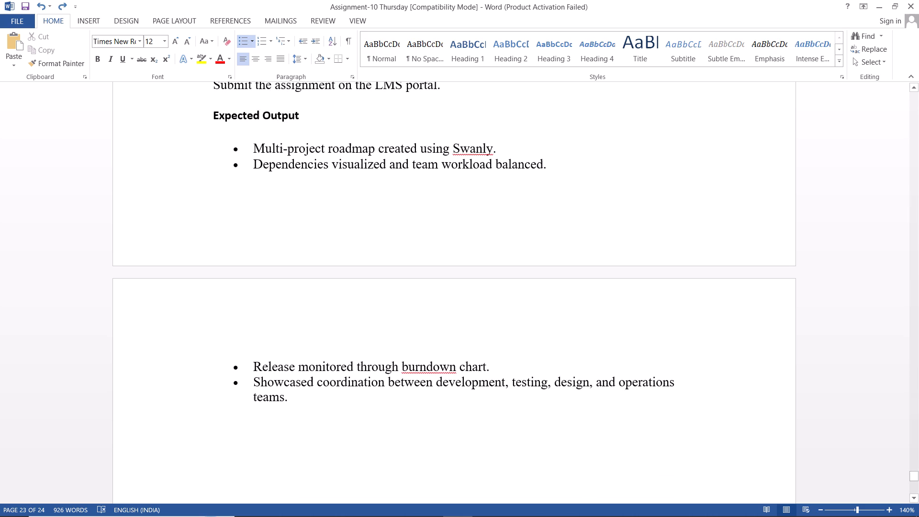
pyautogui.scroll(-1, 415, 366)
# Go back over the Task 8 list of required screenshots in the report.
pyautogui.scroll(1, 415, 366)
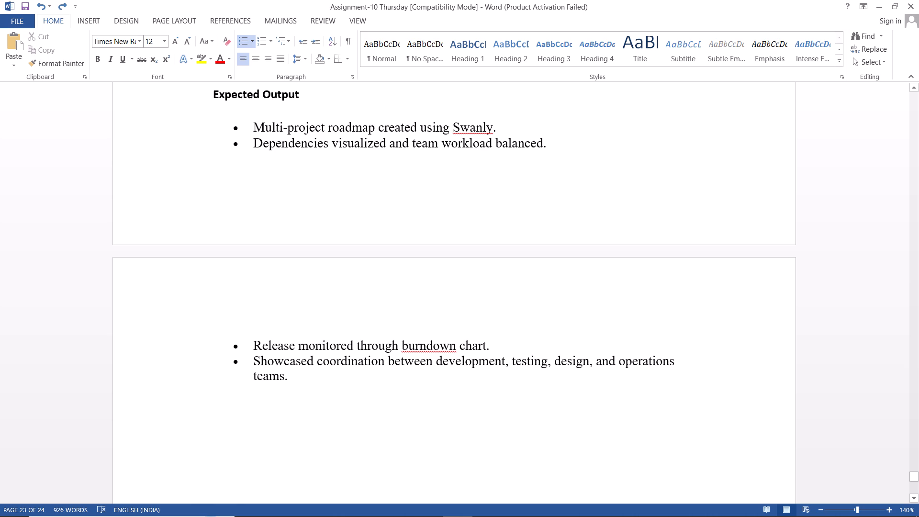
pyautogui.scroll(4, 415, 366)
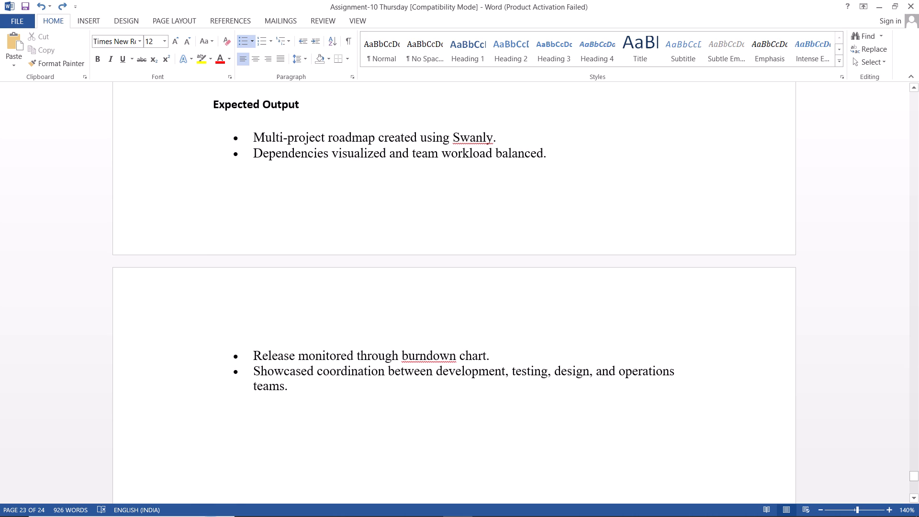
pyautogui.scroll(1, 415, 366)
pyautogui.scroll(-1, 415, 366)
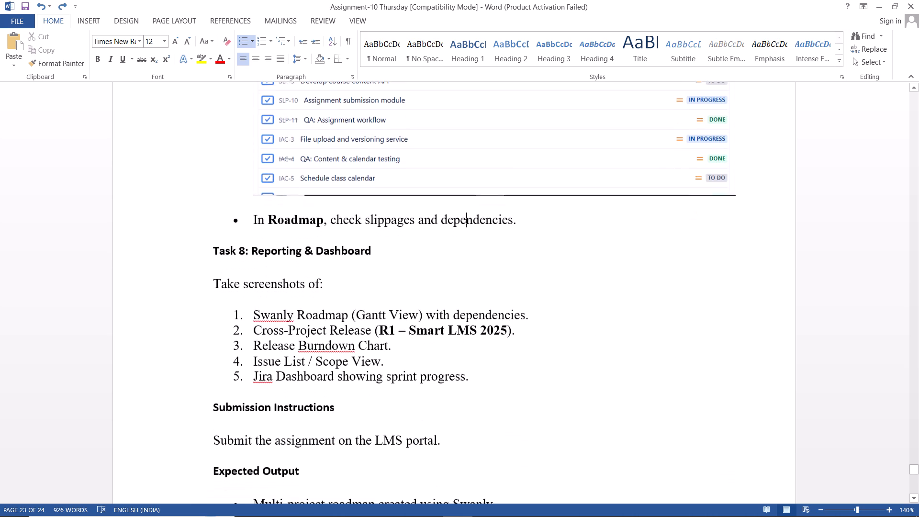
pyautogui.scroll(-3, 415, 366)
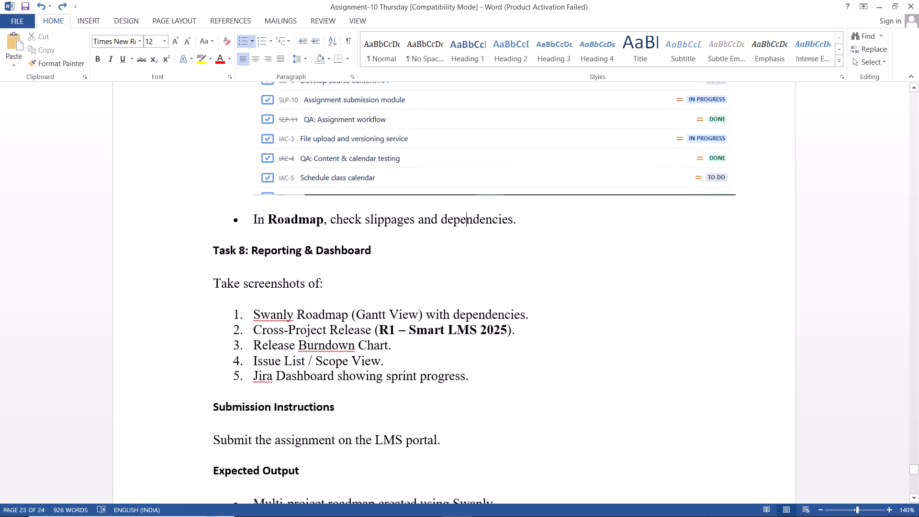
pyautogui.scroll(-7, 415, 366)
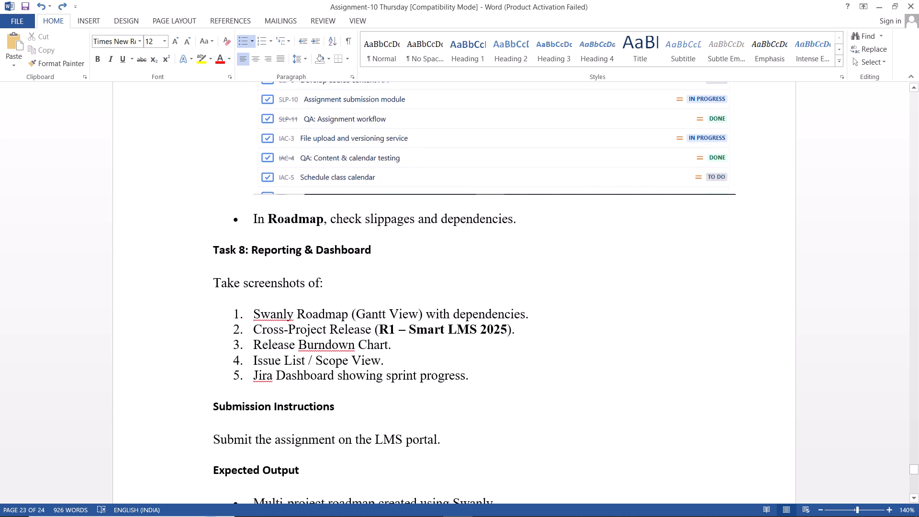
pyautogui.scroll(-1, 415, 366)
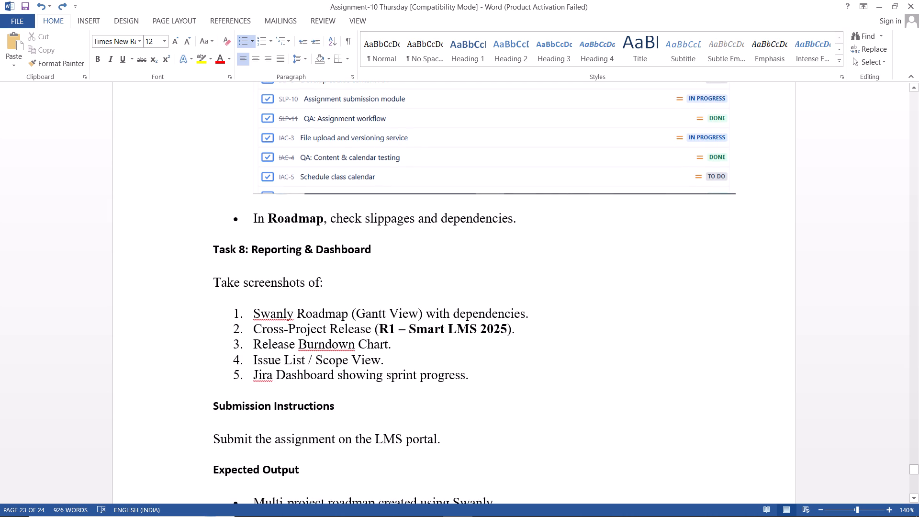
pyautogui.scroll(-2, 415, 366)
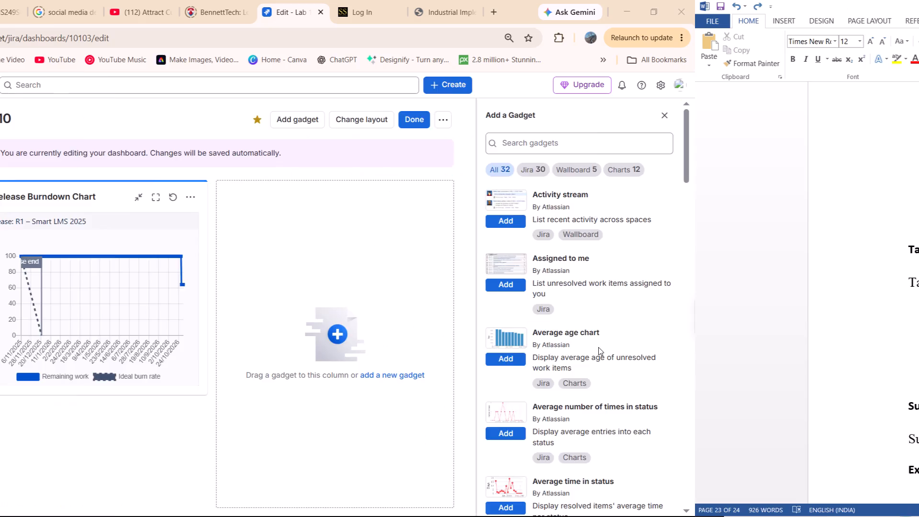
# Return to the Lab 10 dashboard, search the gadgets for "issue list", rechecking the Task 8 requirements in the report, and clear the search.
pyautogui.click(753, 136)
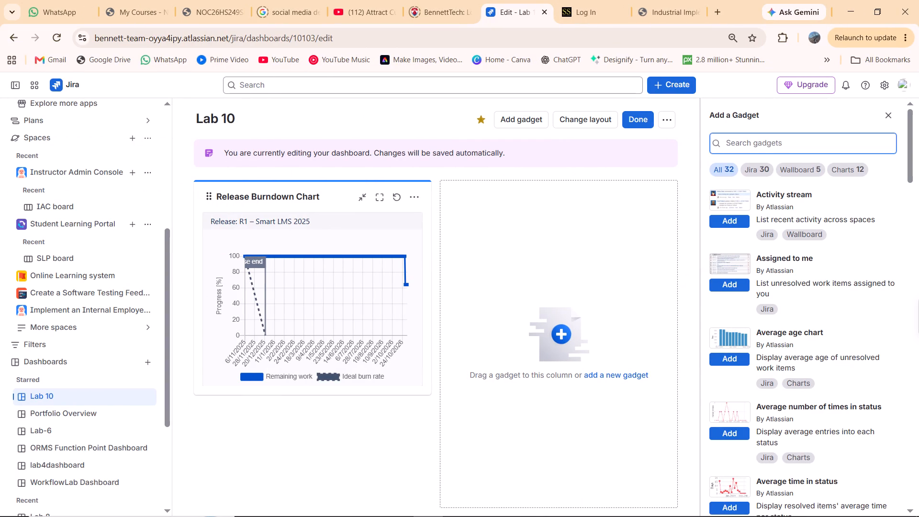
pyautogui.write('iss')
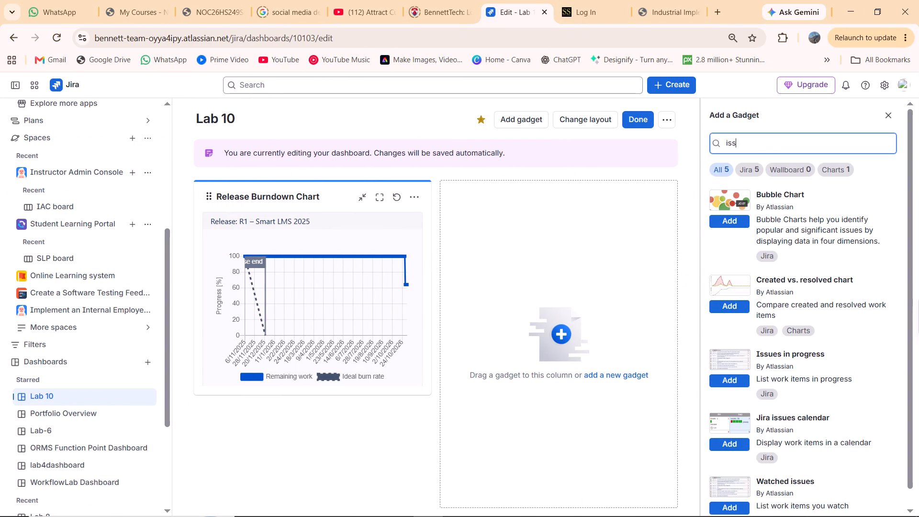
pyautogui.press('u')
pyautogui.press('e')
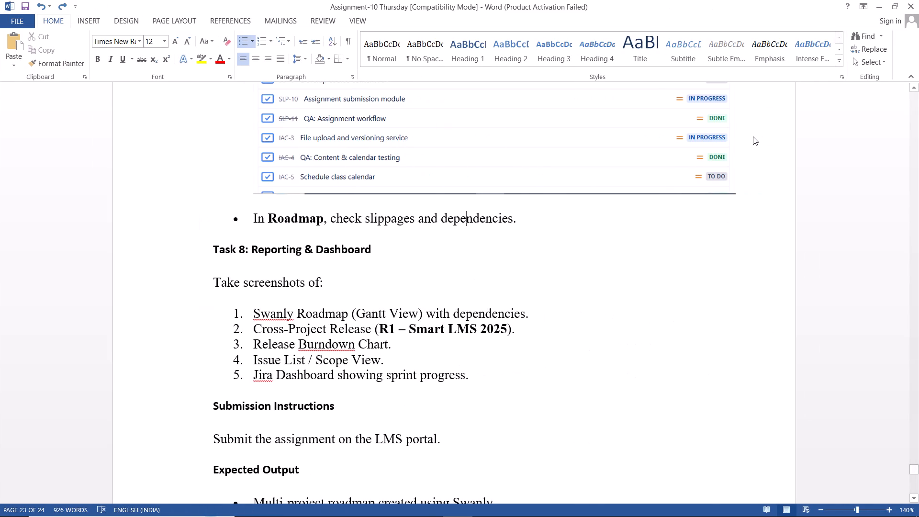
pyautogui.press('space')
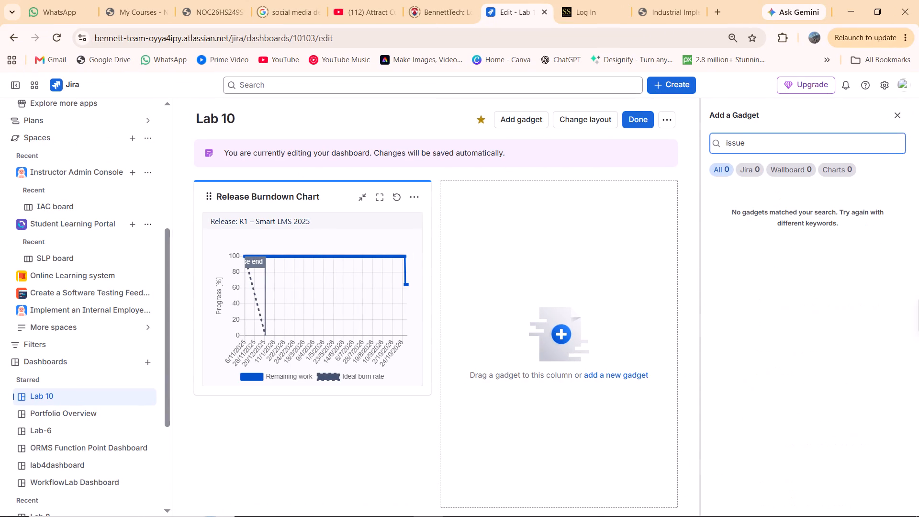
pyautogui.write('list')
pyautogui.press('BackSpace')
pyautogui.press('BackSpace')
pyautogui.press('BackSpace')
pyautogui.press('BackSpace')
pyautogui.press('BackSpace')
pyautogui.press('BackSpace')
pyautogui.press('BackSpace')
pyautogui.press('BackSpace')
pyautogui.press('BackSpace')
pyautogui.press('BackSpace')
pyautogui.press('BackSpace')
pyautogui.press('BackSpace')
pyautogui.press('BackSpace')
pyautogui.press('BackSpace')
pyautogui.press('BackSpace')
pyautogui.press('BackSpace')
pyautogui.press('BackSpace')
pyautogui.press('BackSpace')
pyautogui.press('BackSpace')
# Search the gadgets for "spri" and add the Days remaining in sprint, Sprint burndown and Sprint health gadgets to the Lab 10 dashboard.
pyautogui.press('BackSpace')
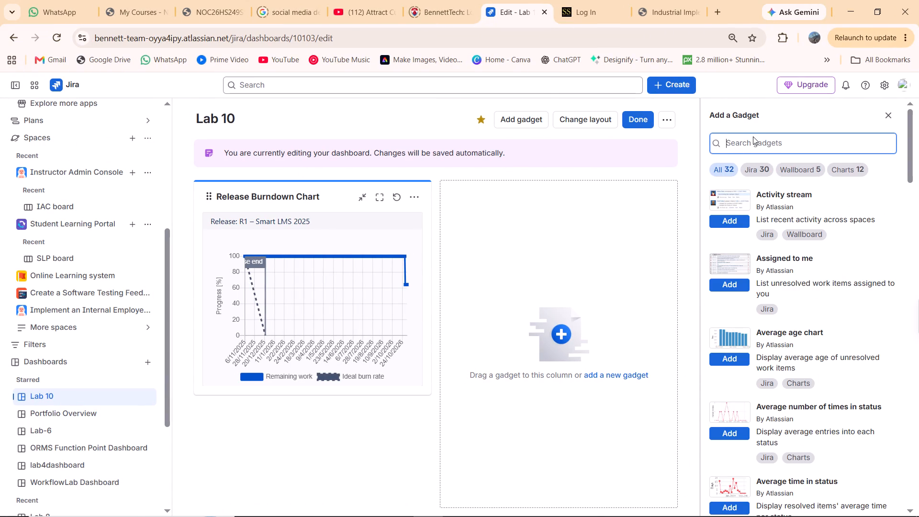
pyautogui.scroll(-1, 573, 252)
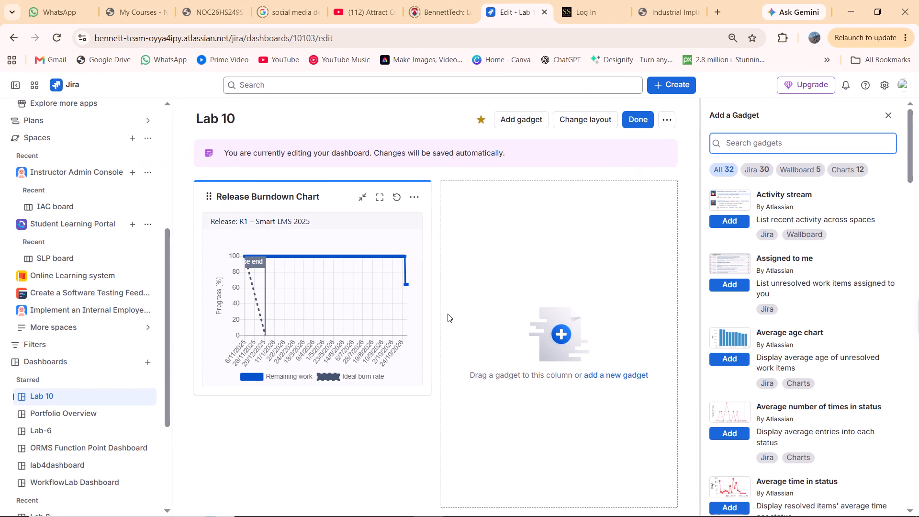
pyautogui.write('spri')
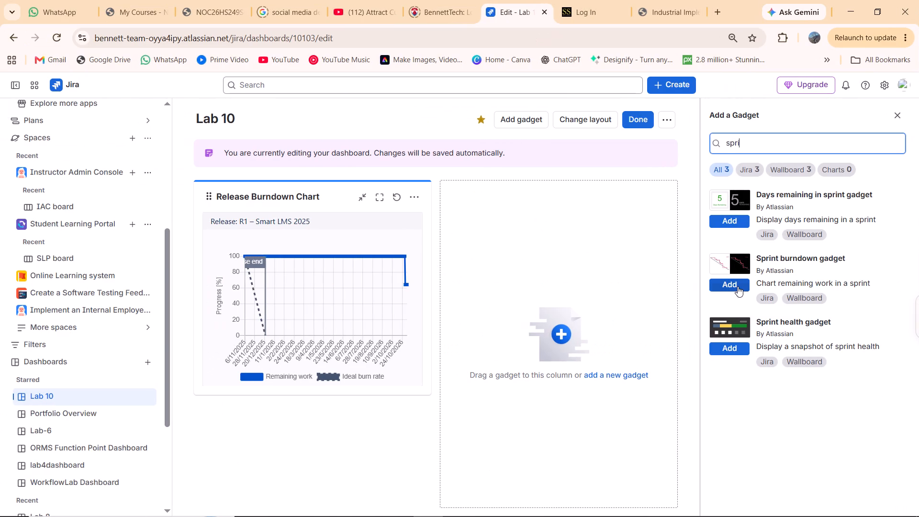
pyautogui.click(728, 218)
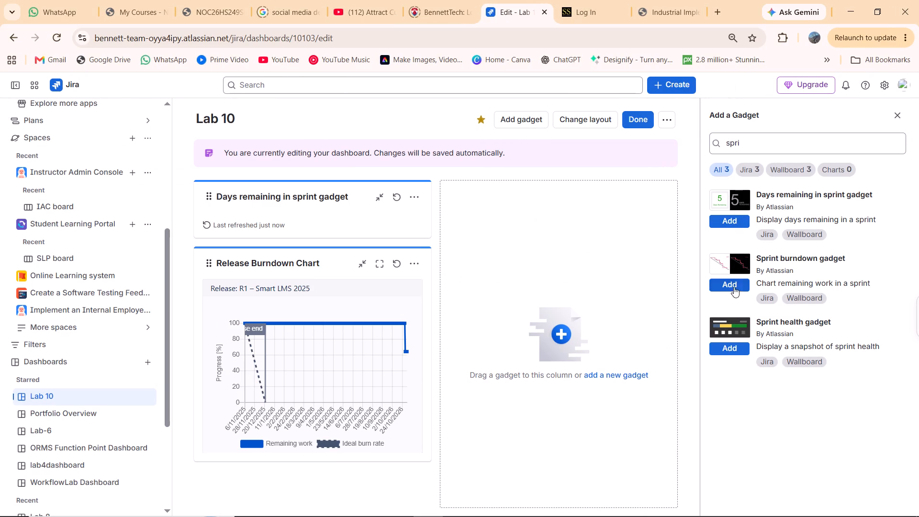
pyautogui.click(733, 289)
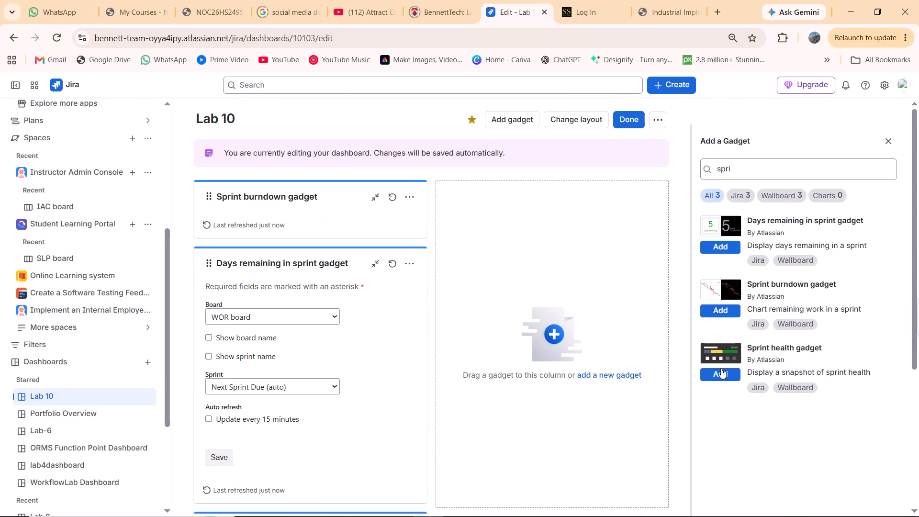
pyautogui.click(720, 372)
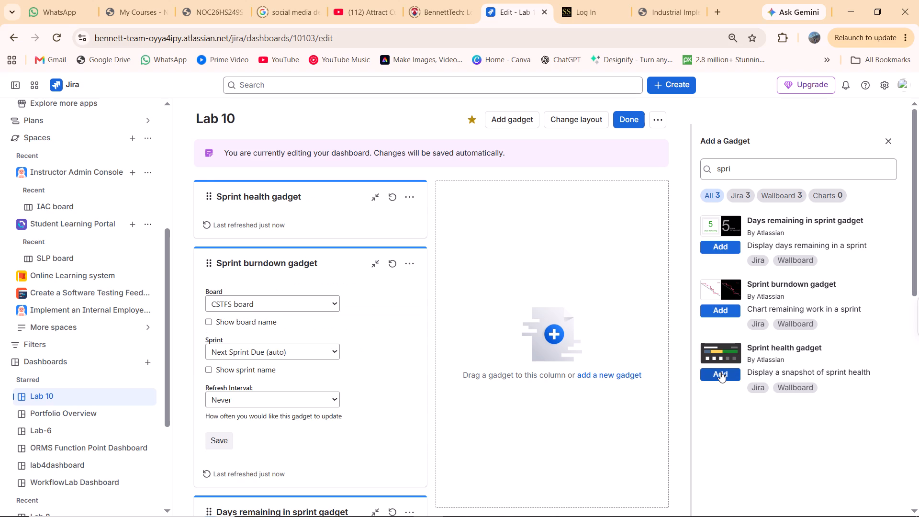
# Configure the Days remaining in sprint gadget with IAC board and IAC Sprint 1, and save it.
pyautogui.scroll(-3, 352, 428)
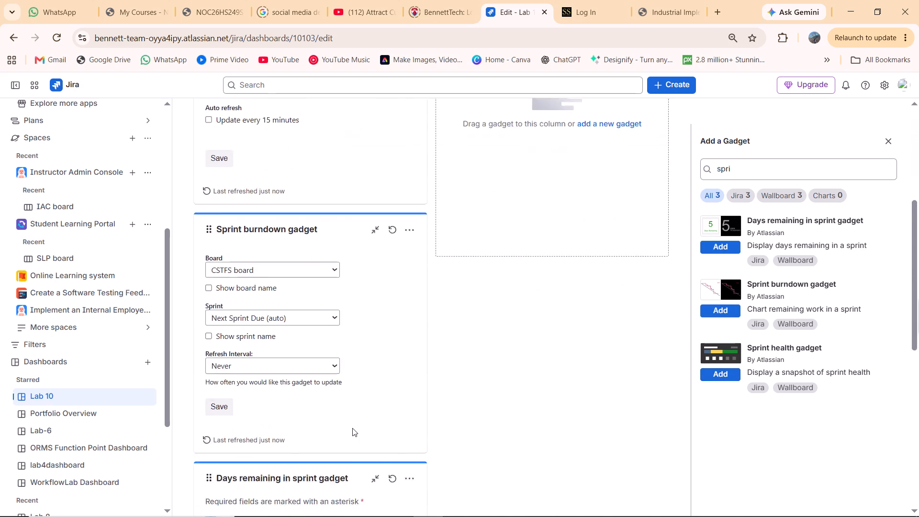
pyautogui.scroll(-5, 352, 428)
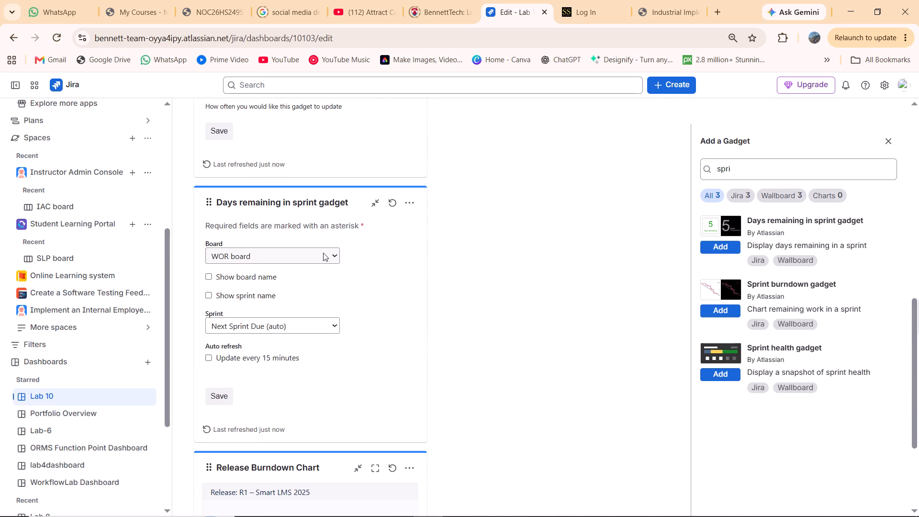
pyautogui.click(323, 253)
pyautogui.scroll(-1, 304, 327)
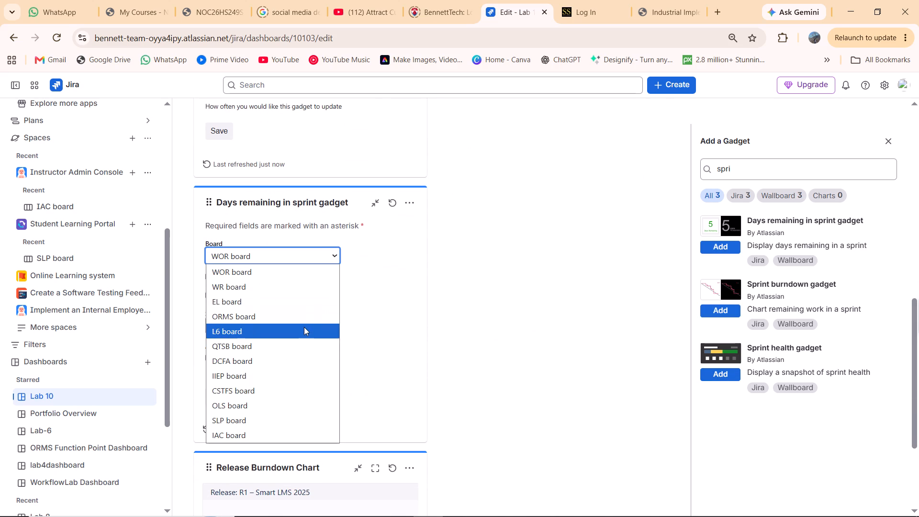
pyautogui.scroll(-1, 304, 327)
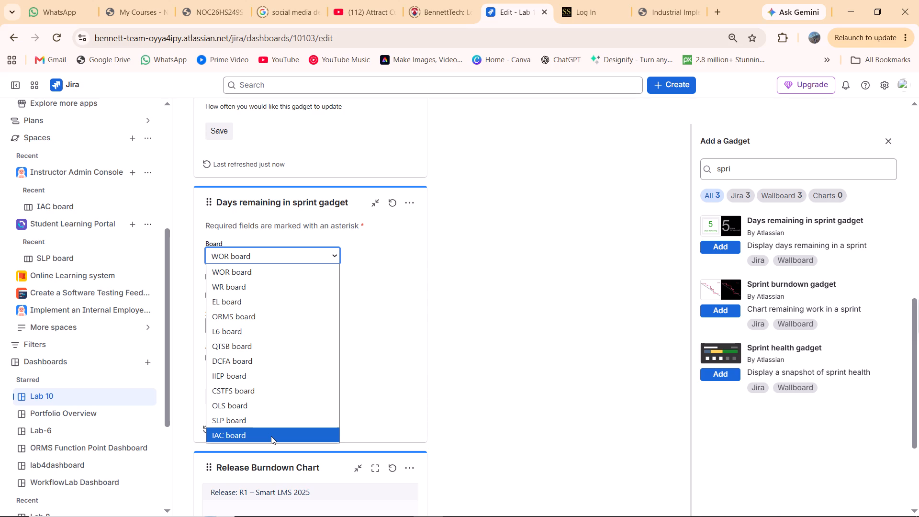
pyautogui.click(271, 436)
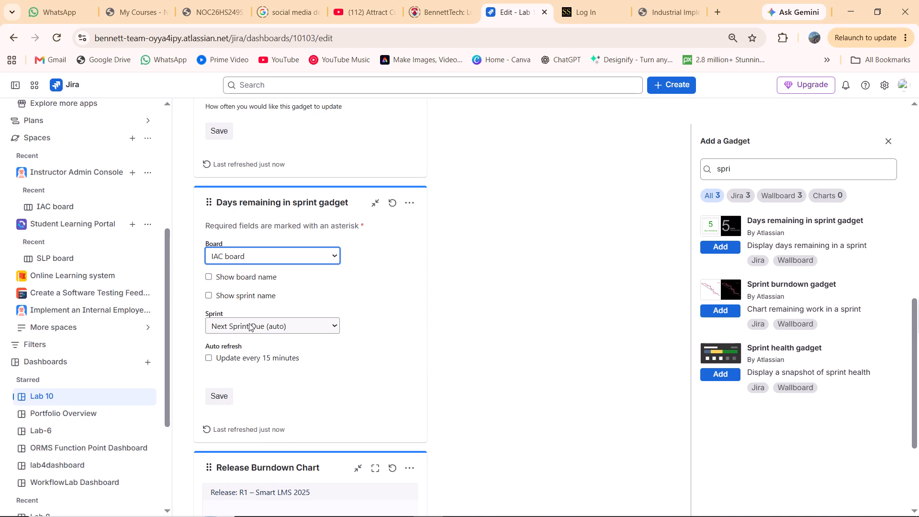
pyautogui.click(249, 323)
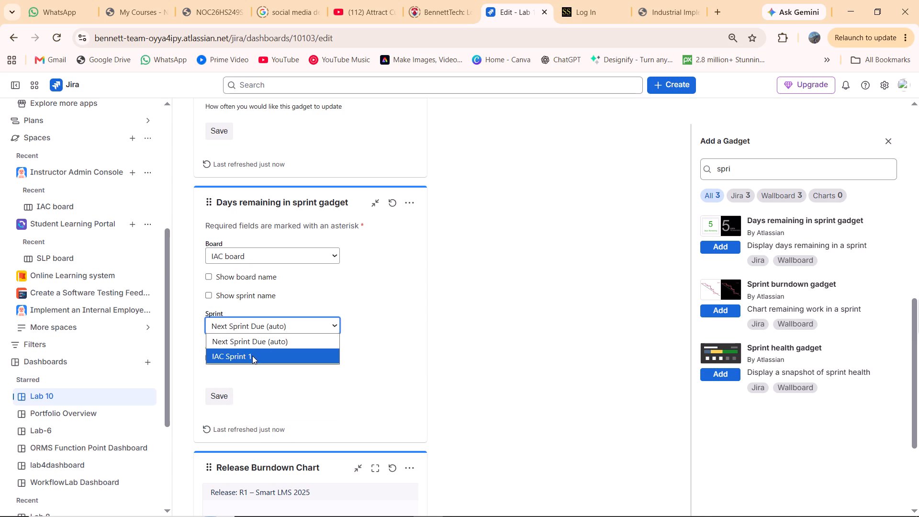
pyautogui.click(252, 356)
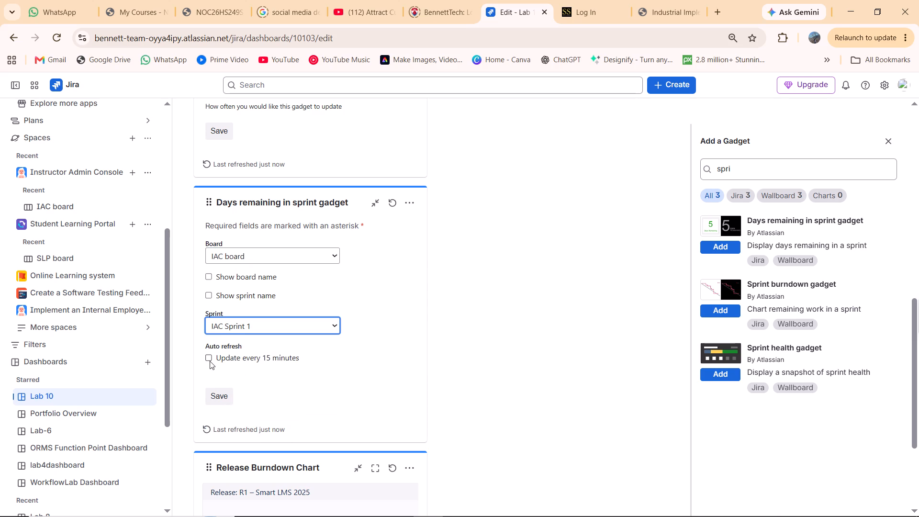
pyautogui.click(214, 392)
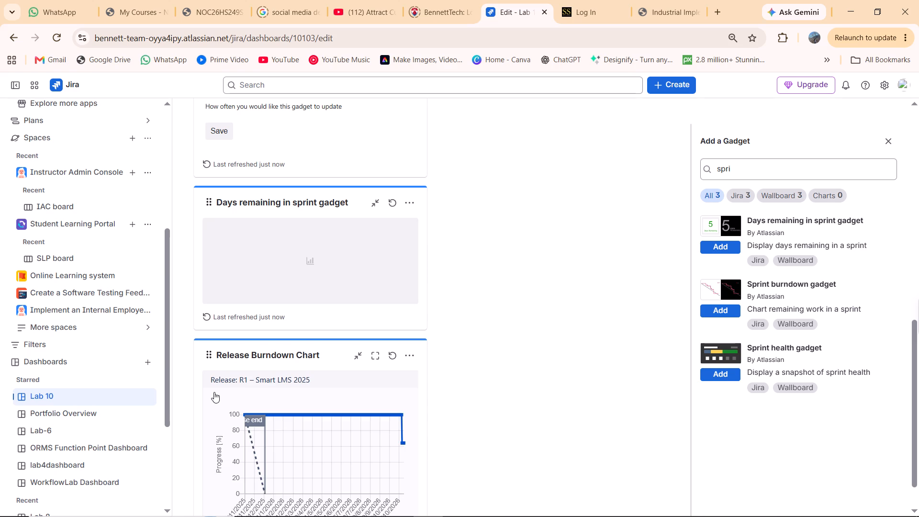
# Configure and save the Sprint burndown gadget with IAC board, IAC Sprint 1, a refresh every 15 minutes, and the board and sprint names shown.
pyautogui.scroll(3, 297, 348)
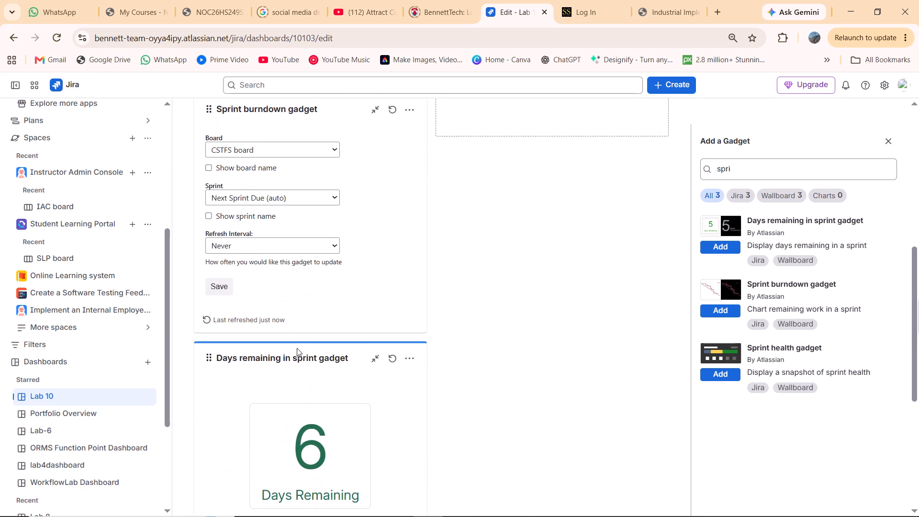
pyautogui.scroll(1, 297, 348)
pyautogui.scroll(-3, 297, 348)
pyautogui.scroll(3, 297, 348)
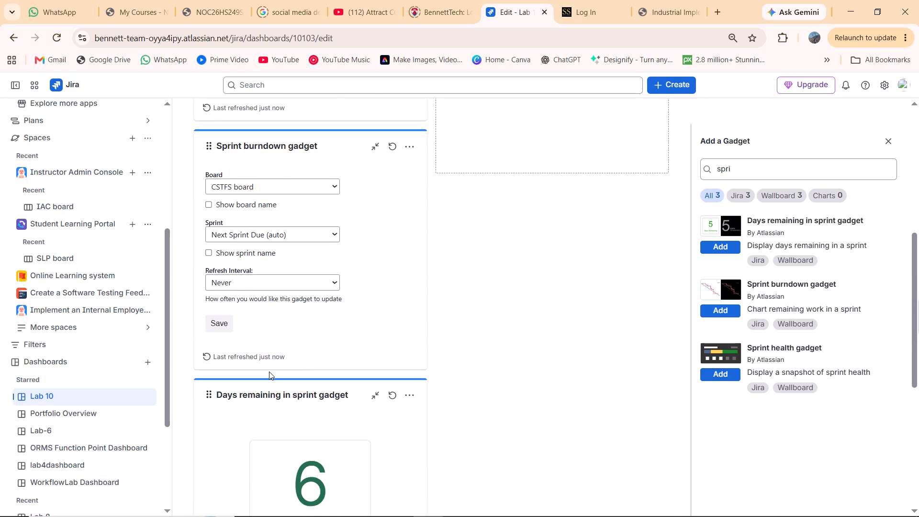
pyautogui.scroll(1, 269, 371)
pyautogui.click(295, 256)
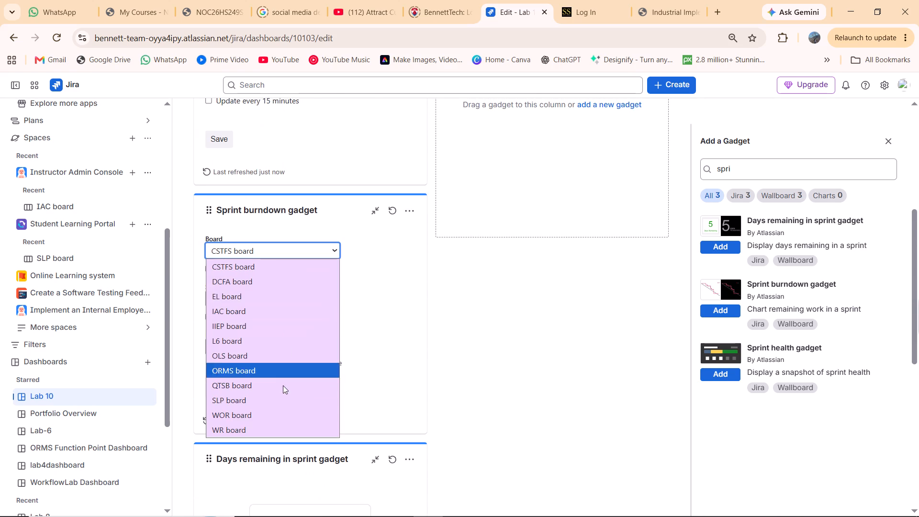
pyautogui.scroll(-2, 282, 420)
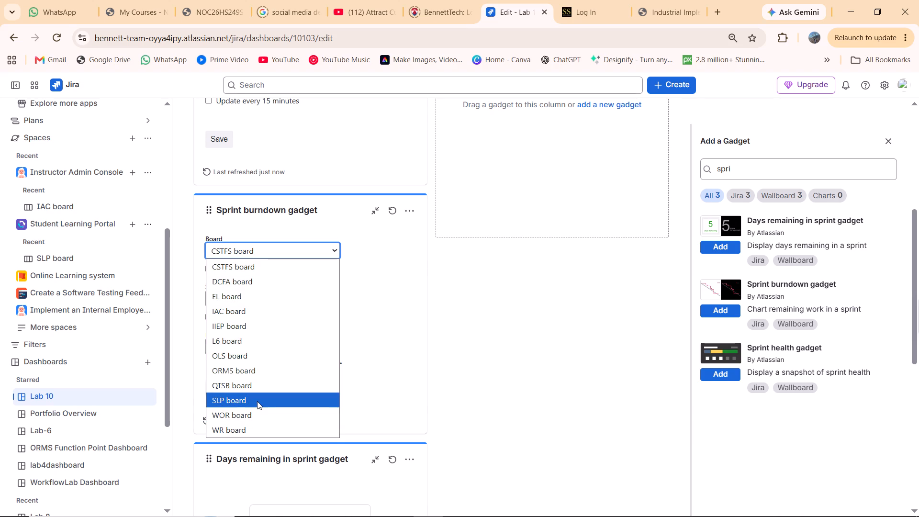
pyautogui.click(258, 309)
pyautogui.click(267, 298)
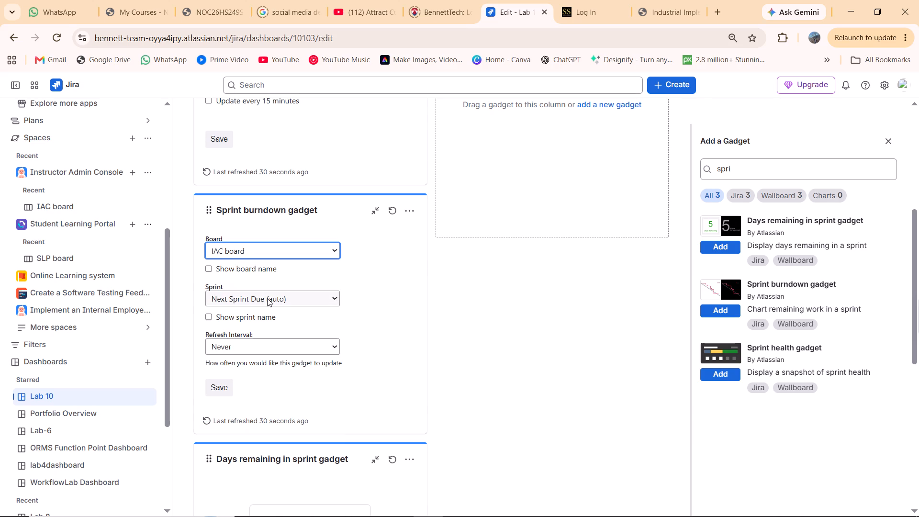
pyautogui.click(260, 331)
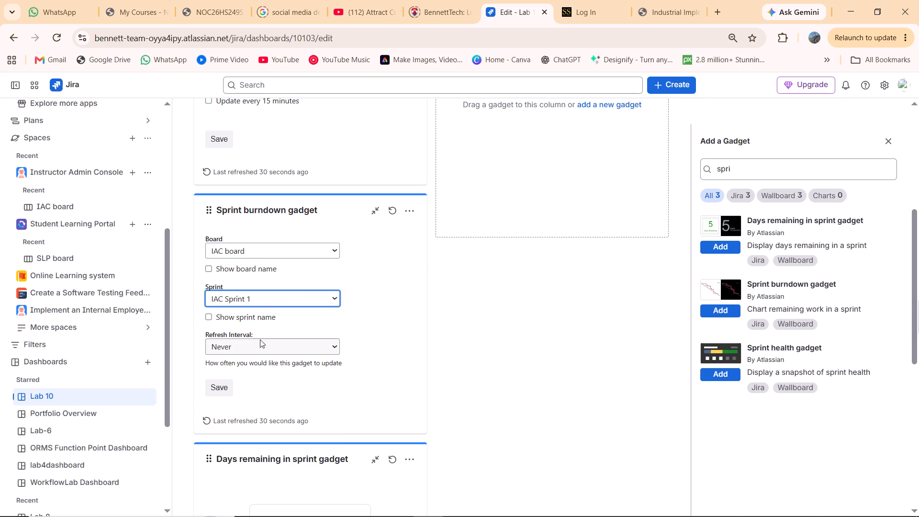
pyautogui.click(260, 345)
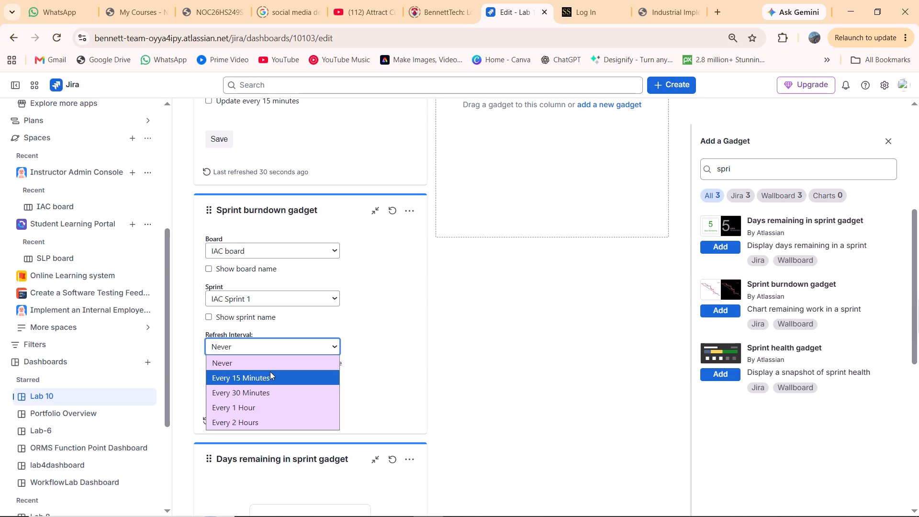
pyautogui.click(270, 375)
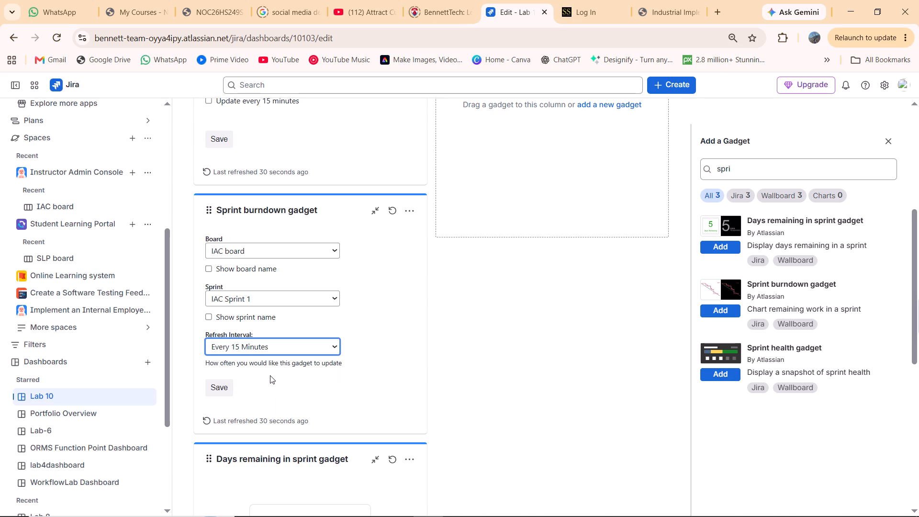
pyautogui.click(208, 267)
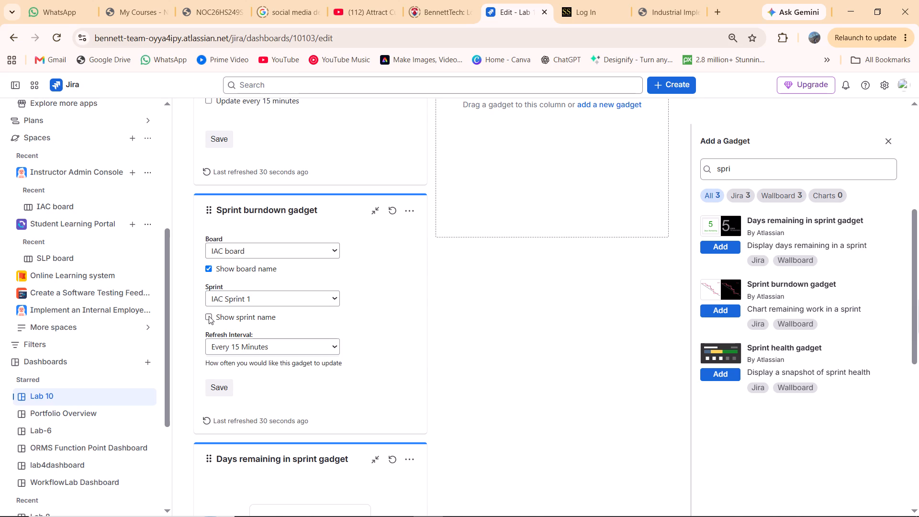
pyautogui.click(209, 316)
pyautogui.click(215, 391)
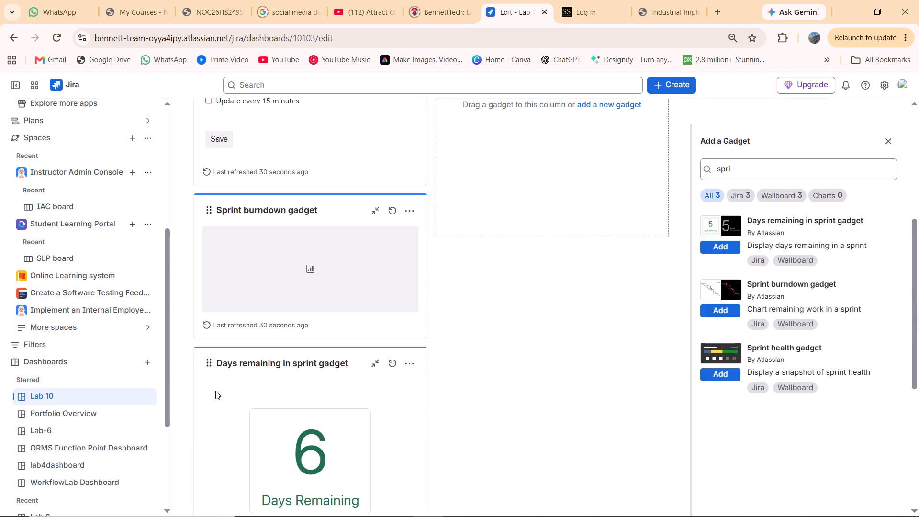
# Configure the Sprint health gadget with IAC board and IAC Sprint 1, and save it.
pyautogui.scroll(-2, 215, 391)
pyautogui.scroll(4, 215, 391)
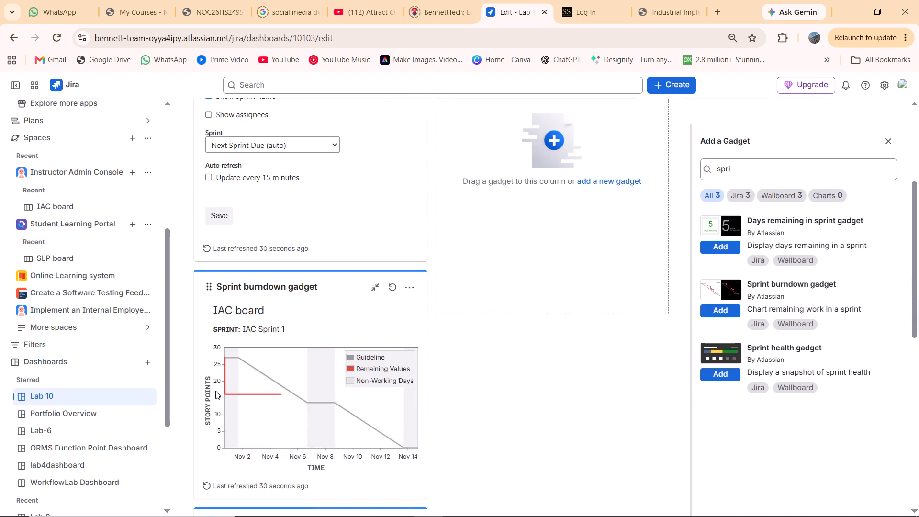
pyautogui.scroll(3, 215, 391)
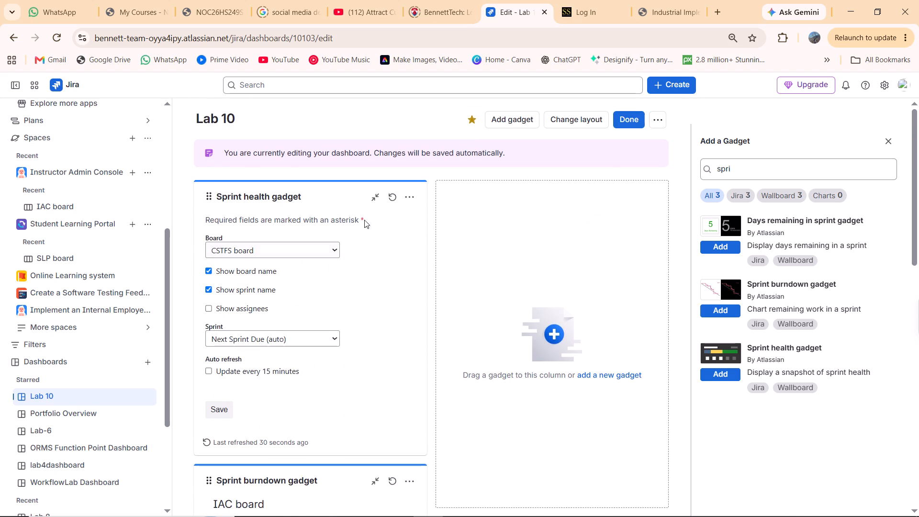
pyautogui.click(314, 247)
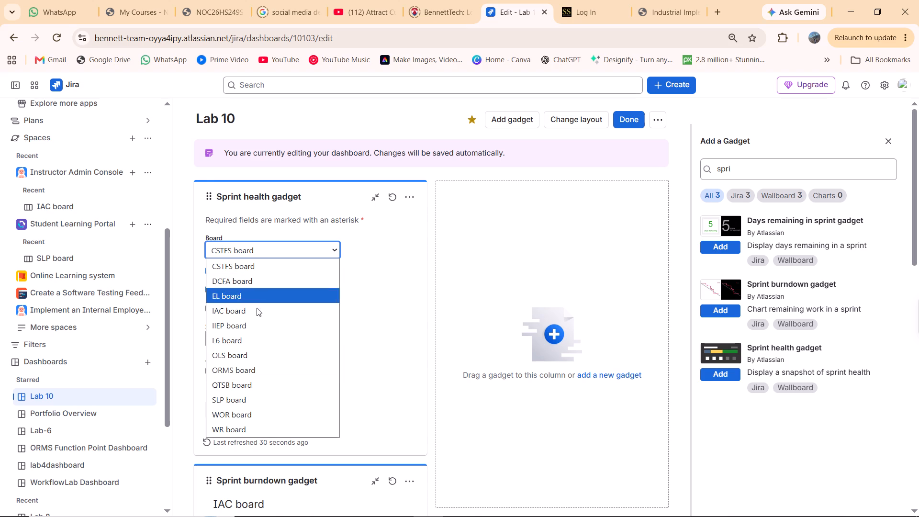
pyautogui.click(265, 309)
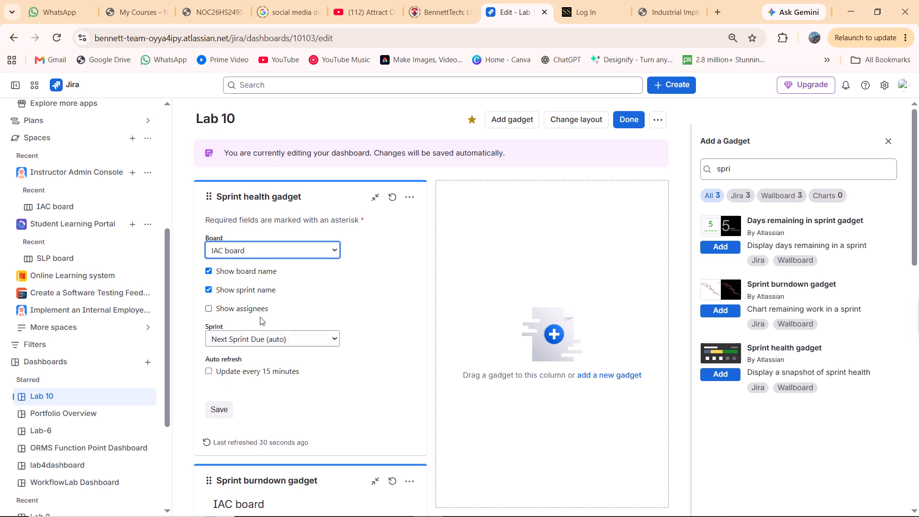
pyautogui.click(240, 341)
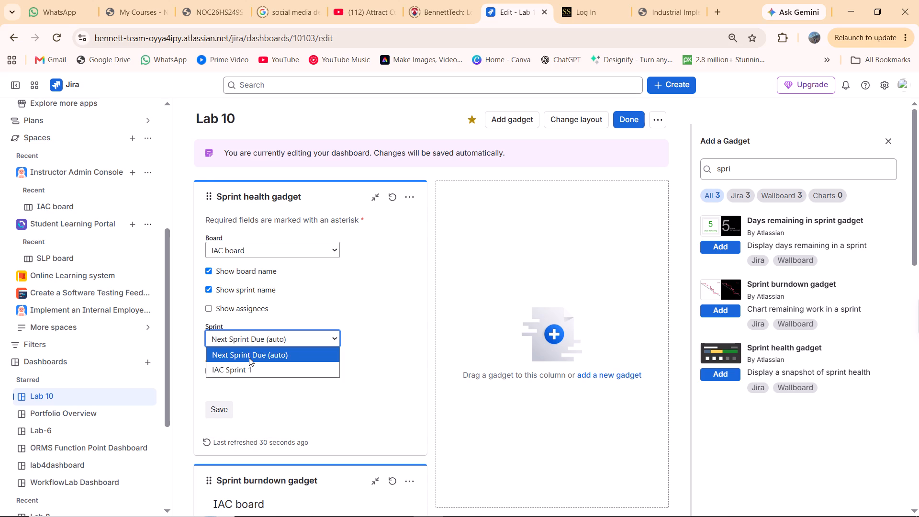
pyautogui.click(249, 363)
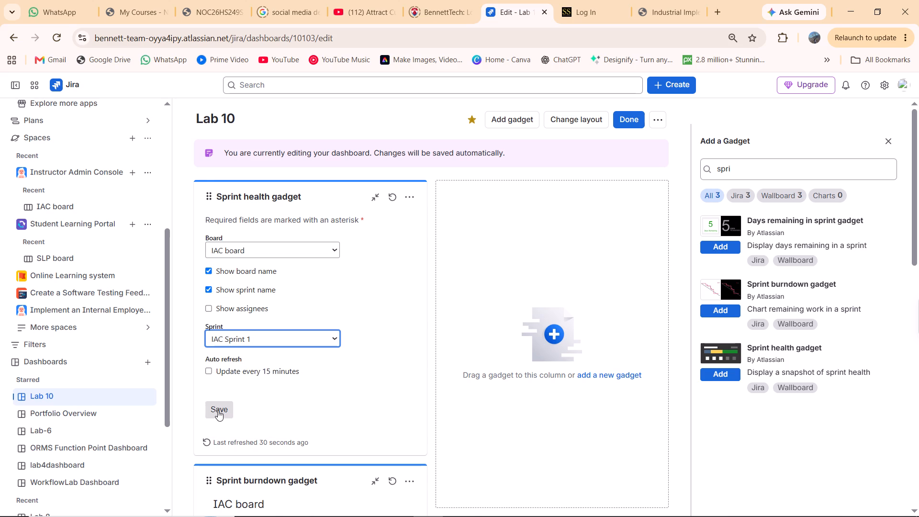
pyautogui.click(218, 411)
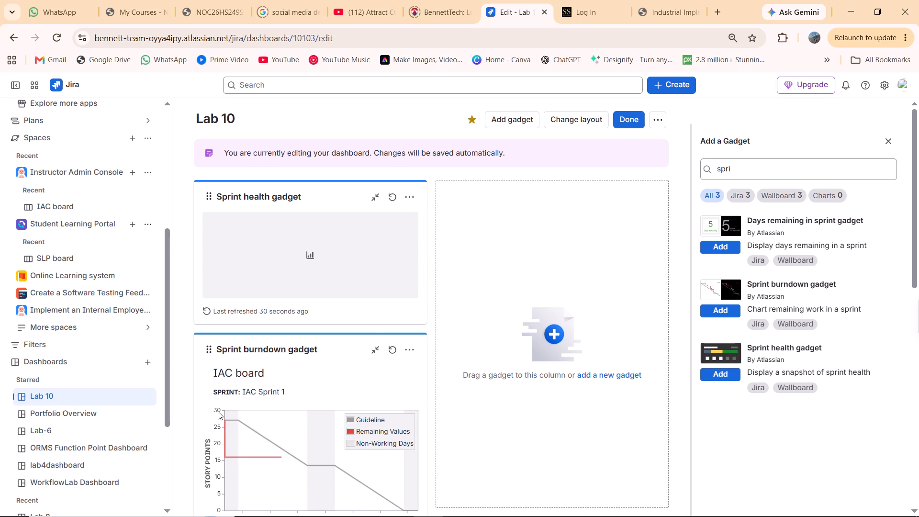
# Edit the IAC board's Days remaining in sprint gadget to show the board name and sprint name, and save it.
pyautogui.scroll(-3, 218, 411)
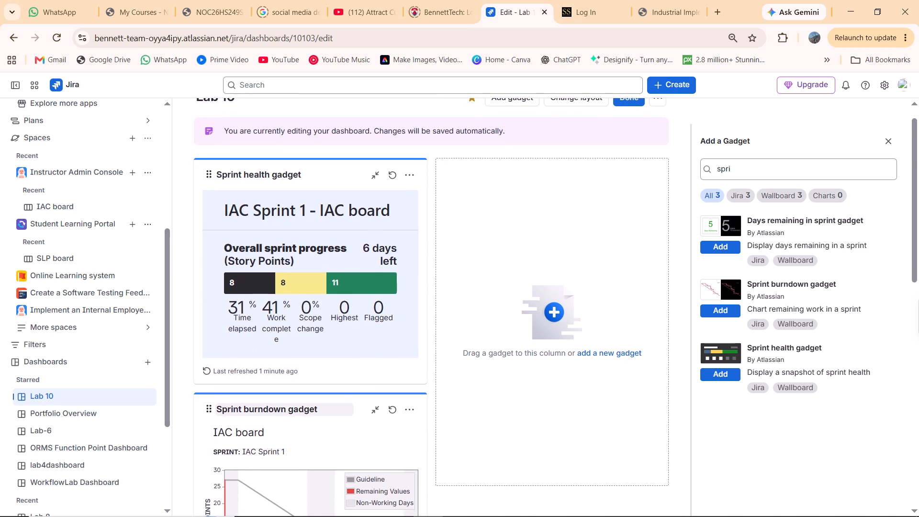
pyautogui.scroll(-4, 218, 411)
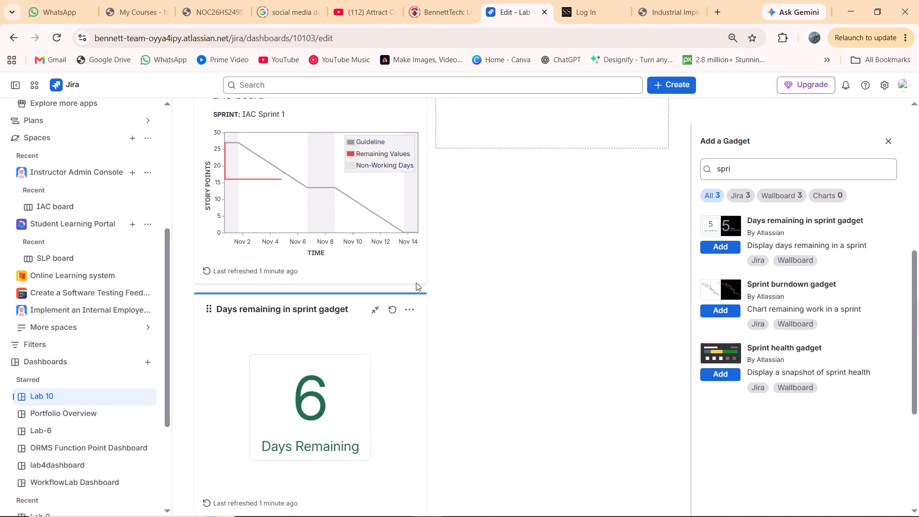
pyautogui.click(414, 314)
pyautogui.click(332, 392)
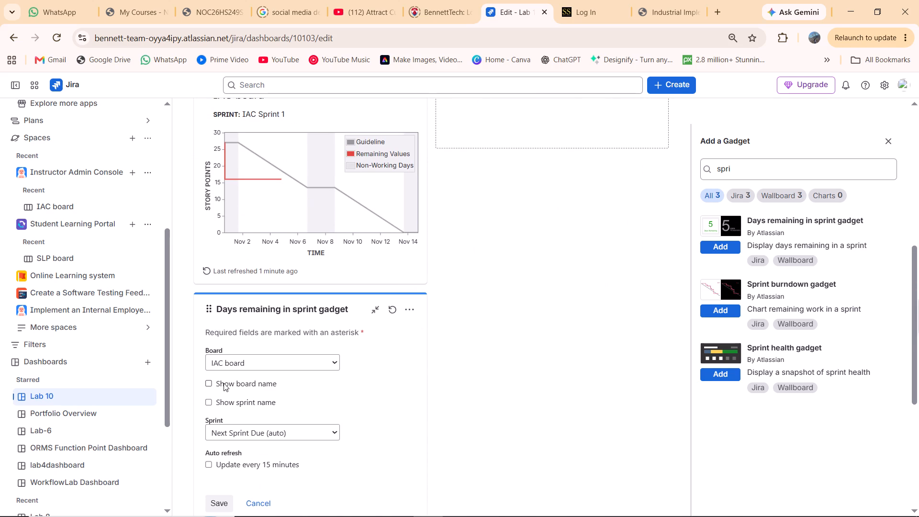
pyautogui.click(224, 383)
pyautogui.click(223, 409)
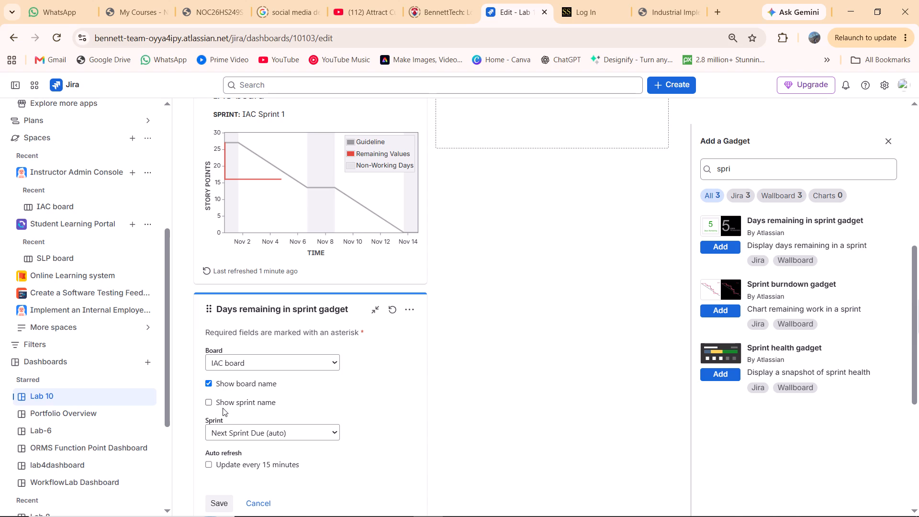
pyautogui.click(218, 405)
pyautogui.click(224, 498)
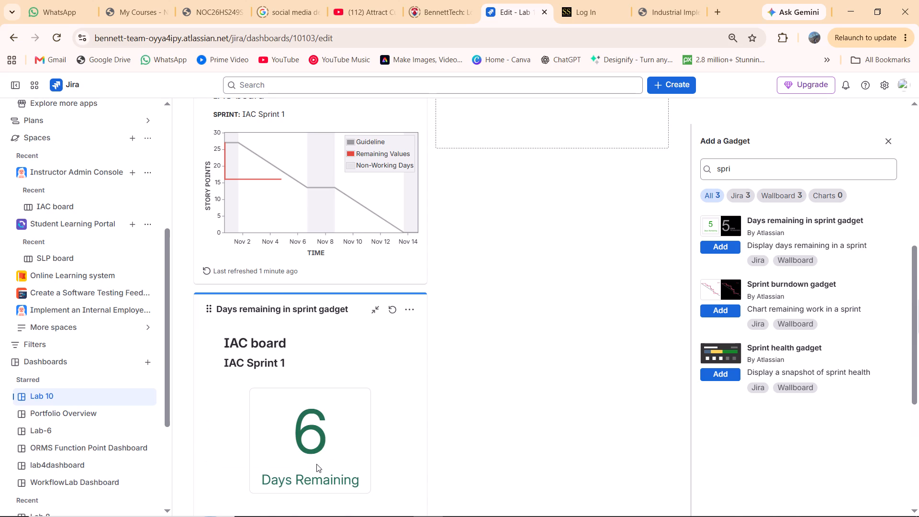
# Add a second set of Days remaining in sprint, Sprint burndown and Sprint health gadgets to the Lab 10 dashboard.
pyautogui.scroll(-3, 316, 464)
pyautogui.scroll(1, 316, 464)
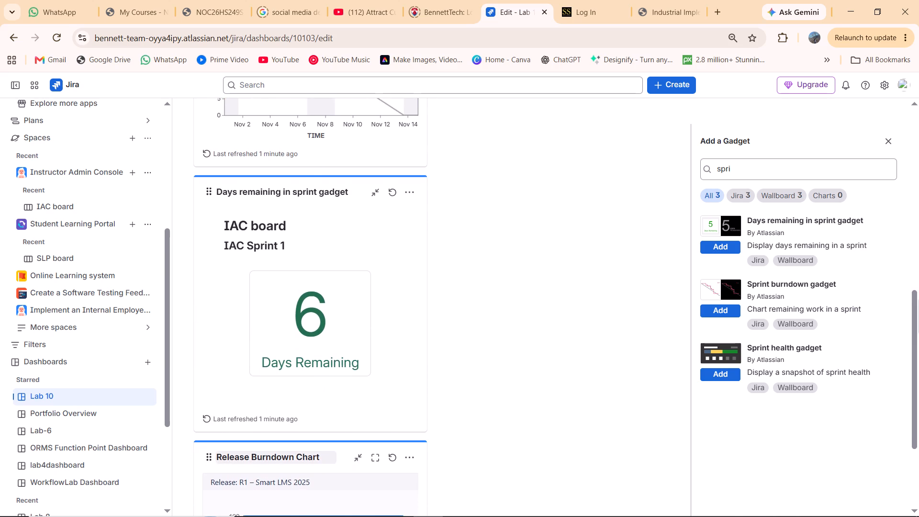
pyautogui.scroll(6, 316, 464)
pyautogui.scroll(-1, 316, 464)
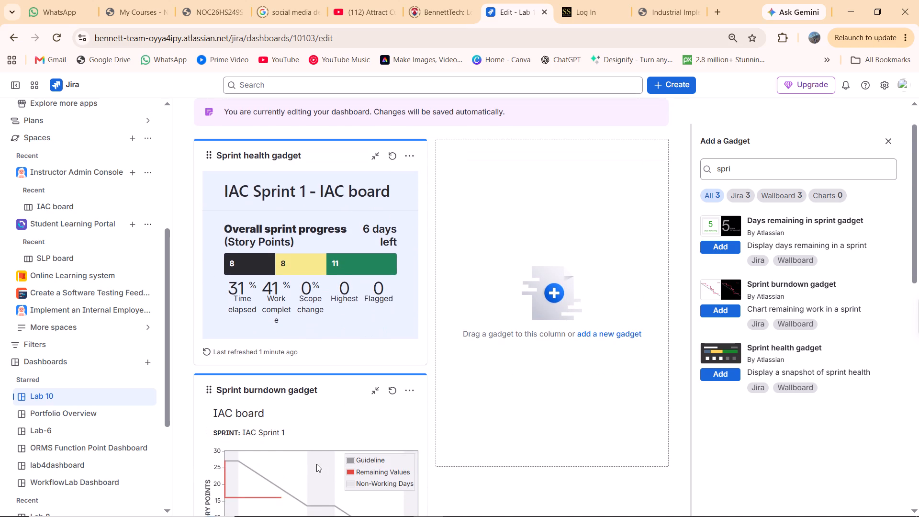
pyautogui.scroll(-1, 316, 464)
pyautogui.click(713, 244)
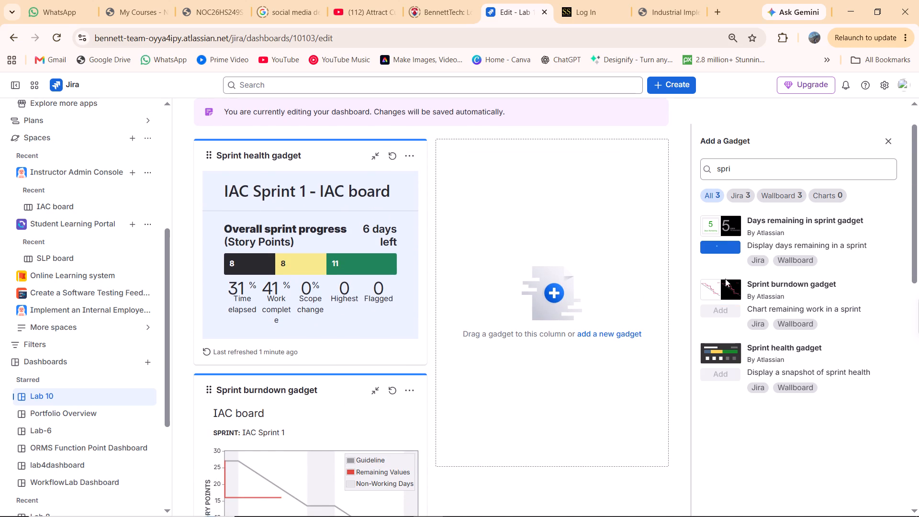
pyautogui.click(724, 314)
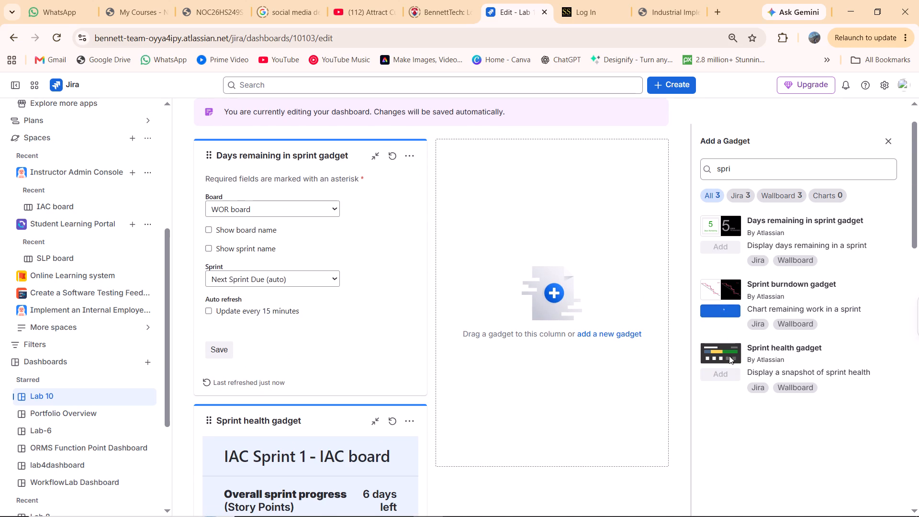
pyautogui.click(727, 374)
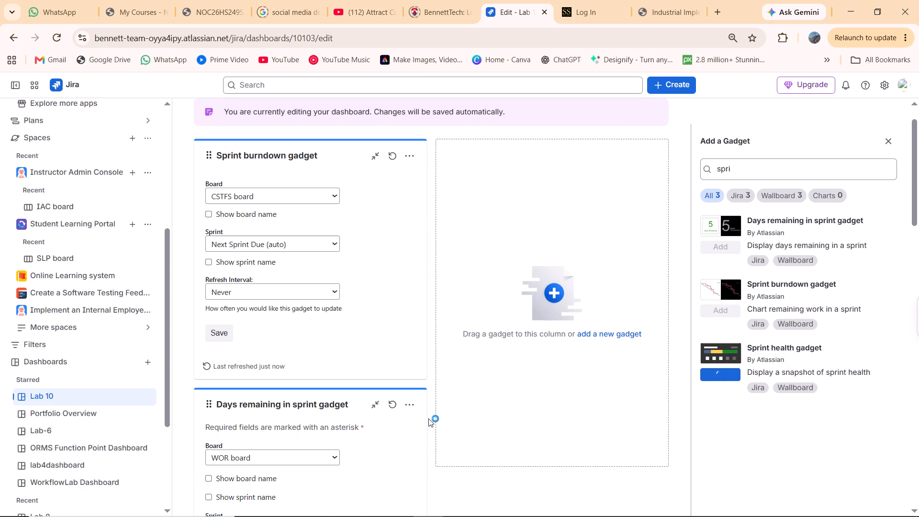
# Save the new Days remaining gadget with SLP board, SLP Sprint 1 and both names shown, and enable the board name in the new Sprint health gadget.
pyautogui.scroll(-6, 280, 396)
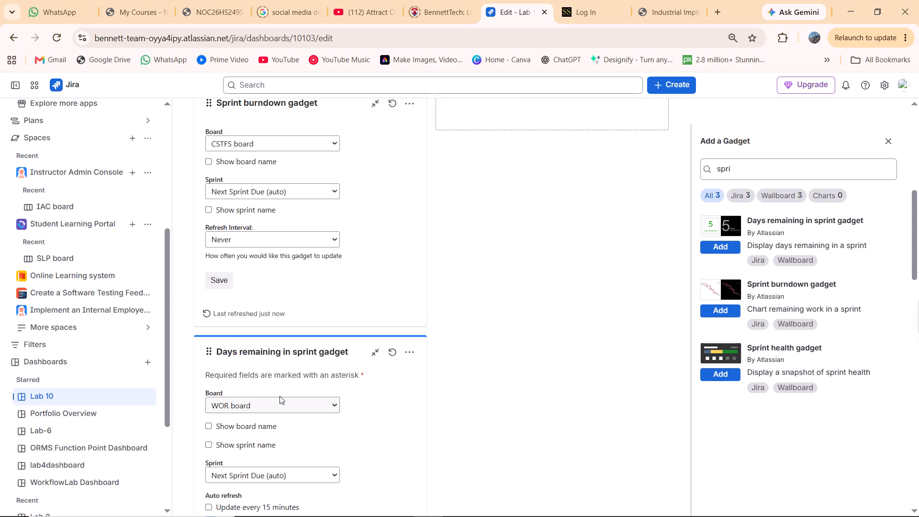
pyautogui.scroll(-2, 280, 396)
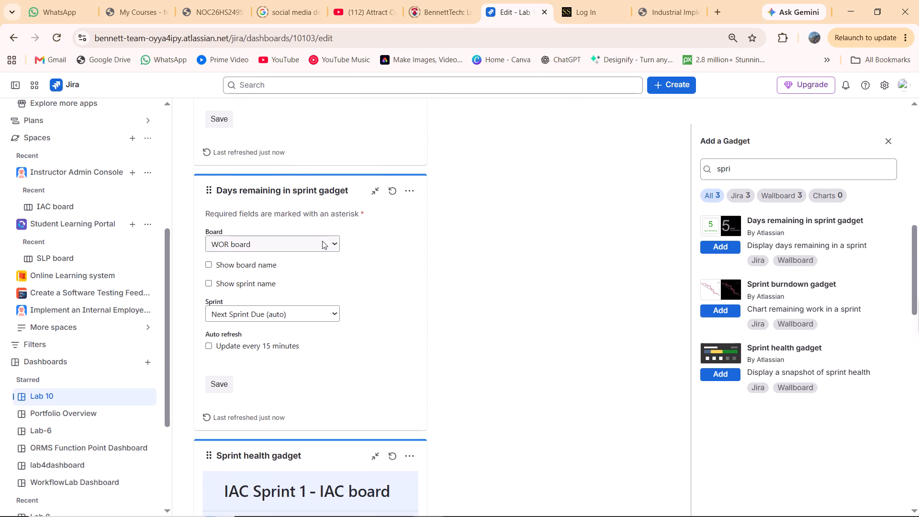
pyautogui.click(322, 241)
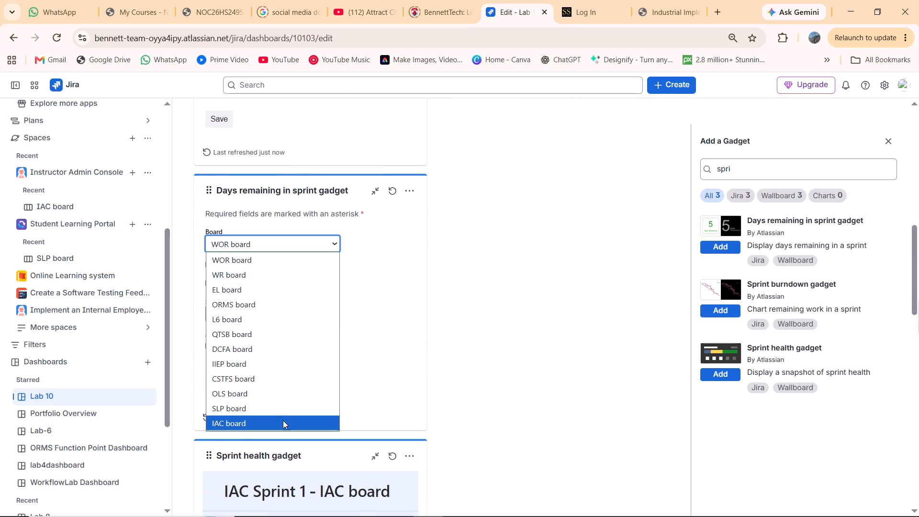
pyautogui.click(280, 406)
pyautogui.click(219, 264)
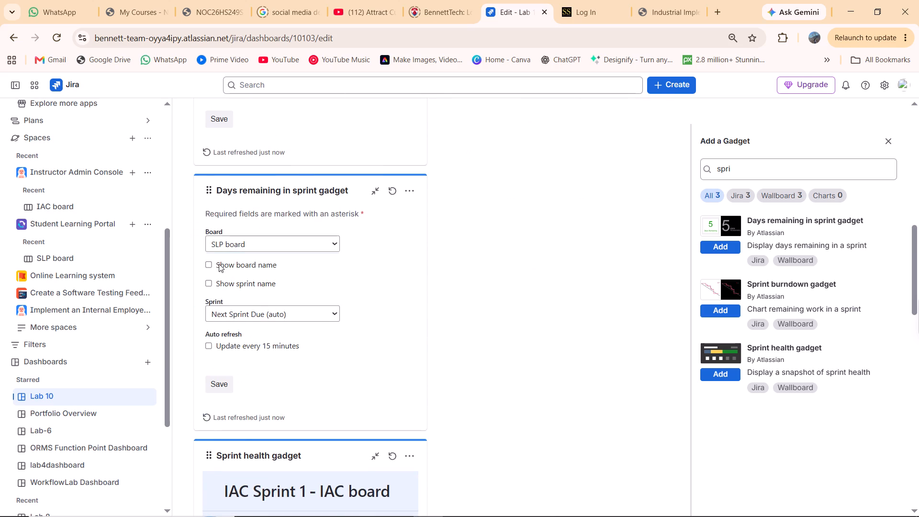
pyautogui.scroll(-4, 221, 302)
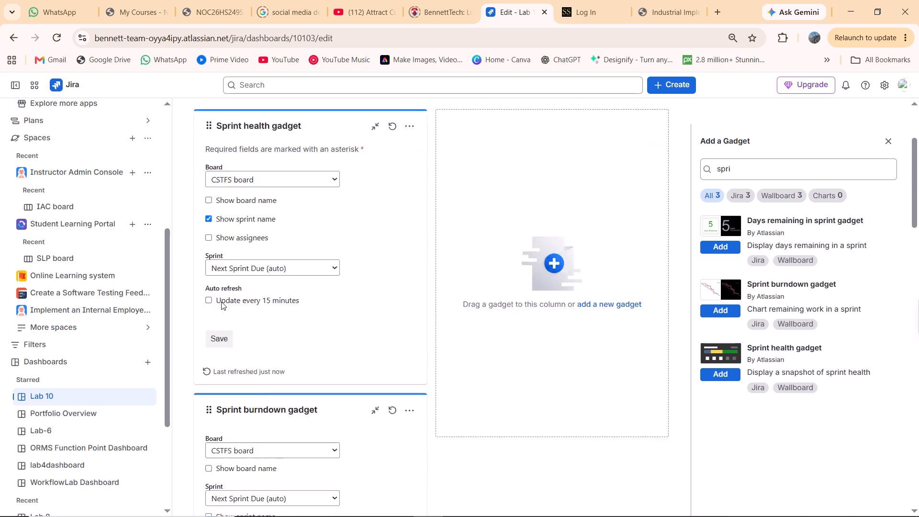
pyautogui.scroll(-4, 221, 302)
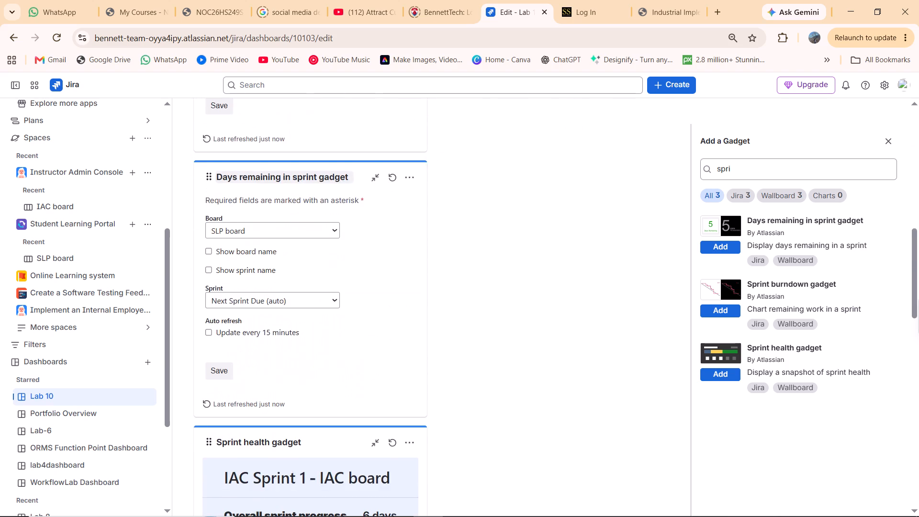
pyautogui.scroll(-1, 221, 302)
pyautogui.click(220, 243)
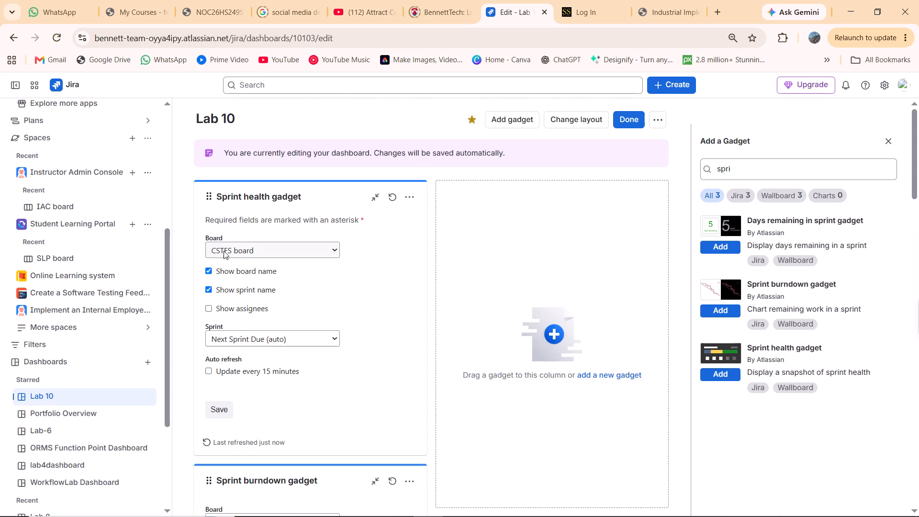
pyautogui.scroll(-6, 237, 308)
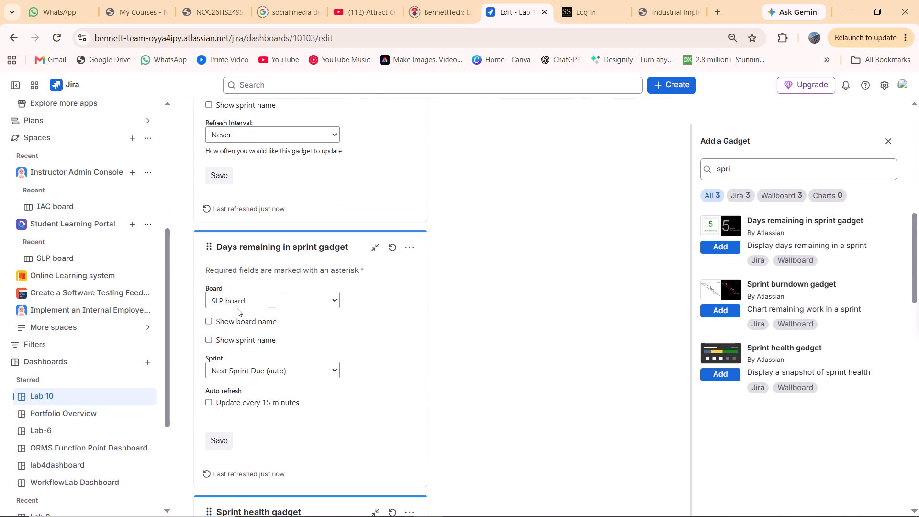
pyautogui.scroll(-1, 237, 308)
pyautogui.click(237, 291)
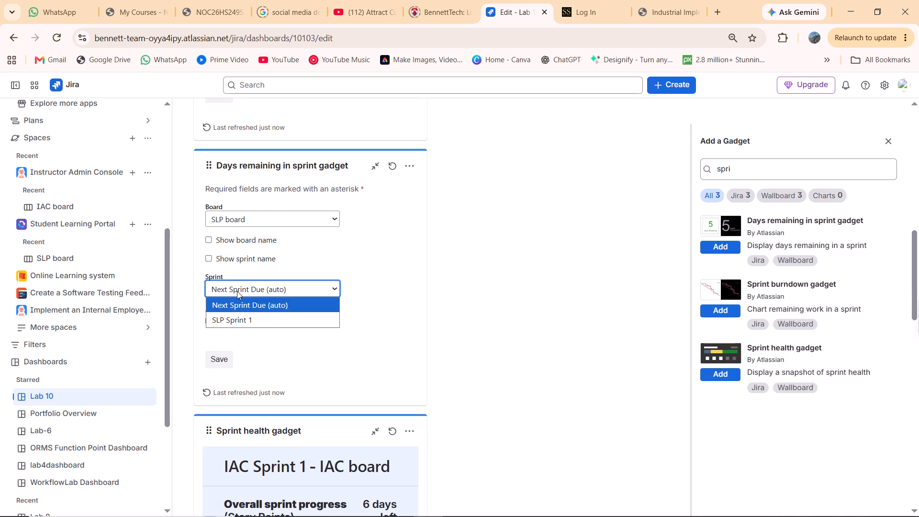
pyautogui.click(243, 314)
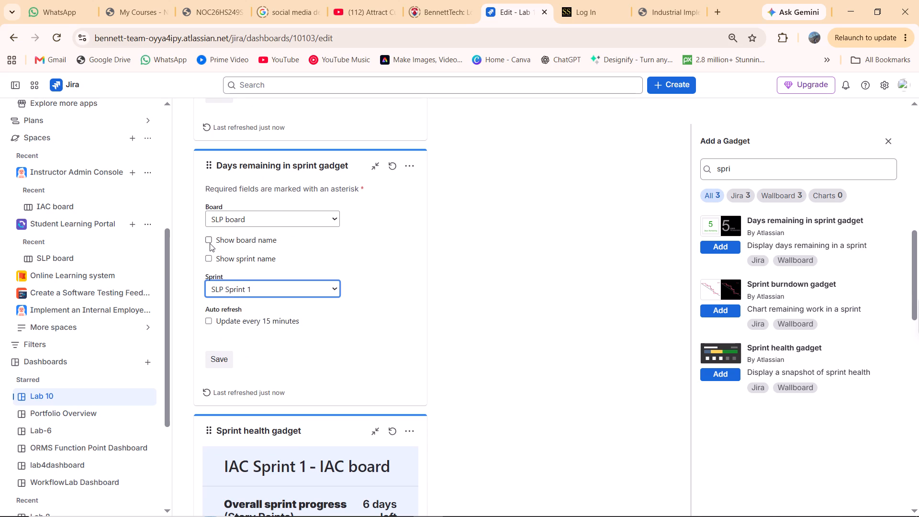
pyautogui.click(209, 243)
pyautogui.click(210, 258)
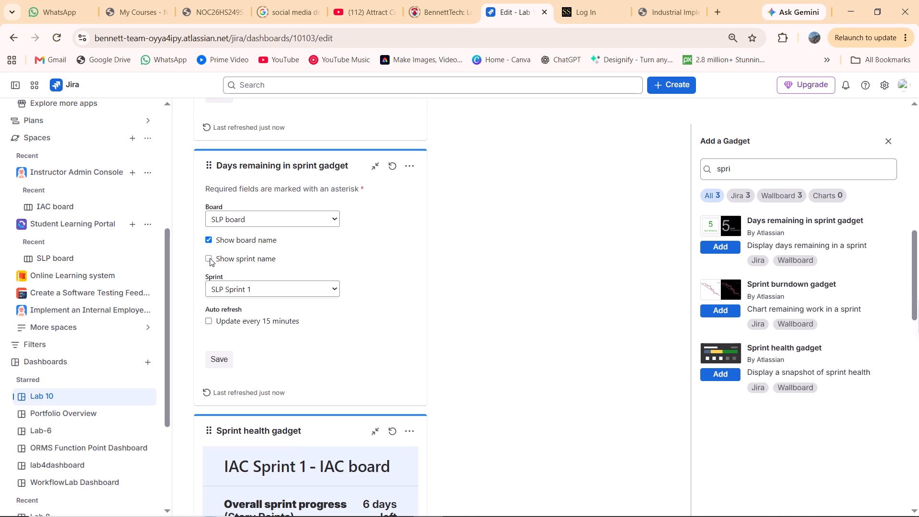
pyautogui.click(221, 353)
# Configure and save the new Sprint burndown gadget with SLP board, SLP Sprint 1, both names shown and a refresh every 15 minutes.
pyautogui.scroll(3, 329, 302)
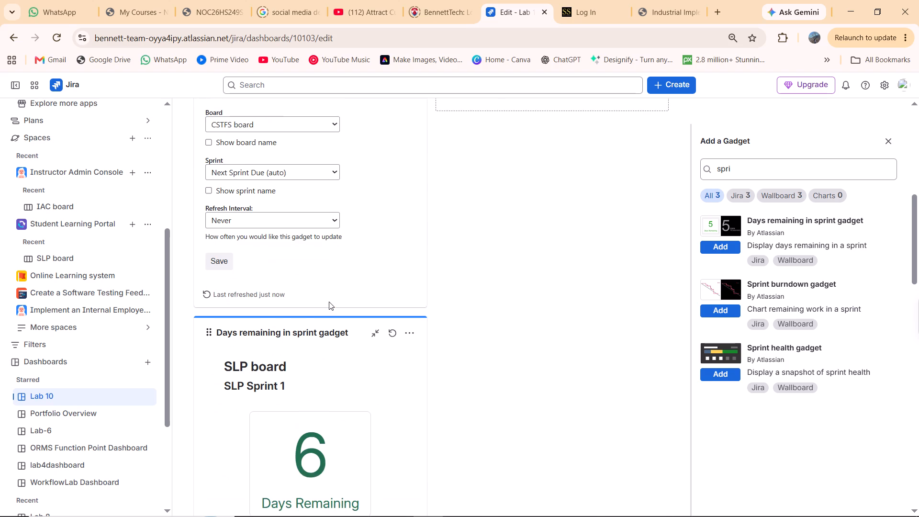
pyautogui.scroll(2, 329, 302)
pyautogui.click(295, 285)
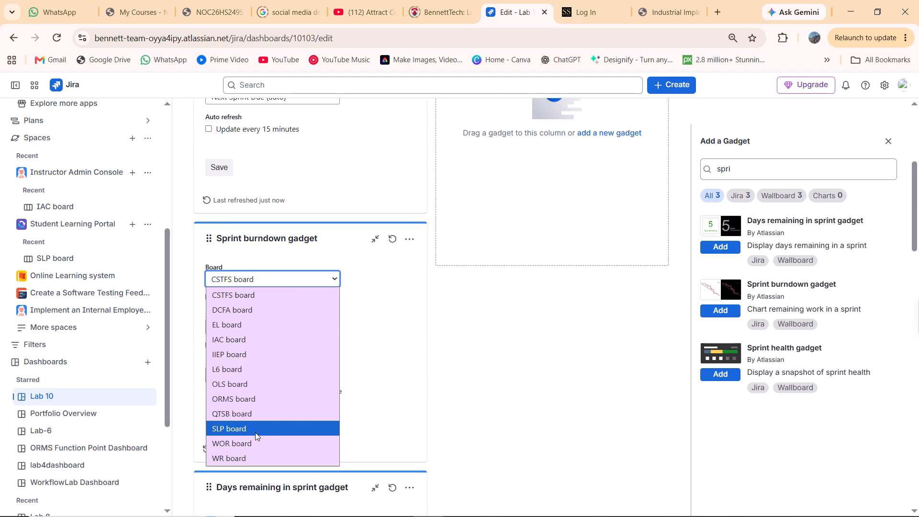
pyautogui.click(255, 432)
pyautogui.click(259, 325)
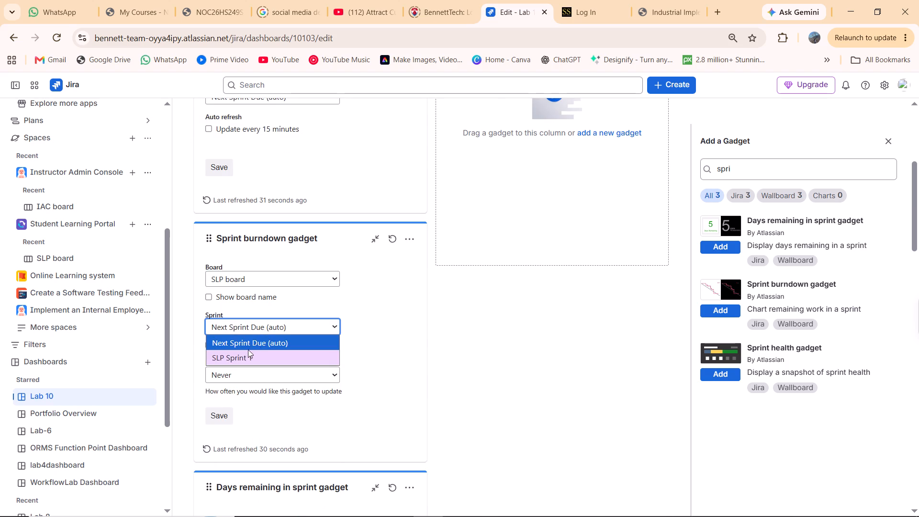
pyautogui.click(245, 354)
pyautogui.click(243, 374)
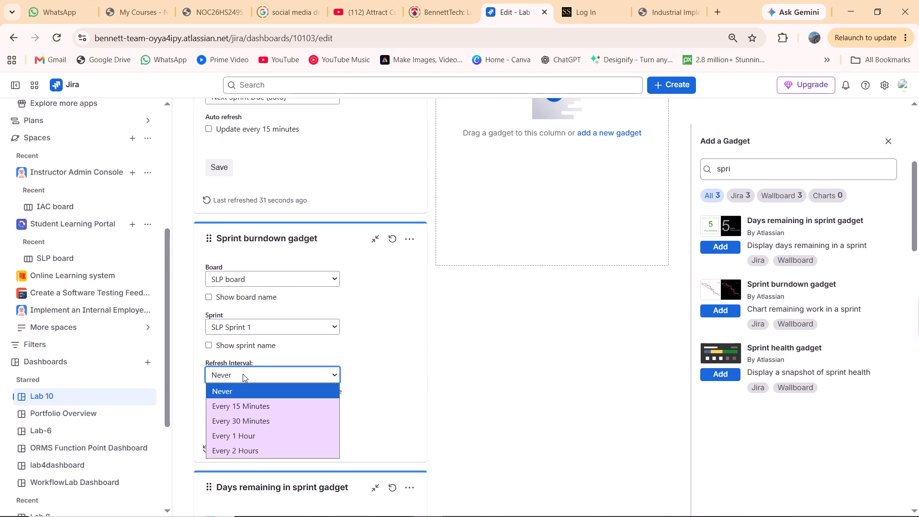
pyautogui.click(209, 345)
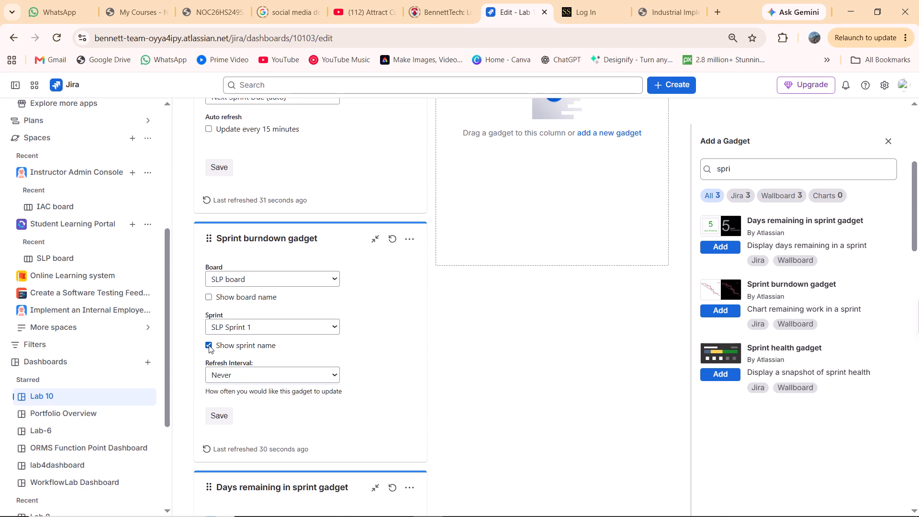
pyautogui.click(212, 296)
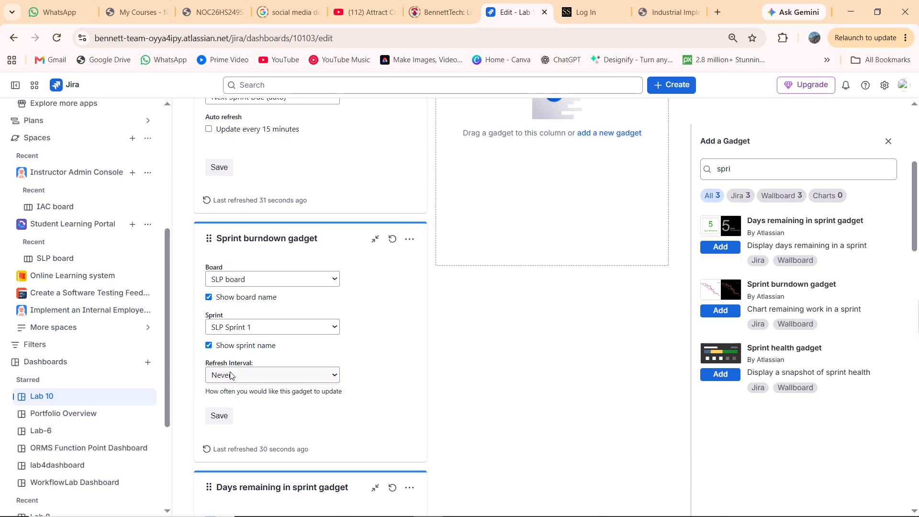
pyautogui.click(231, 374)
pyautogui.click(239, 403)
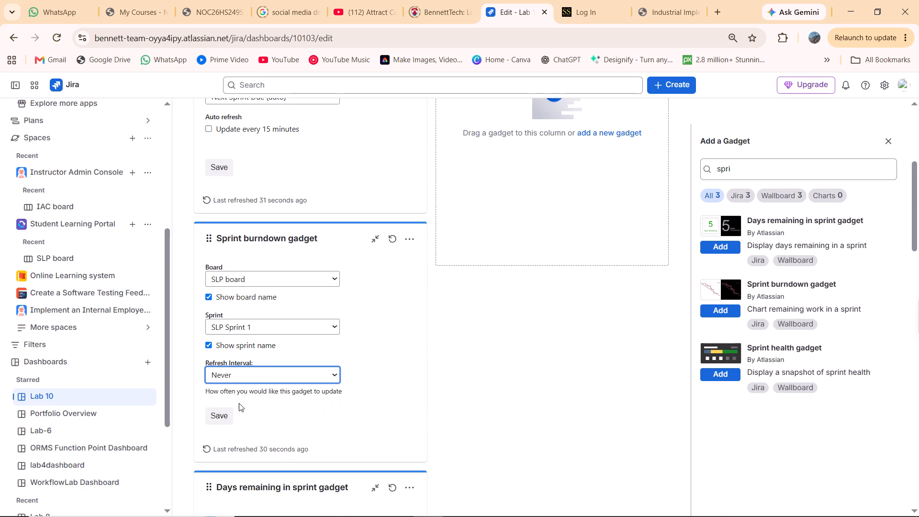
pyautogui.click(217, 421)
# Configure the new Sprint health gadget with SLP board and SLP Sprint 1, and save it.
pyautogui.scroll(1, 354, 339)
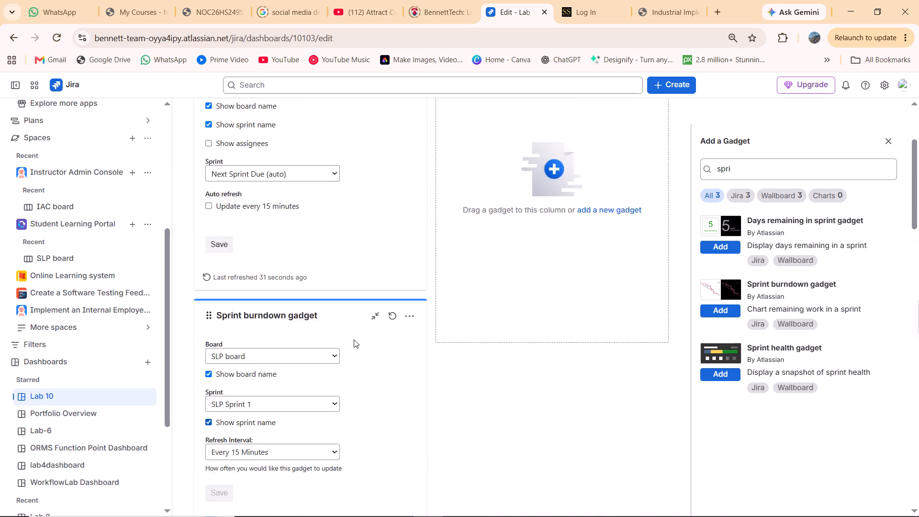
pyautogui.scroll(2, 354, 339)
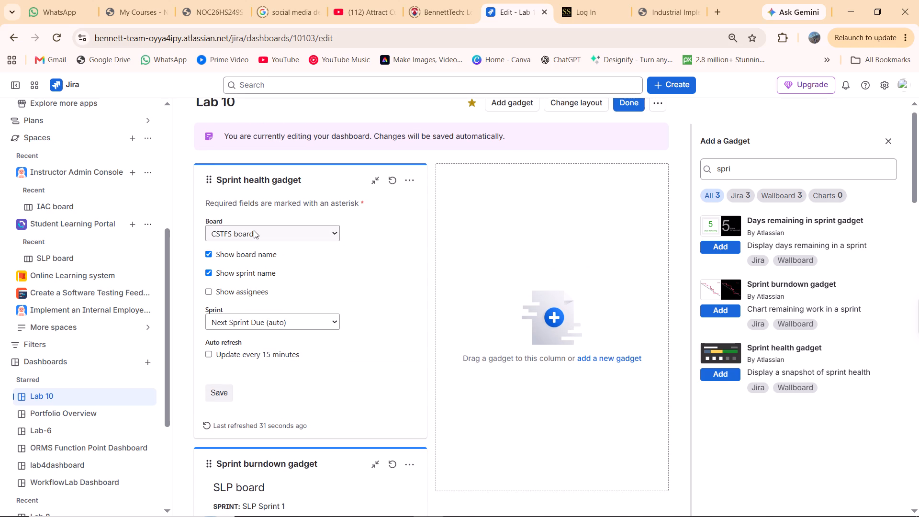
pyautogui.click(254, 230)
pyautogui.click(236, 380)
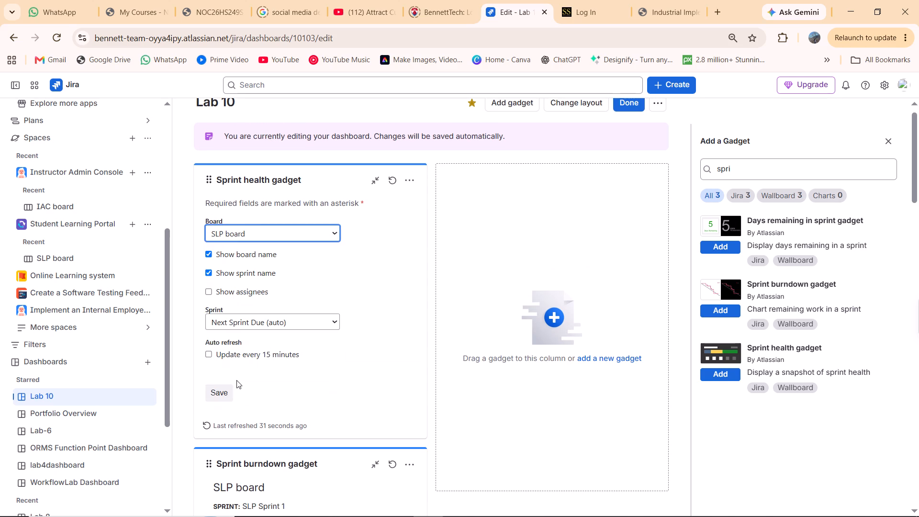
pyautogui.click(248, 328)
pyautogui.click(246, 352)
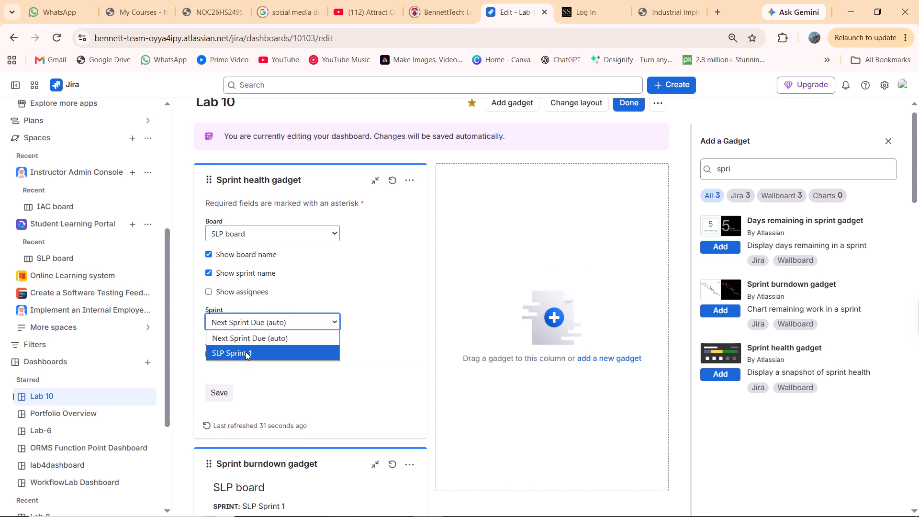
pyautogui.click(219, 395)
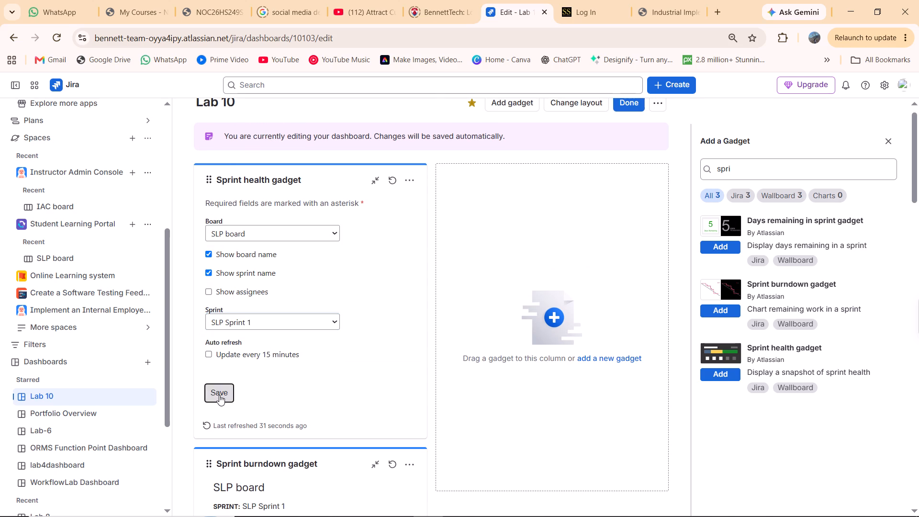
pyautogui.scroll(-4, 219, 395)
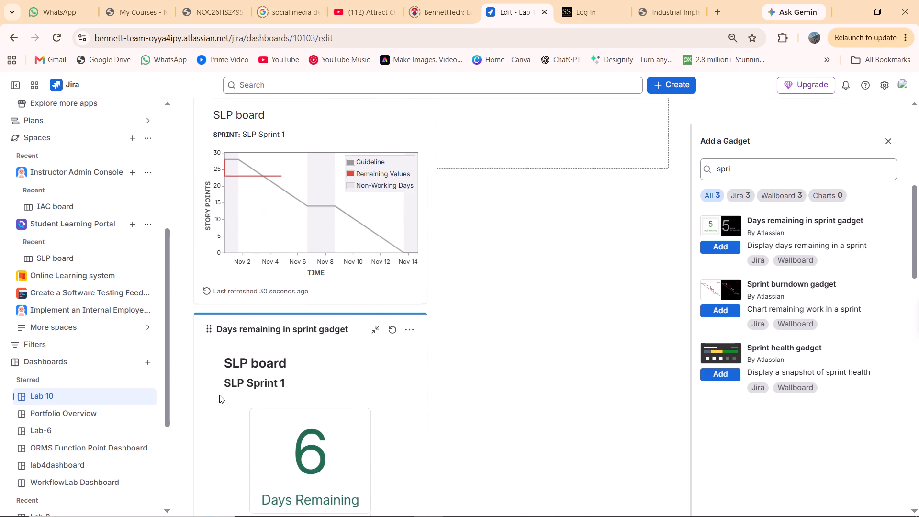
# Review the gadgets on the Lab 10 dashboard from the SLP Sprint burndown down to the Release Burndown Chart.
pyautogui.scroll(-11, 219, 395)
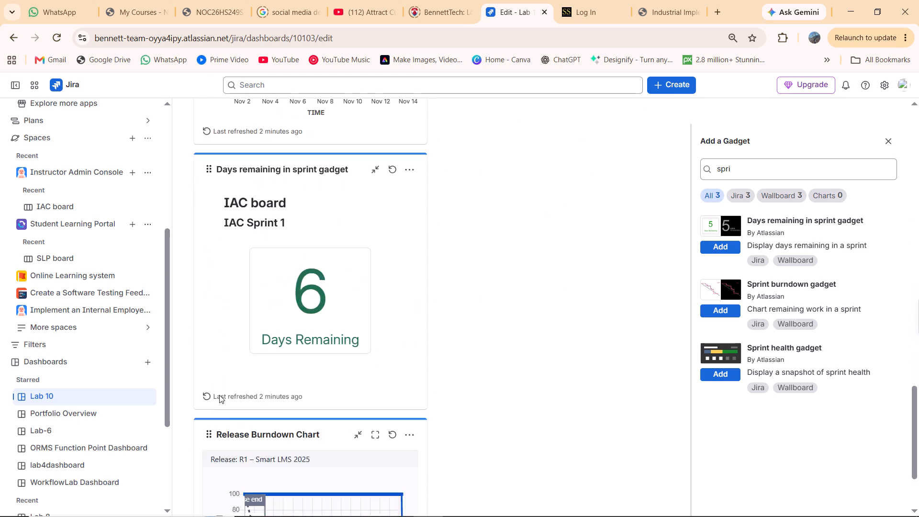
pyautogui.scroll(-5, 219, 395)
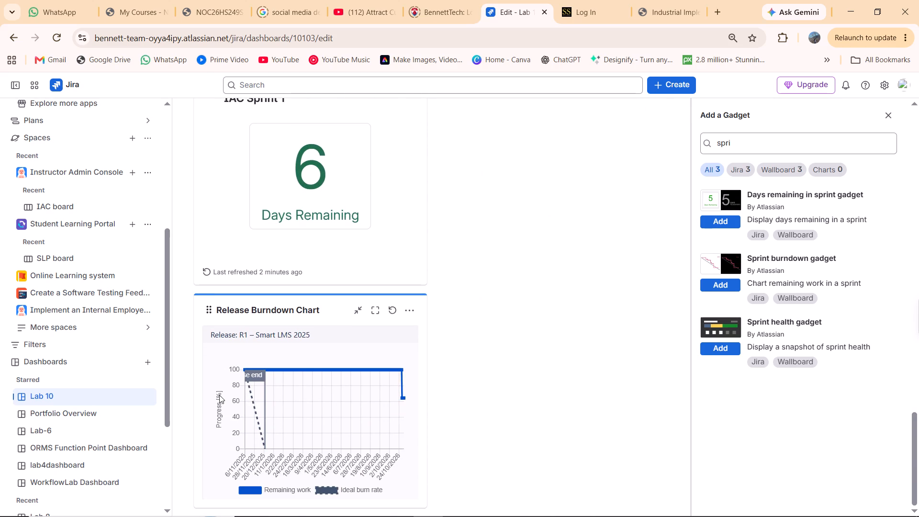
pyautogui.scroll(-1, 219, 395)
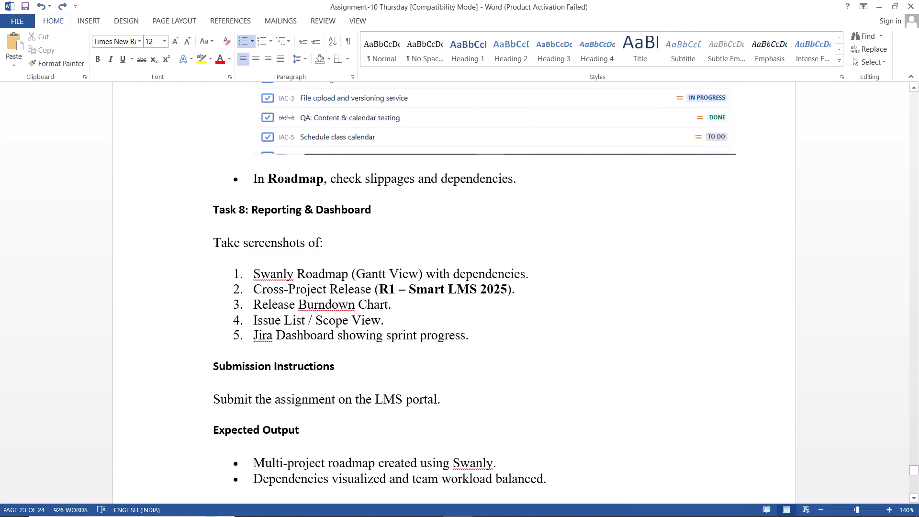
# Insert a screenshot of the Release Burndown Chart gadget into the Word report, on a new unnumbered line below Task 8's item 5.
pyautogui.hscroll(3, 219, 395)
pyautogui.click(476, 338)
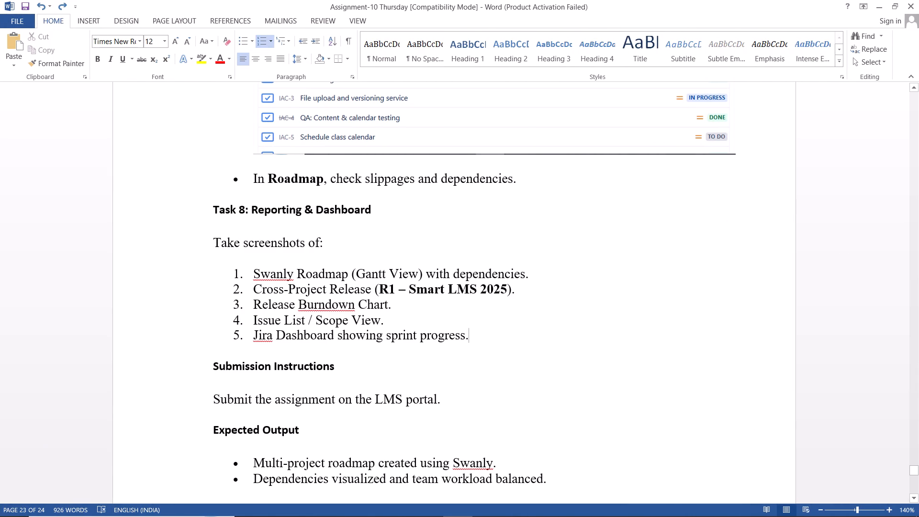
pyautogui.press('Return')
pyautogui.press('Return')
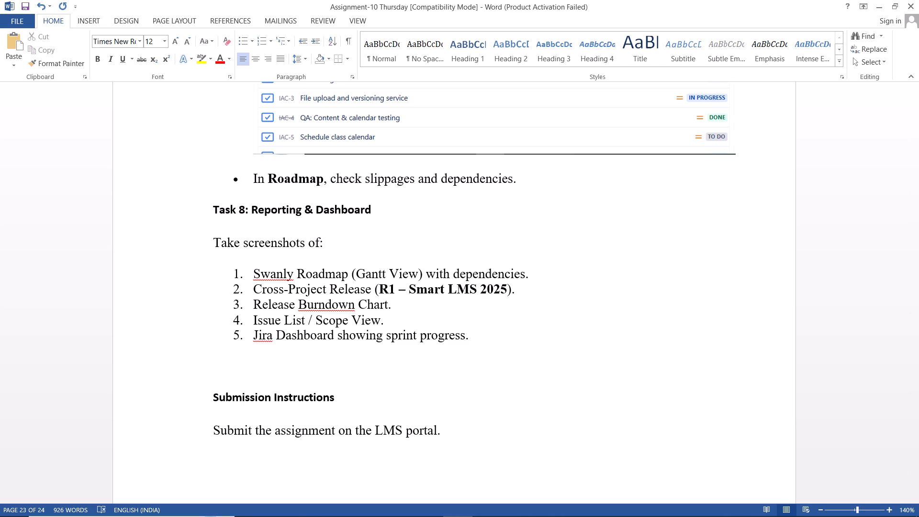
pyautogui.scroll(-1, 439, 342)
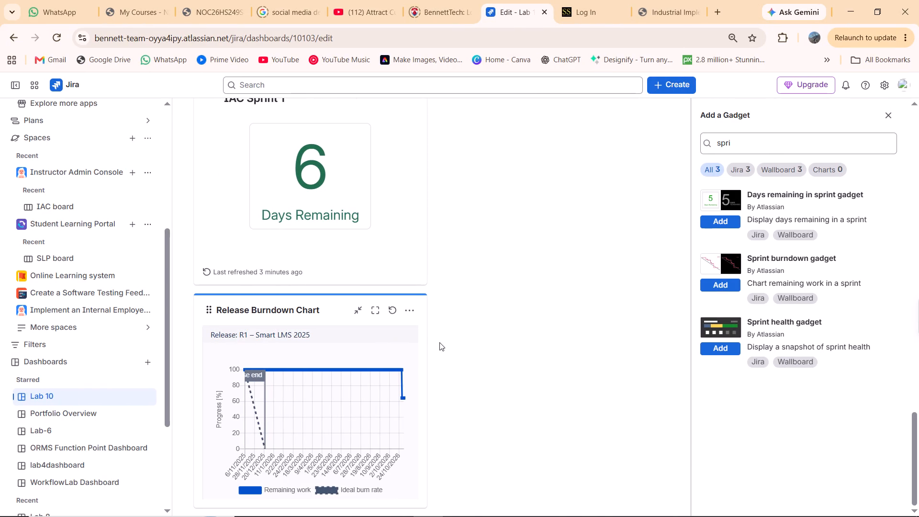
pyautogui.press('shift+super+s')
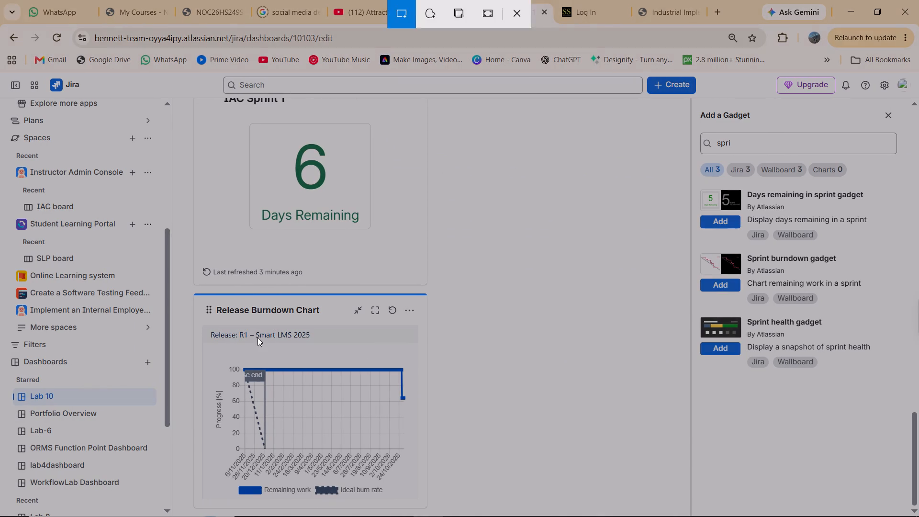
pyautogui.moveTo(193, 293); pyautogui.dragTo(392, 442)
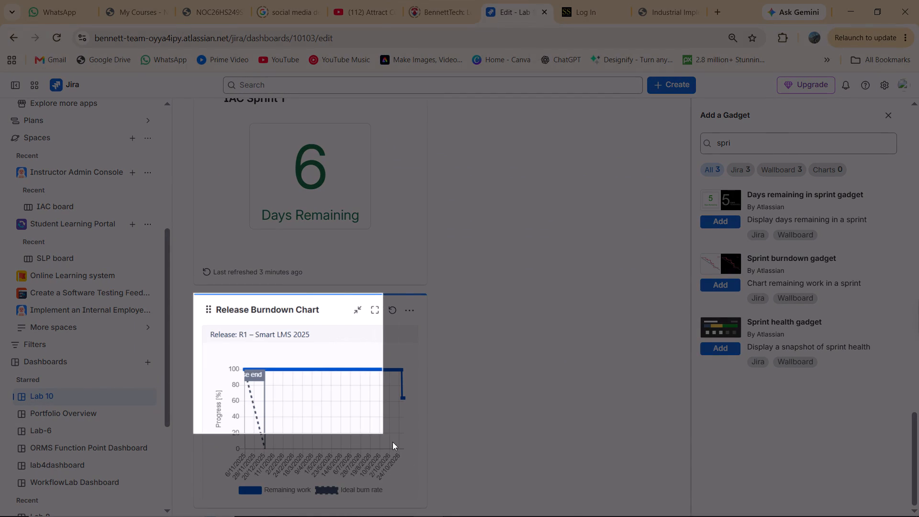
pyautogui.moveTo(392, 442); pyautogui.dragTo(428, 507)
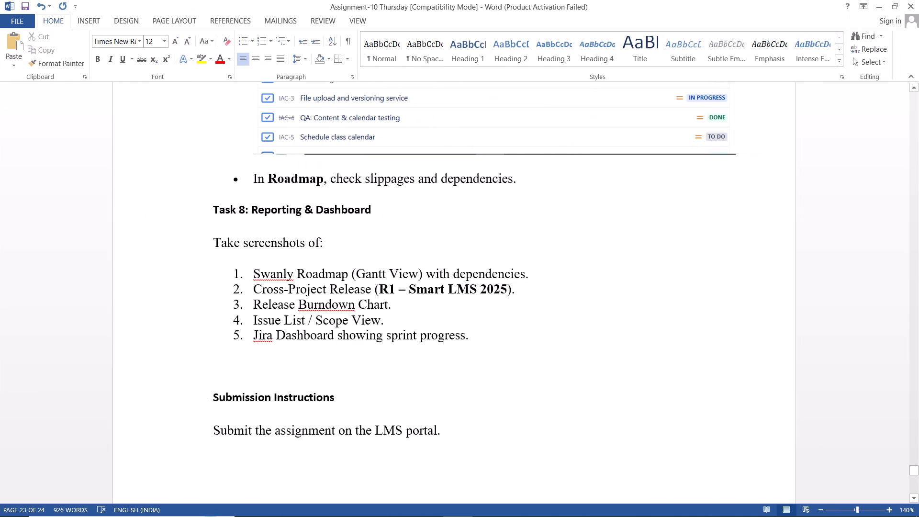
pyautogui.hotkey('ctrl', 'v')
pyautogui.press('Return')
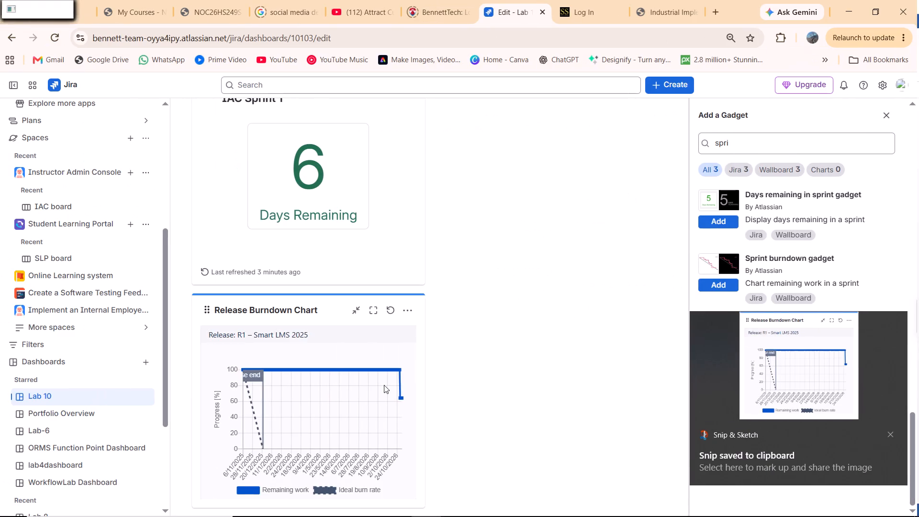
# Capture the Days remaining gadget for IAC Sprint 1 from the dashboard and paste it below the Release Burndown Chart in the Word report.
pyautogui.scroll(2, 268, 249)
pyautogui.press('shift+super+s')
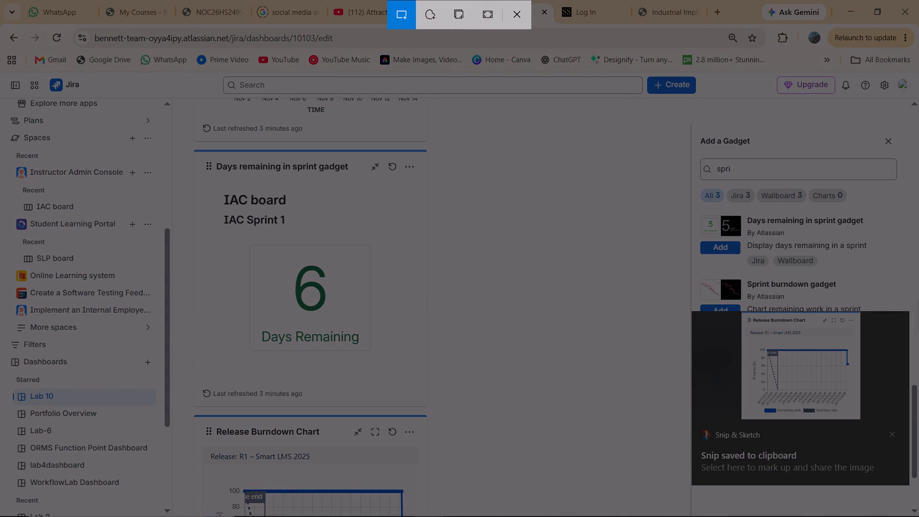
pyautogui.moveTo(193, 150); pyautogui.dragTo(427, 413)
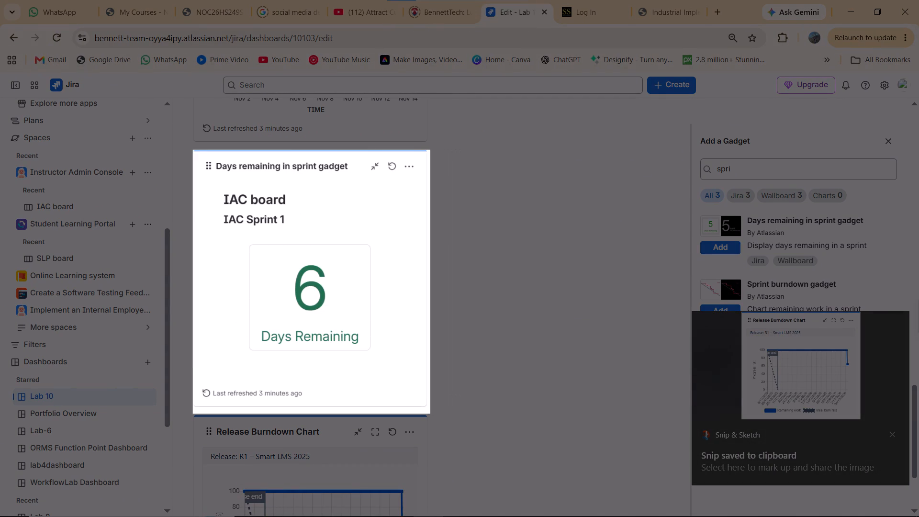
pyautogui.moveTo(427, 413); pyautogui.dragTo(426, 404)
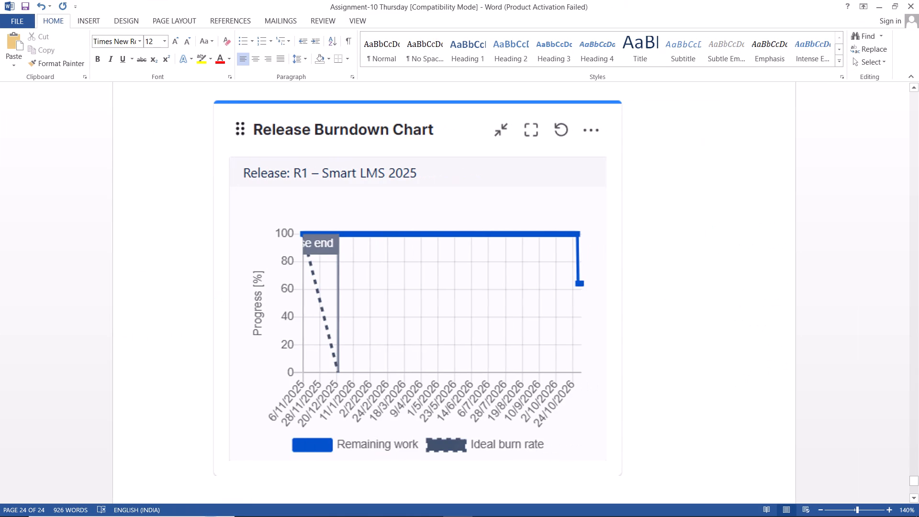
pyautogui.hotkey('ctrl', 'v')
pyautogui.press('Return')
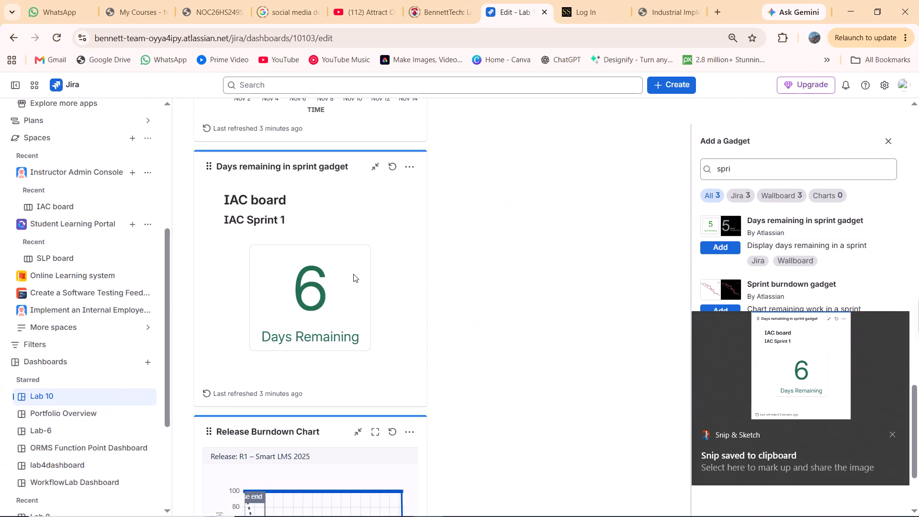
# Capture the IAC Sprint 1 Sprint burndown gadget and paste it below the IAC Days remaining screenshot in the Word report.
pyautogui.scroll(4, 353, 272)
pyautogui.press('shift+super+s')
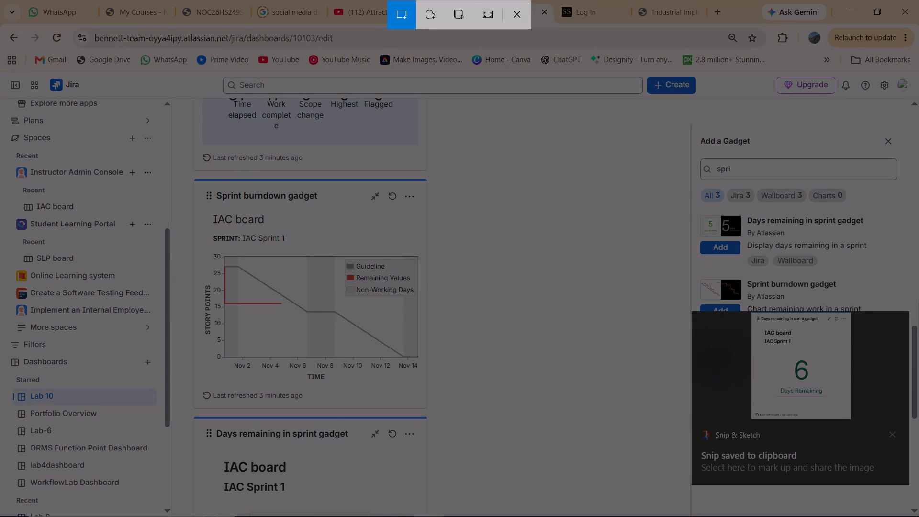
pyautogui.moveTo(192, 179); pyautogui.dragTo(432, 416)
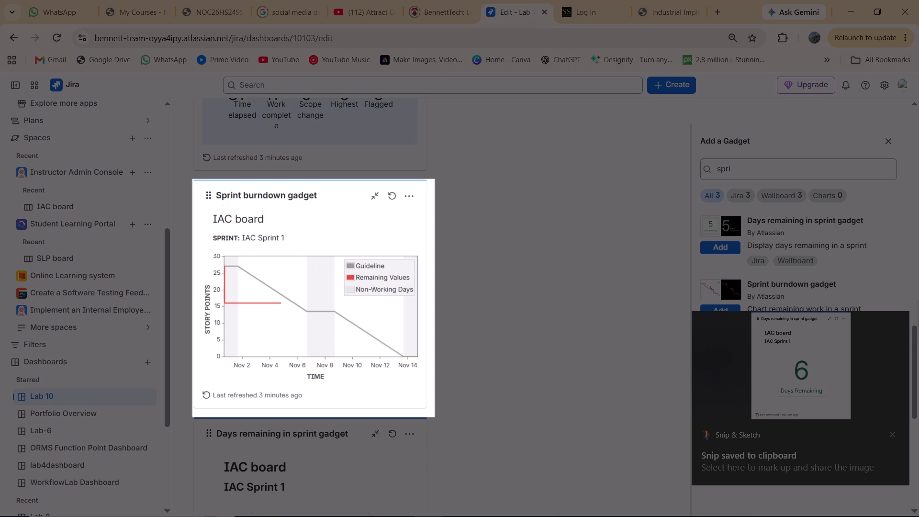
pyautogui.moveTo(432, 416); pyautogui.dragTo(427, 408)
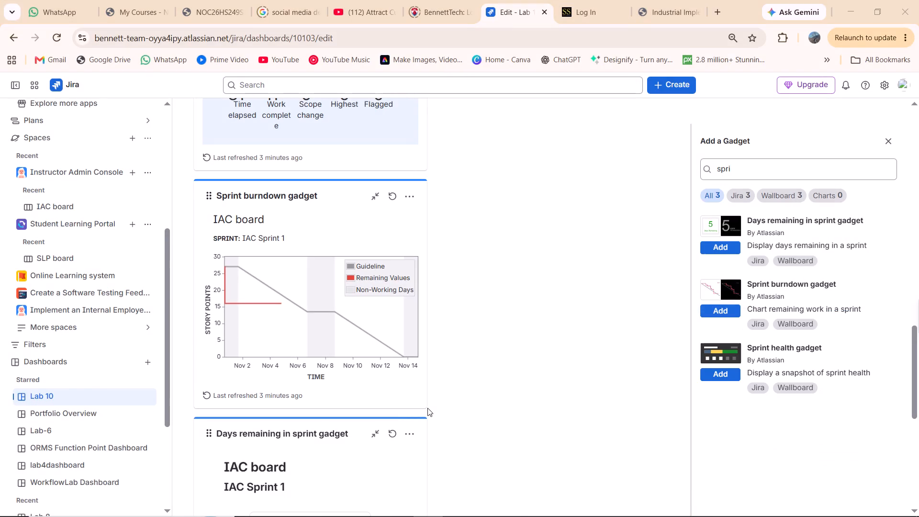
pyautogui.hotkey('ctrl', 'v')
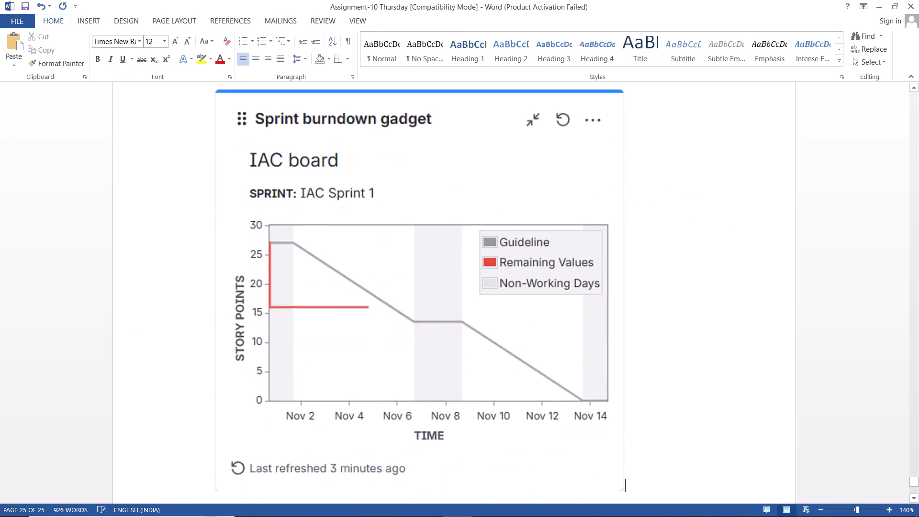
pyautogui.press('Return')
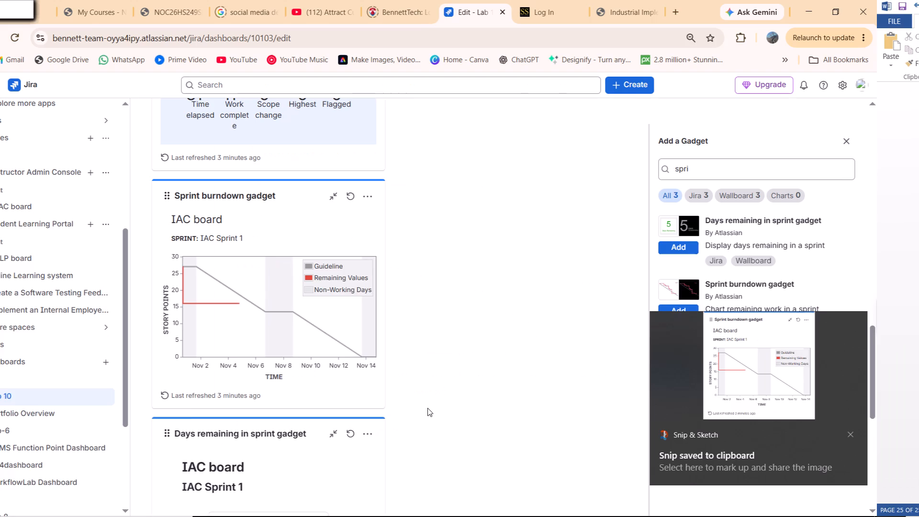
# Capture the IAC Sprint 1 Sprint health gadget and paste it below the IAC burndown screenshot in the Word report.
pyautogui.scroll(4, 331, 256)
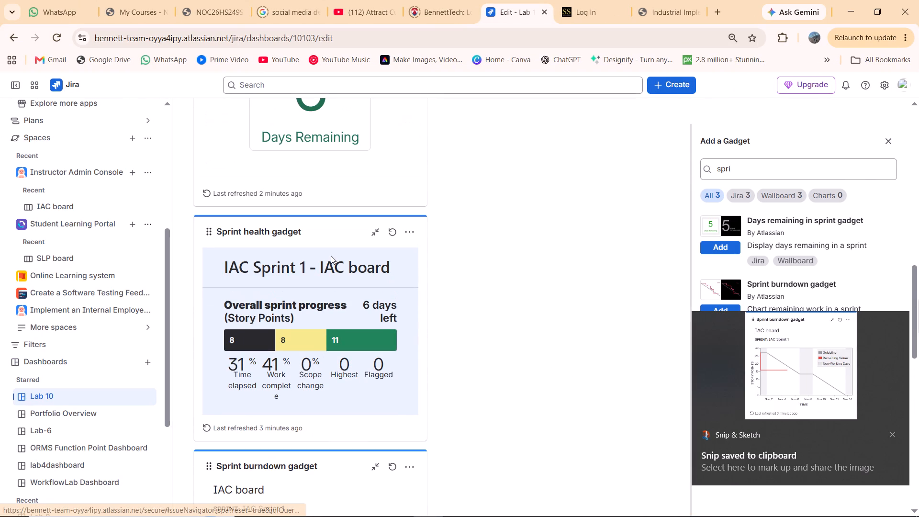
pyautogui.press('shift+super+s')
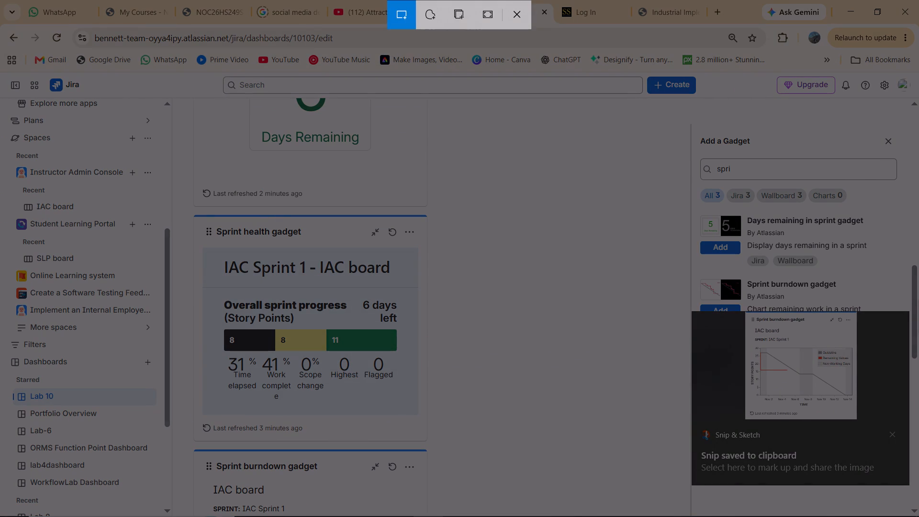
pyautogui.moveTo(193, 214); pyautogui.dragTo(461, 426)
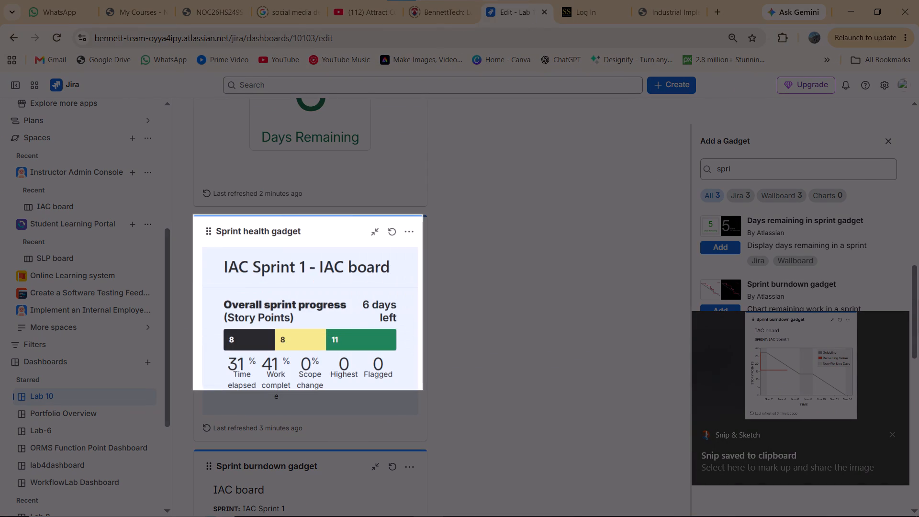
pyautogui.moveTo(461, 426); pyautogui.dragTo(426, 441)
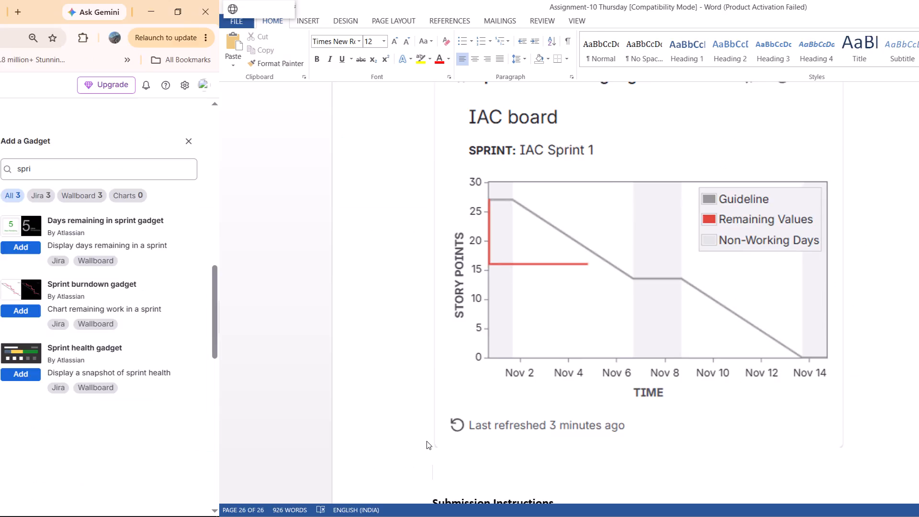
pyautogui.hotkey('ctrl', 'v')
pyautogui.press('Return')
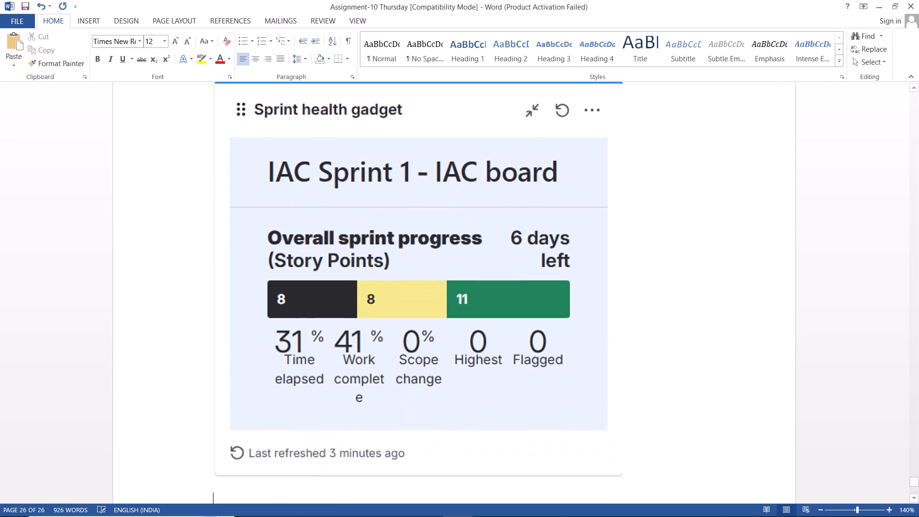
# Capture the Days remaining gadget for SLP Sprint 1 and paste it below the IAC Sprint health screenshot in the Word report.
pyautogui.scroll(1, 364, 325)
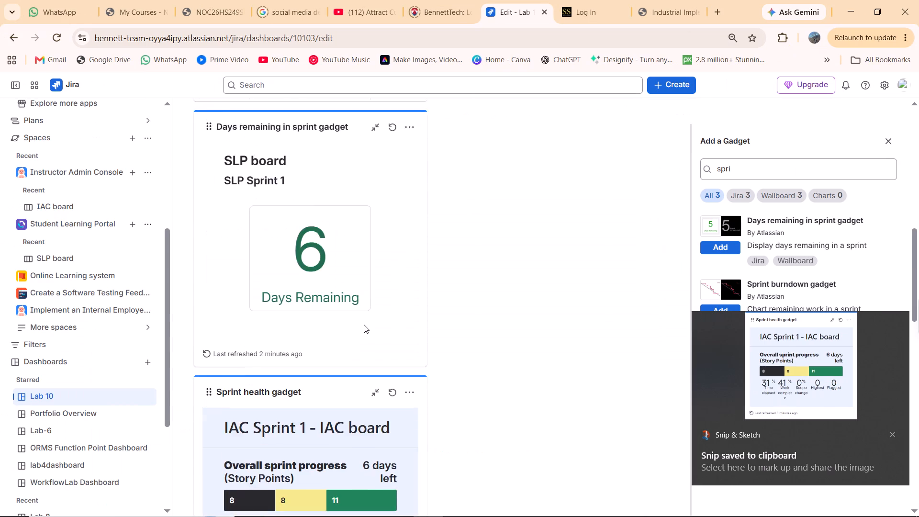
pyautogui.scroll(2, 364, 325)
pyautogui.press('shift+super+s')
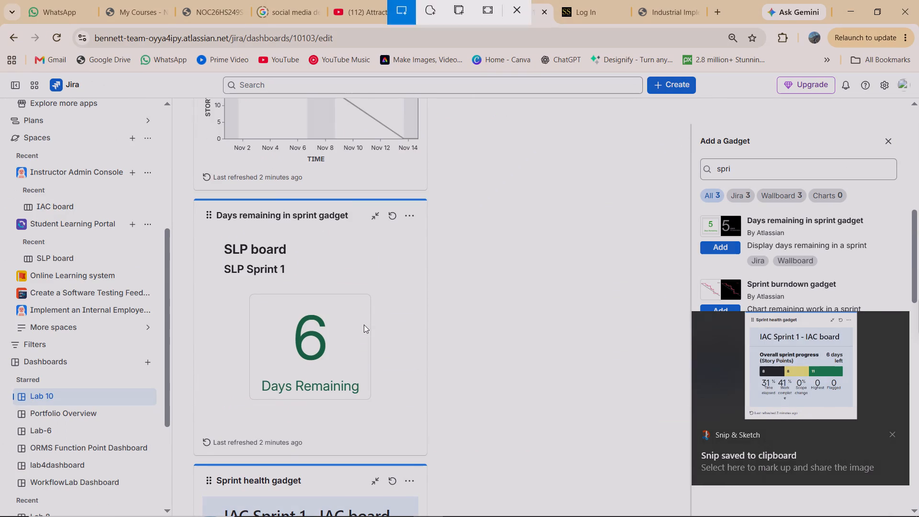
pyautogui.moveTo(194, 198); pyautogui.dragTo(426, 454)
pyautogui.hotkey('ctrl', 'v')
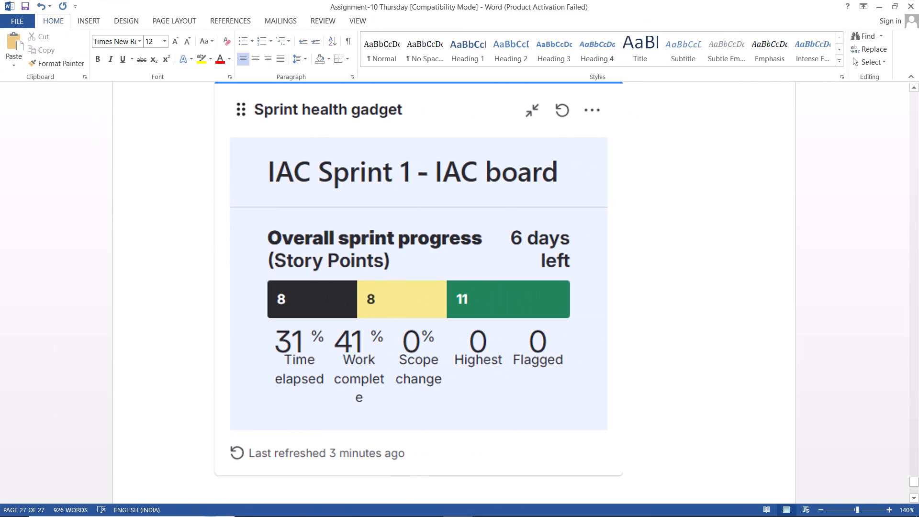
pyautogui.press('Return')
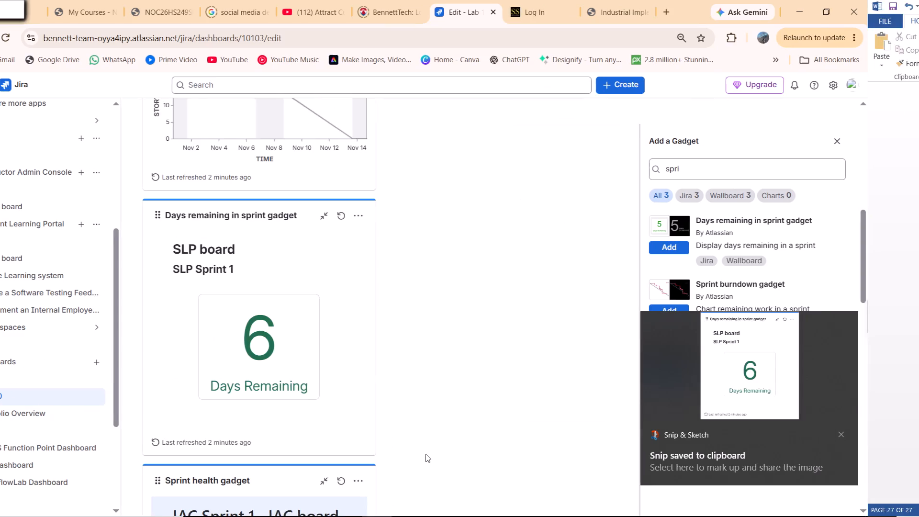
# Capture the SLP Sprint 1 Sprint burndown gadget and paste it below the SLP Days remaining screenshot in the Word report.
pyautogui.scroll(3, 323, 256)
pyautogui.press('shift+super+s')
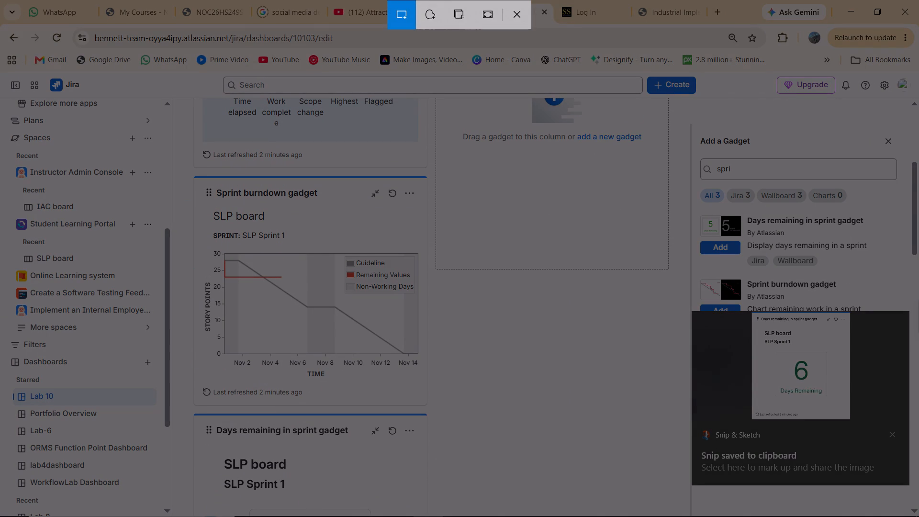
pyautogui.moveTo(193, 176); pyautogui.dragTo(431, 404)
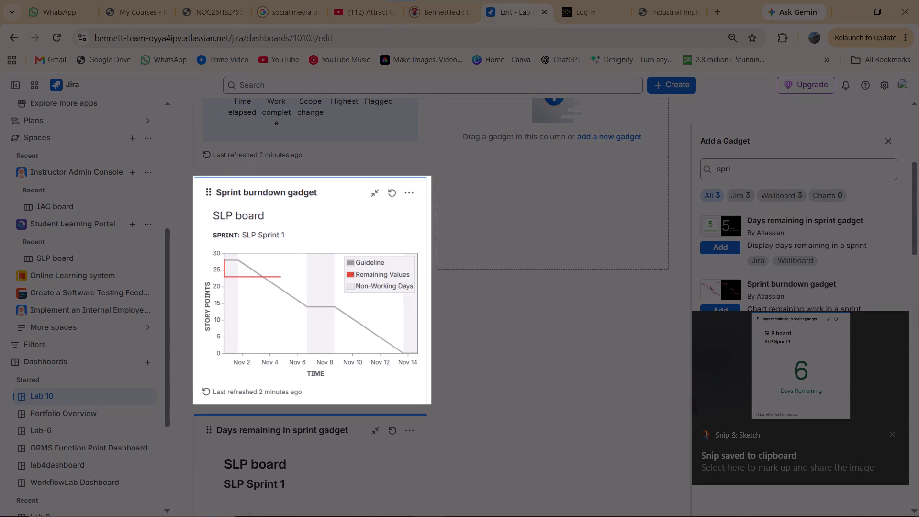
pyautogui.moveTo(431, 404); pyautogui.dragTo(426, 402)
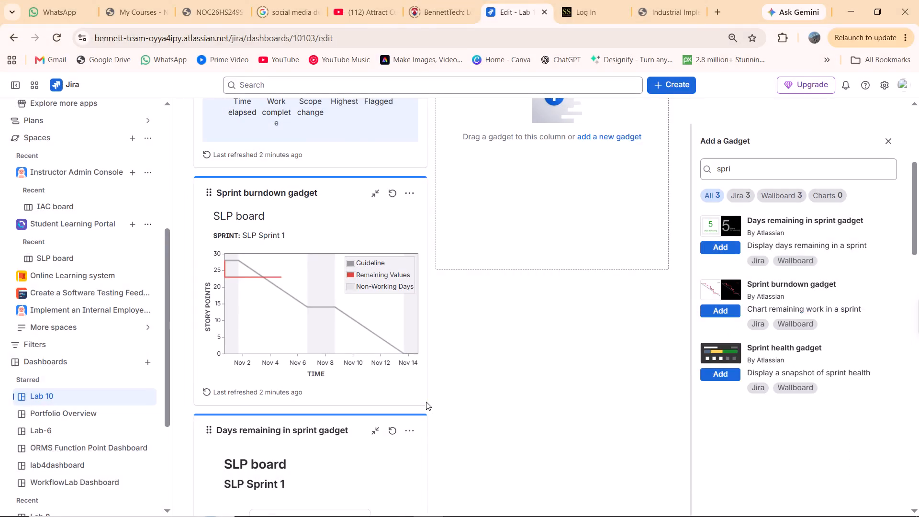
pyautogui.hotkey('ctrl', 'v')
pyautogui.press('Return')
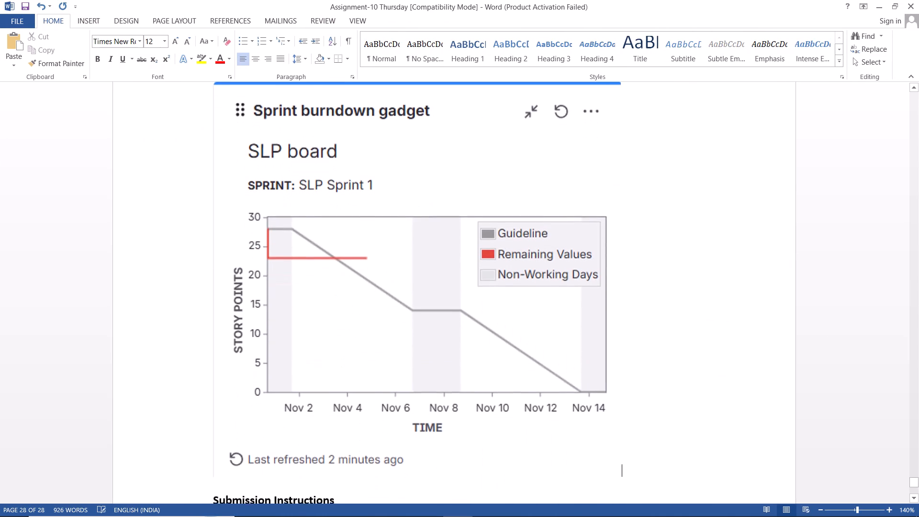
# Capture the SLP Sprint 1 Sprint health gadget and paste it below the SLP burndown screenshot in the Word report.
pyautogui.scroll(2, 379, 294)
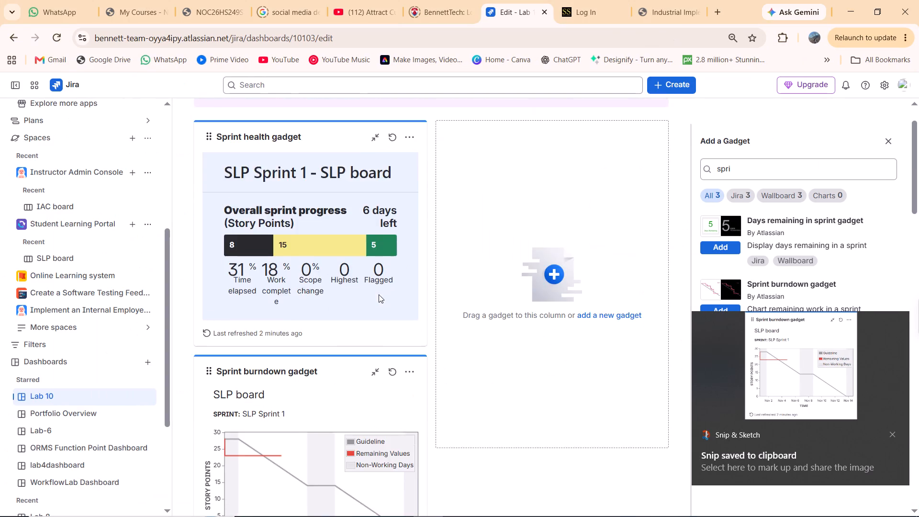
pyautogui.scroll(2, 379, 294)
pyautogui.press('shift+super+s')
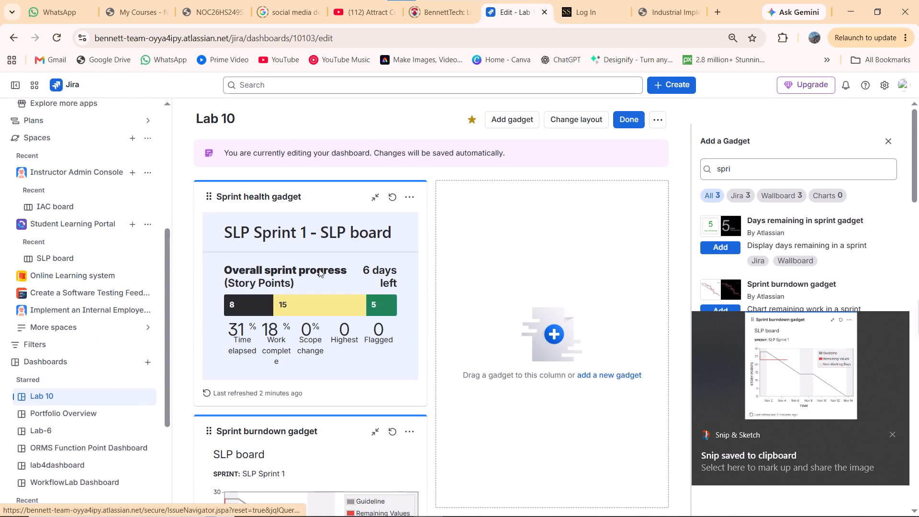
pyautogui.moveTo(192, 179); pyautogui.dragTo(428, 405)
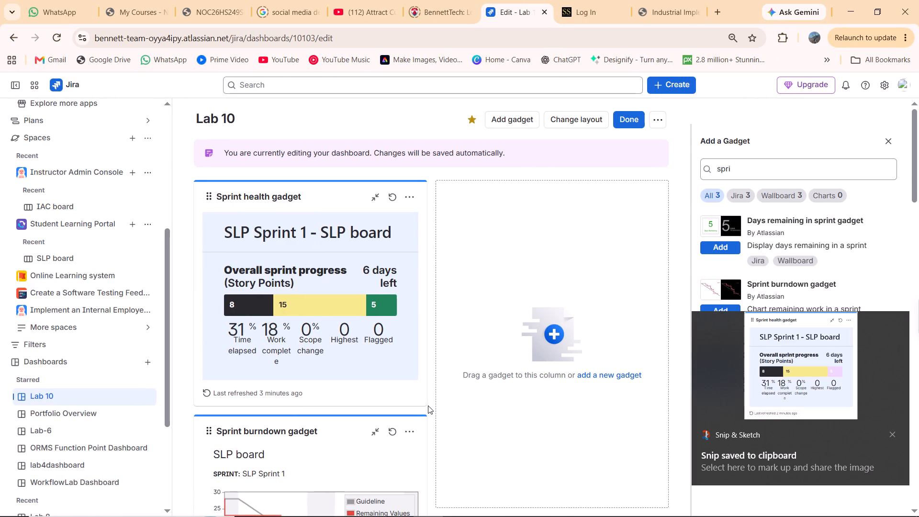
pyautogui.press('shift+super+s')
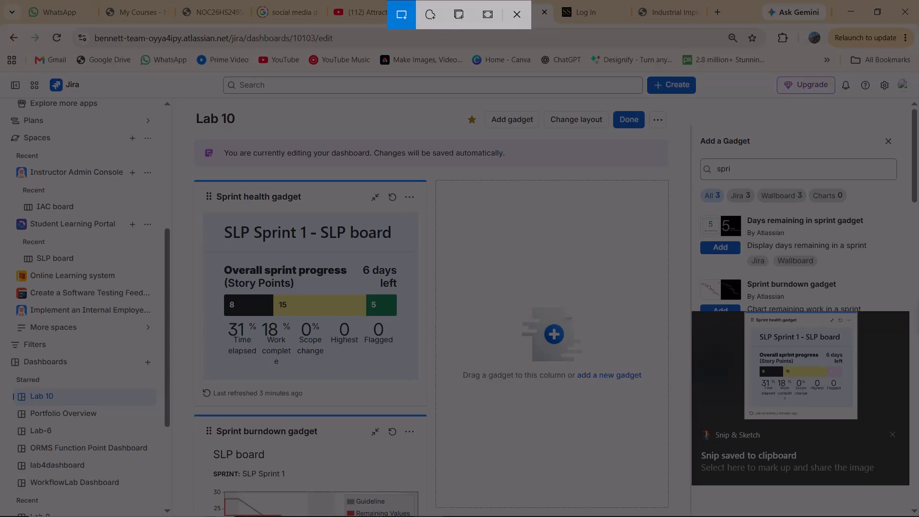
pyautogui.moveTo(193, 180); pyautogui.dragTo(417, 395)
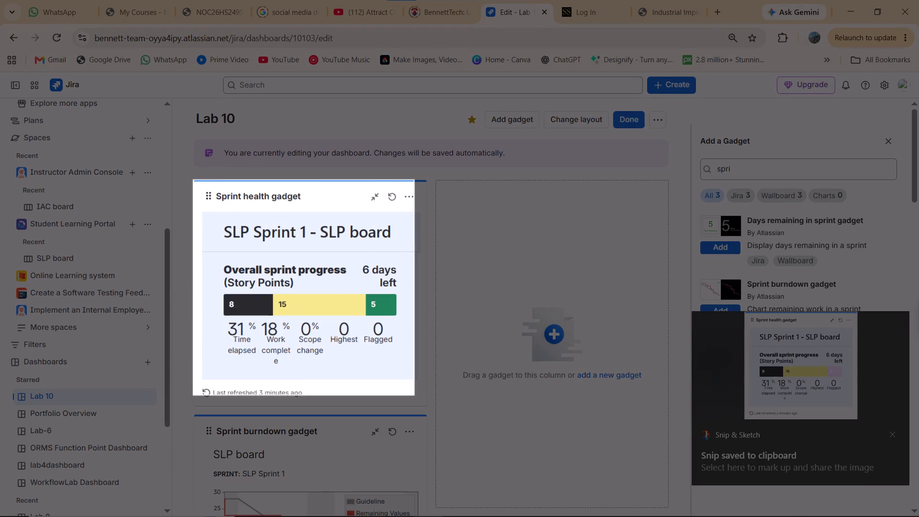
pyautogui.moveTo(417, 395); pyautogui.dragTo(427, 407)
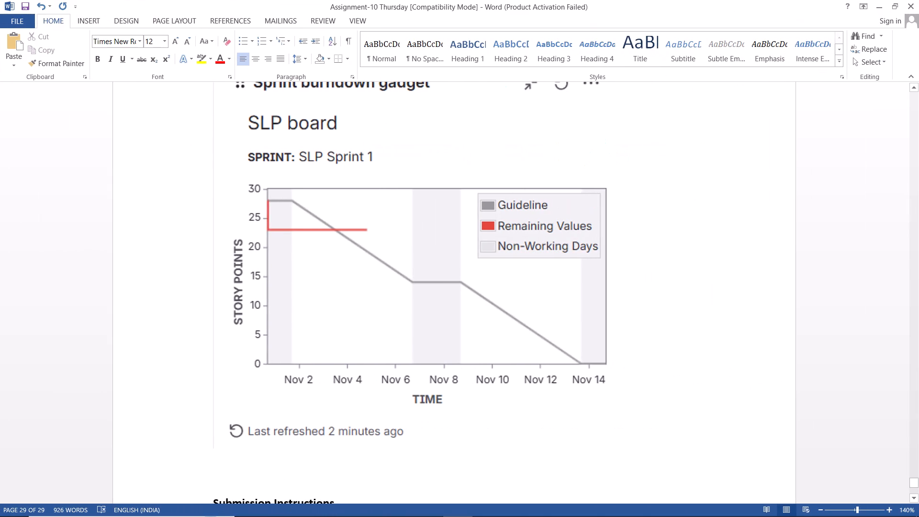
pyautogui.hotkey('ctrl', 'v')
# Save the Assignment-10 Word report.
pyautogui.scroll(-5, 427, 407)
pyautogui.scroll(18, 427, 407)
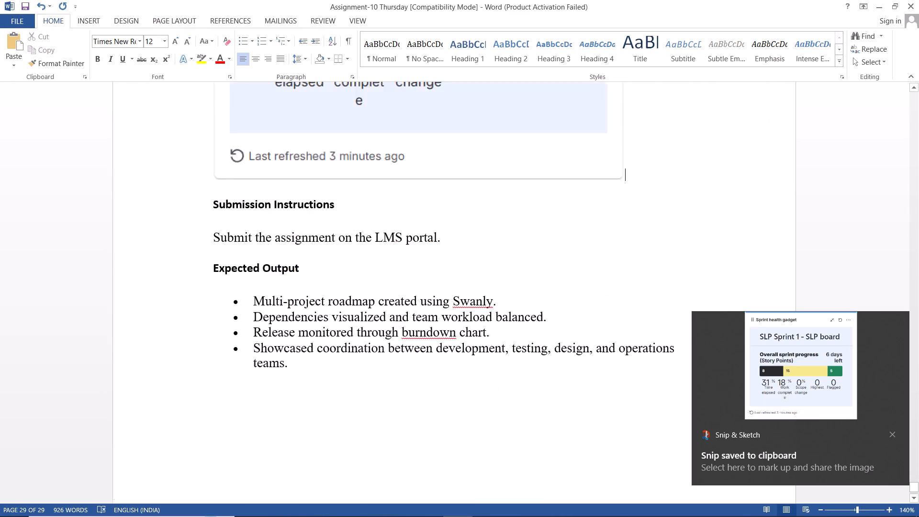
pyautogui.scroll(20, 427, 407)
pyautogui.scroll(20, 427, 407)
pyautogui.scroll(14, 427, 407)
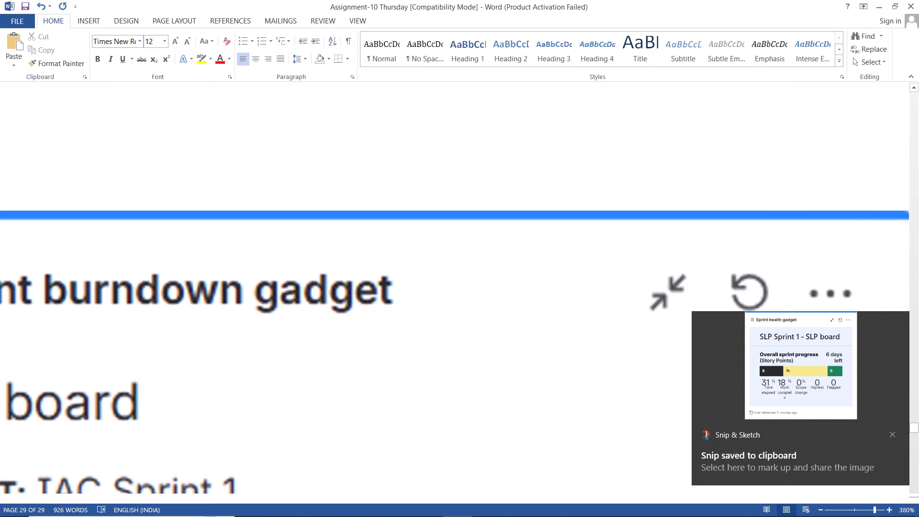
pyautogui.keyDown('ctrl'); pyautogui.scroll(-14, 427, 407); pyautogui.keyUp('ctrl')
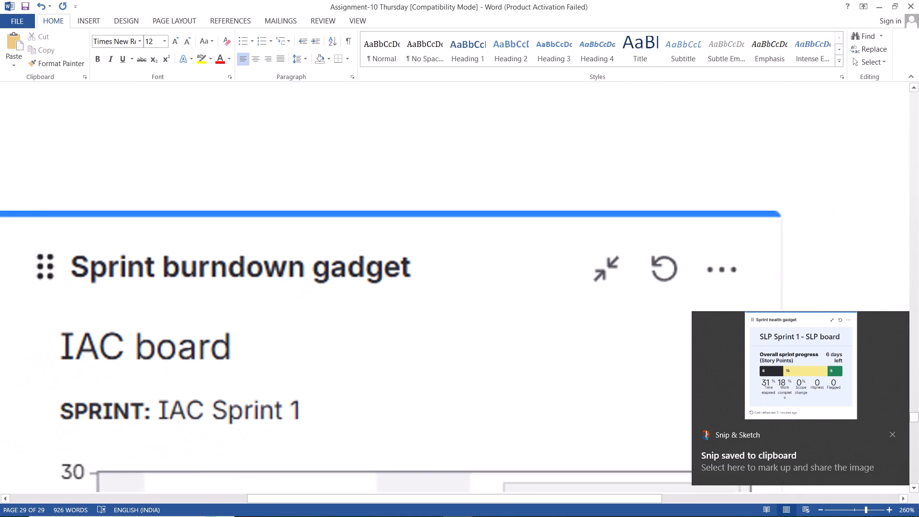
pyautogui.keyDown('ctrl'); pyautogui.scroll(-8, 427, 407); pyautogui.keyUp('ctrl')
pyautogui.scroll(1, 427, 407)
pyautogui.keyDown('ctrl'); pyautogui.scroll(-4, 427, 407); pyautogui.keyUp('ctrl')
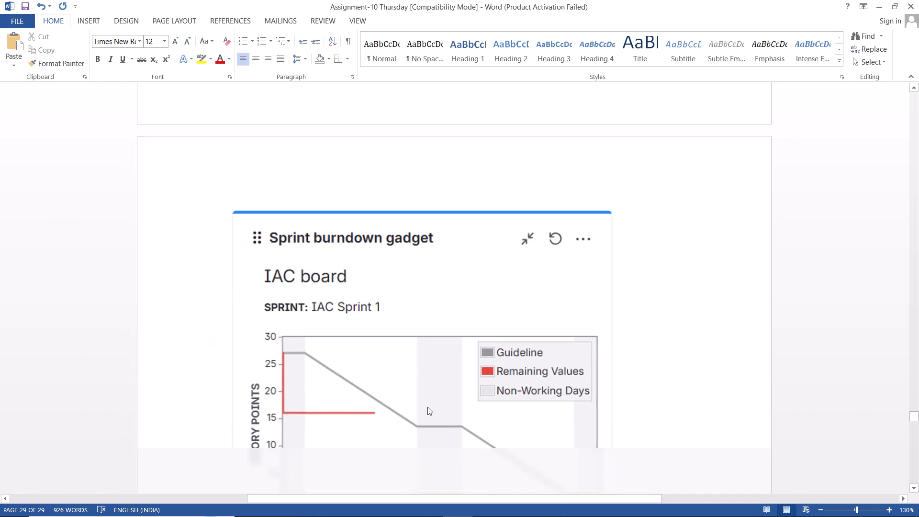
pyautogui.hotkey('ctrl', 's')
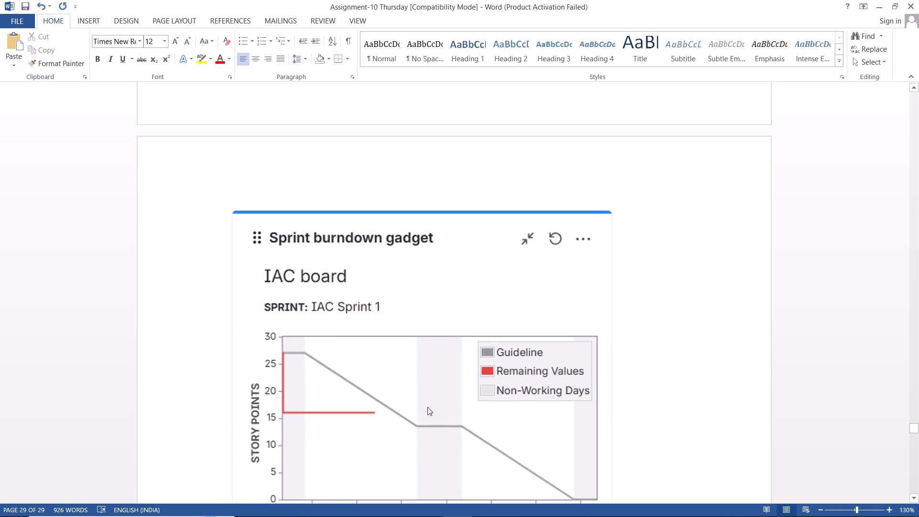
pyautogui.scroll(20, 609, 294)
pyautogui.scroll(20, 609, 294)
pyautogui.scroll(7, 609, 294)
pyautogui.scroll(-2, 609, 294)
pyautogui.scroll(20, 609, 294)
pyautogui.scroll(20, 609, 294)
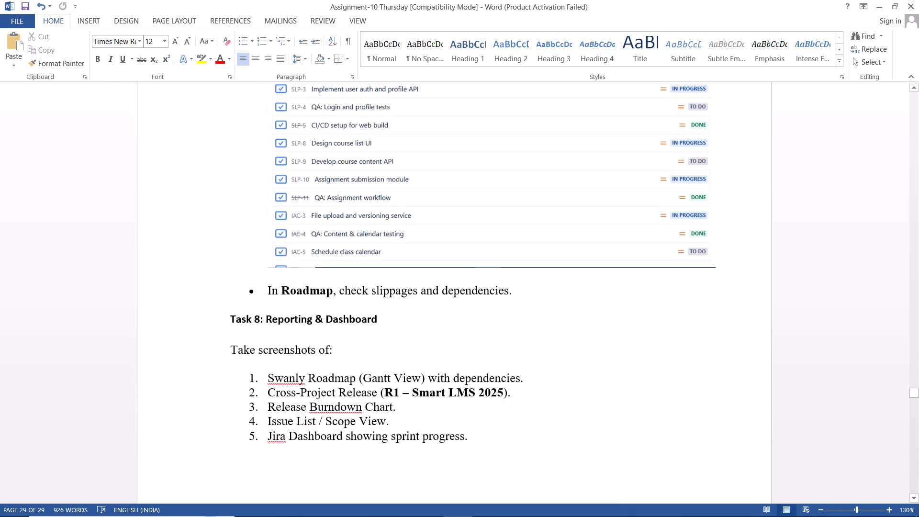
pyautogui.scroll(20, 609, 294)
pyautogui.scroll(20, 609, 294)
pyautogui.scroll(20, 609, 294)
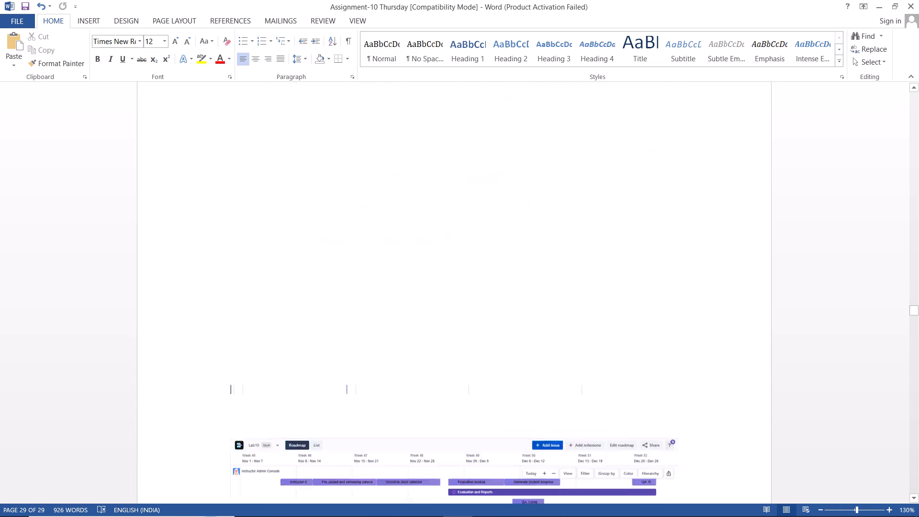
pyautogui.scroll(4, 609, 294)
pyautogui.scroll(-2, 609, 294)
pyautogui.scroll(20, 609, 294)
pyautogui.scroll(9, 609, 294)
pyautogui.scroll(-2, 609, 294)
pyautogui.scroll(20, 609, 294)
pyautogui.scroll(20, 609, 294)
pyautogui.scroll(20, 609, 294)
pyautogui.scroll(-2, 609, 294)
pyautogui.scroll(15, 609, 294)
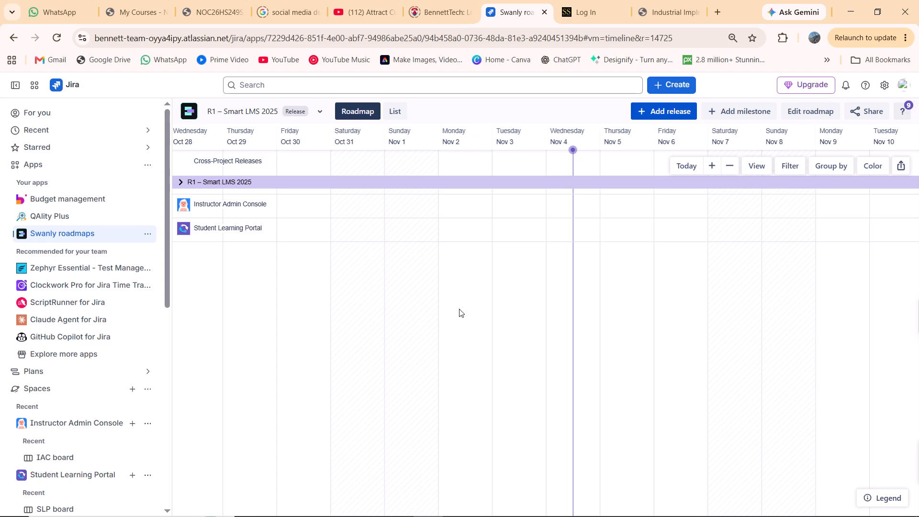
pyautogui.click(672, 183)
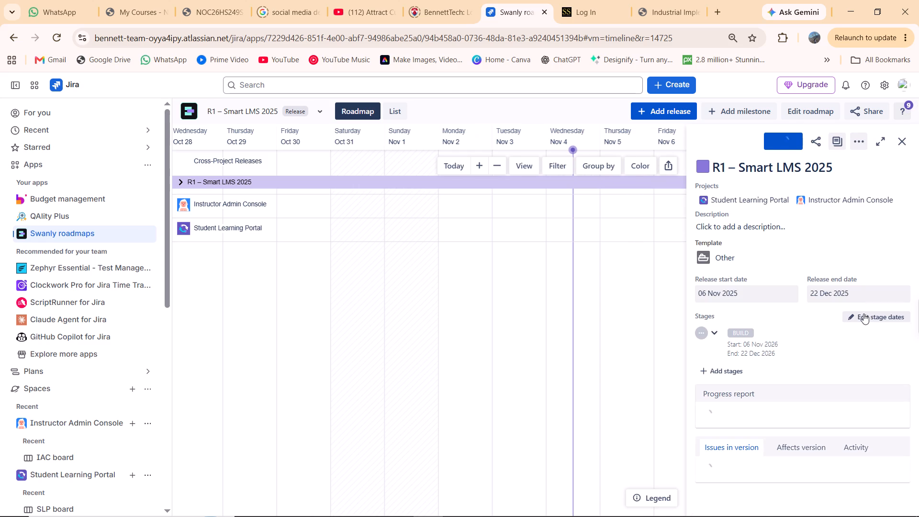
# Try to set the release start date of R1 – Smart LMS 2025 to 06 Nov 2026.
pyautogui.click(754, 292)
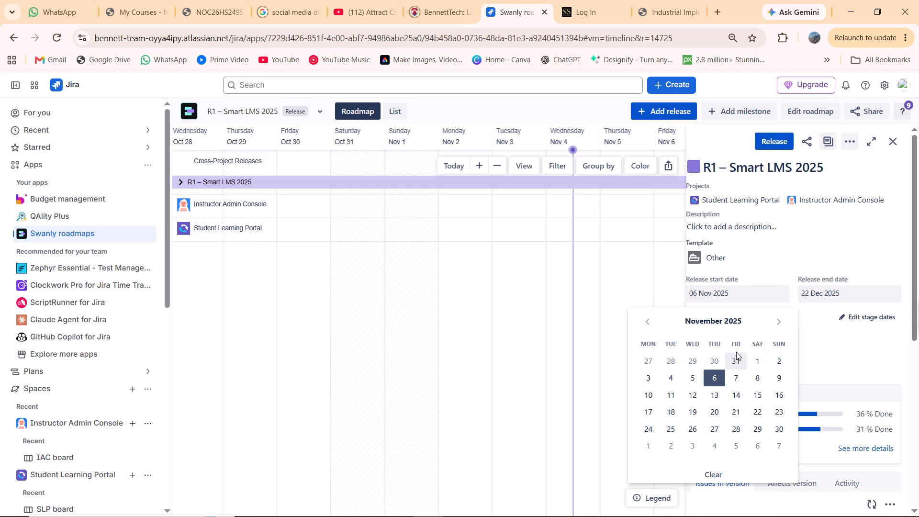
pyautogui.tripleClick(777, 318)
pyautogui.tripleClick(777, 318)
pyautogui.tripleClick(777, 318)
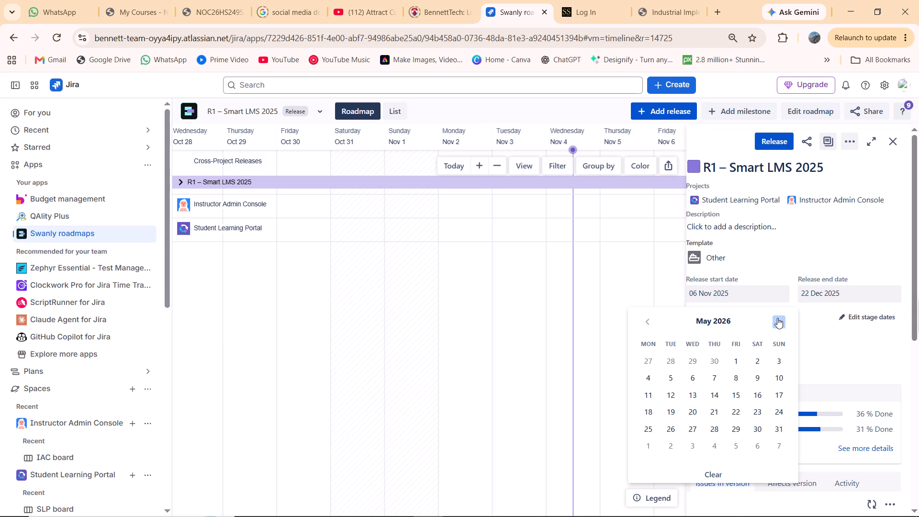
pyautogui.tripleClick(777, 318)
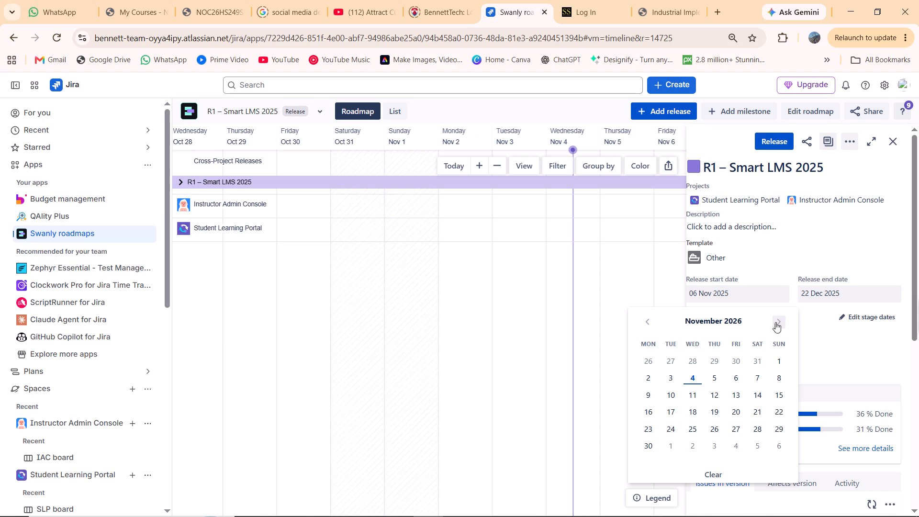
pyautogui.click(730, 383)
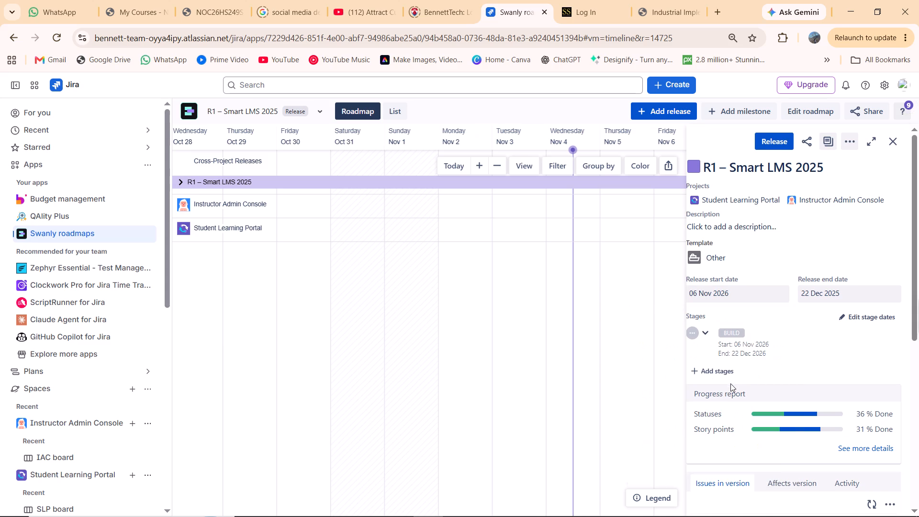
# Set the release end date of R1 – Smart LMS 2025 to 22 Dec 2026 and save its stage dates as they are.
pyautogui.click(823, 298)
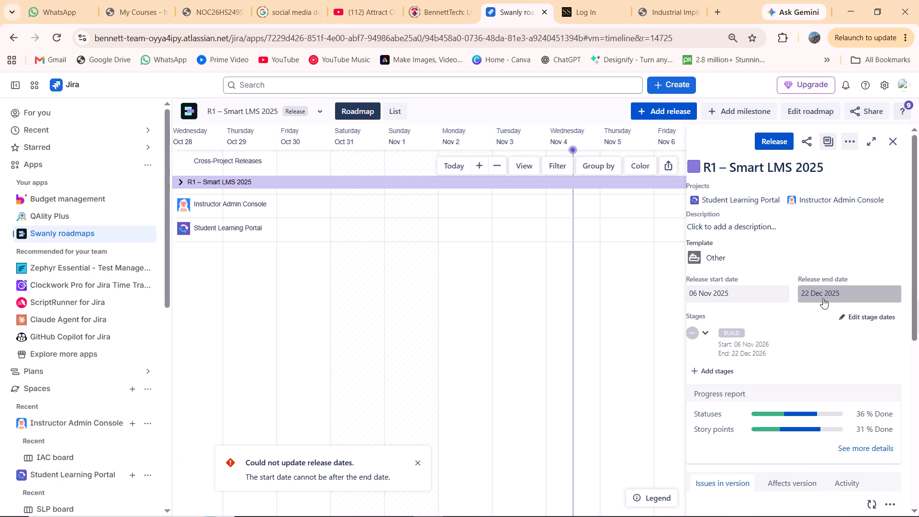
pyautogui.tripleClick(879, 319)
pyautogui.tripleClick(879, 319)
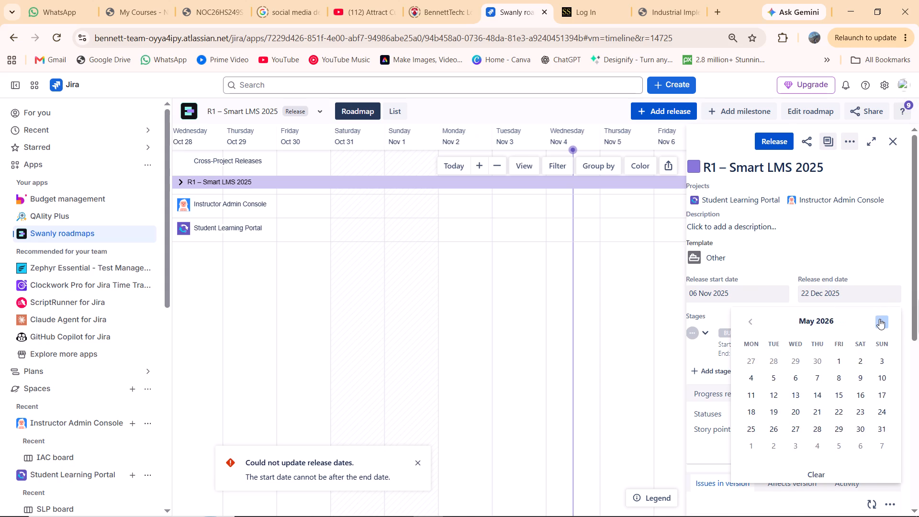
pyautogui.tripleClick(879, 319)
pyautogui.tripleClick(879, 319)
pyautogui.doubleClick(879, 319)
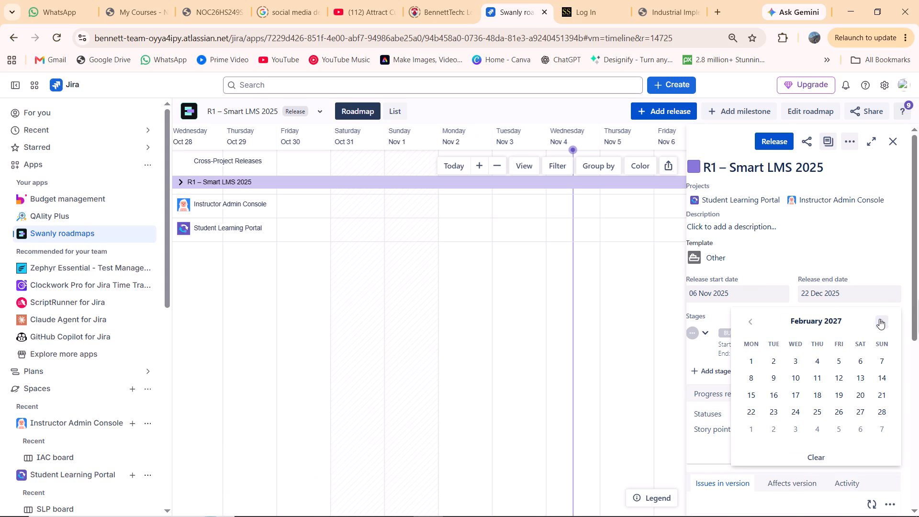
pyautogui.doubleClick(748, 323)
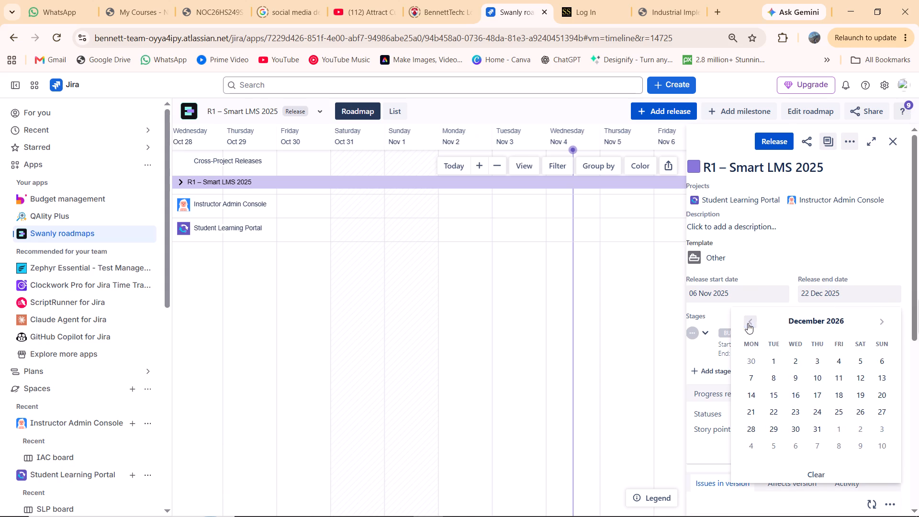
pyautogui.click(769, 407)
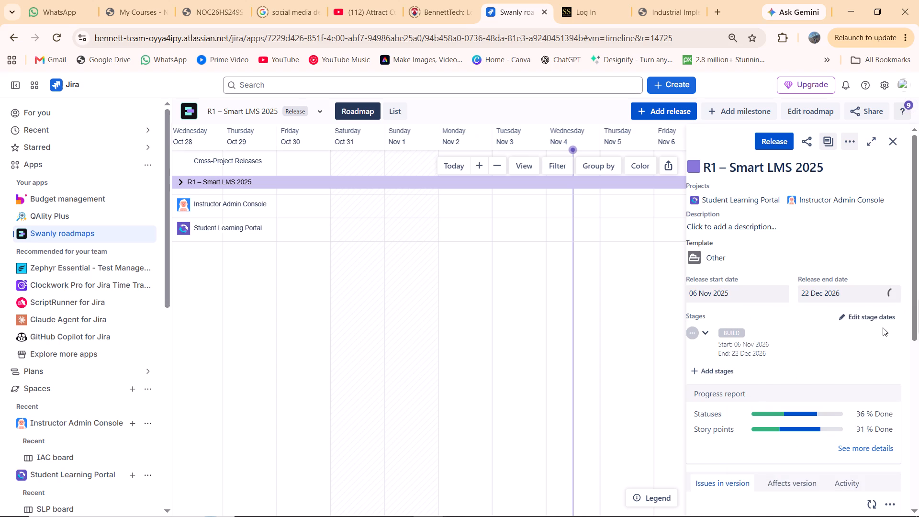
pyautogui.click(858, 315)
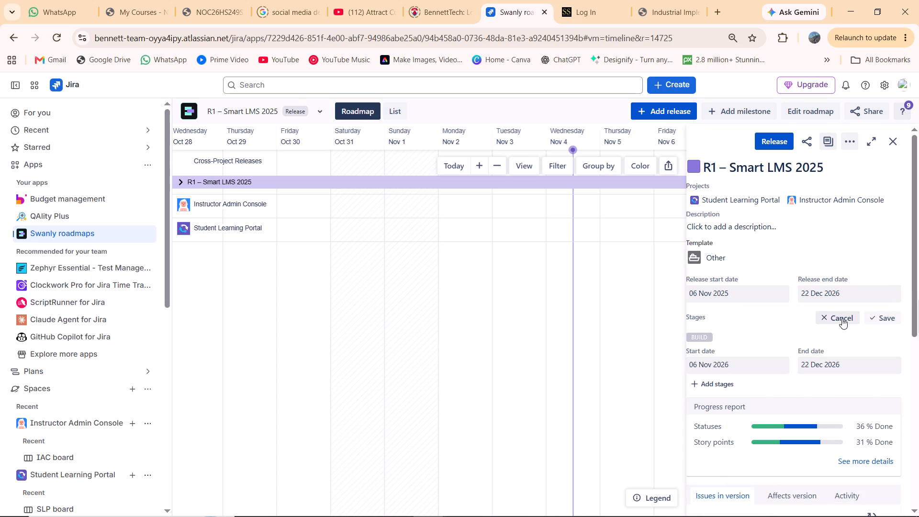
pyautogui.click(882, 316)
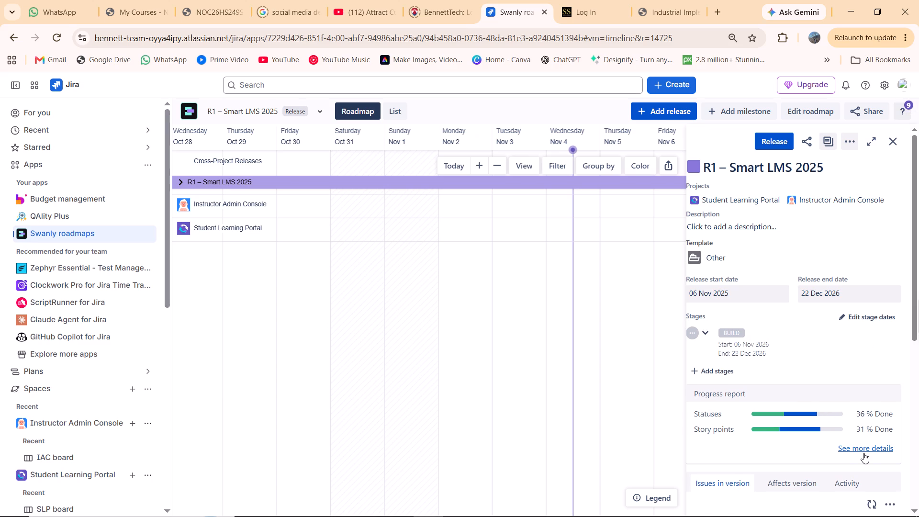
# Review the expanded details of R1 – Smart LMS 2025, including its issue progress and burndown chart, and close them.
pyautogui.scroll(-3, 776, 491)
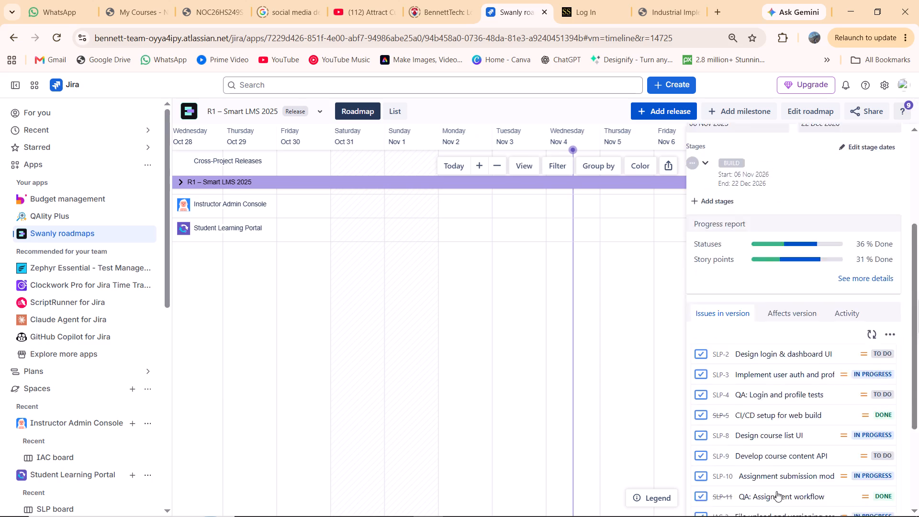
pyautogui.hscroll(1, 776, 491)
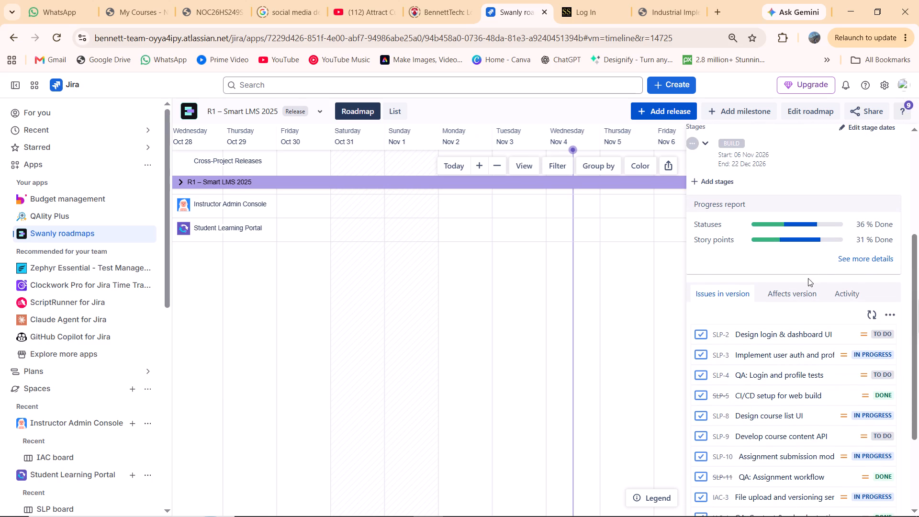
pyautogui.click(863, 257)
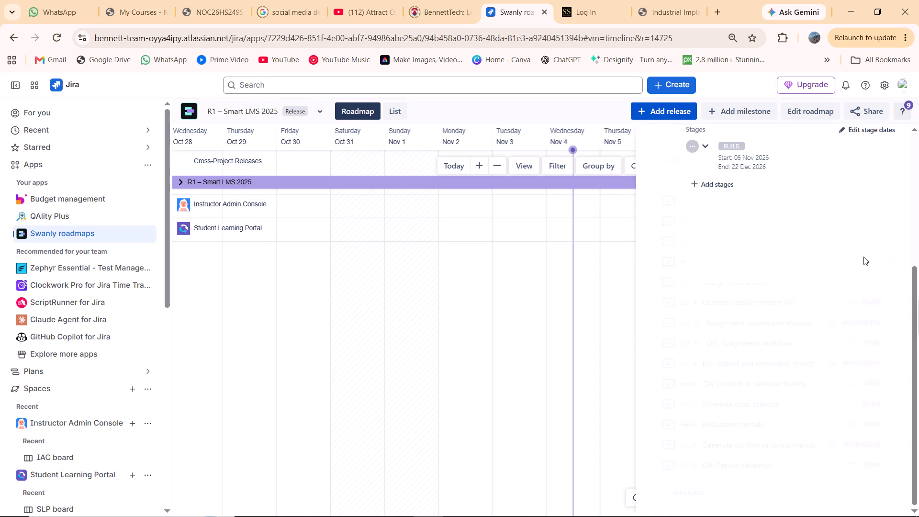
pyautogui.scroll(3, 495, 262)
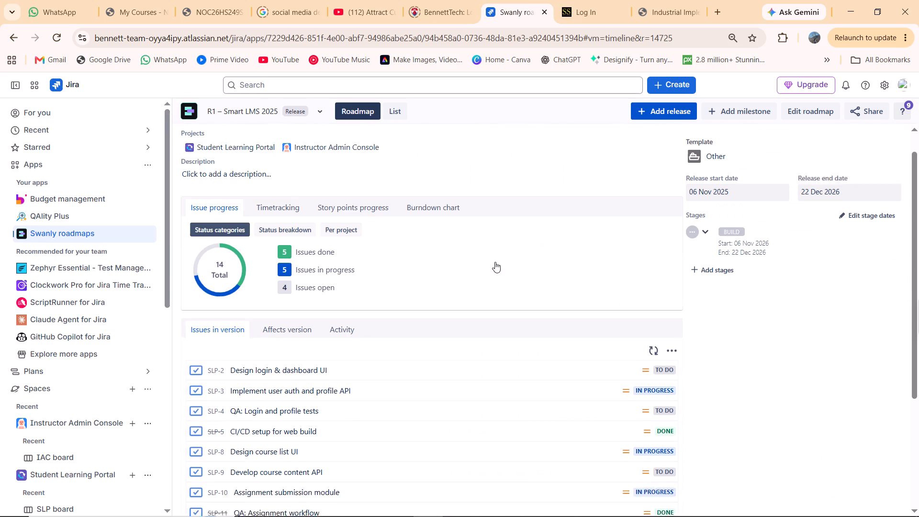
pyautogui.click(413, 227)
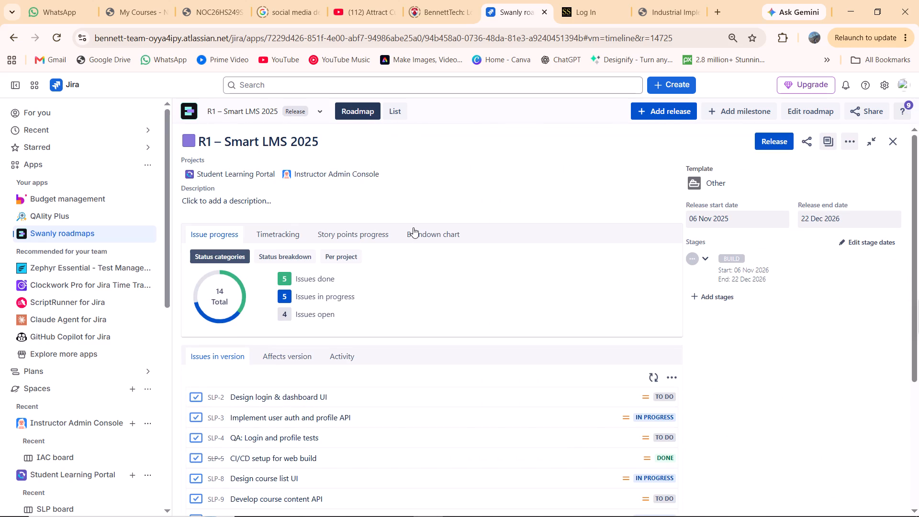
pyautogui.scroll(-1, 589, 285)
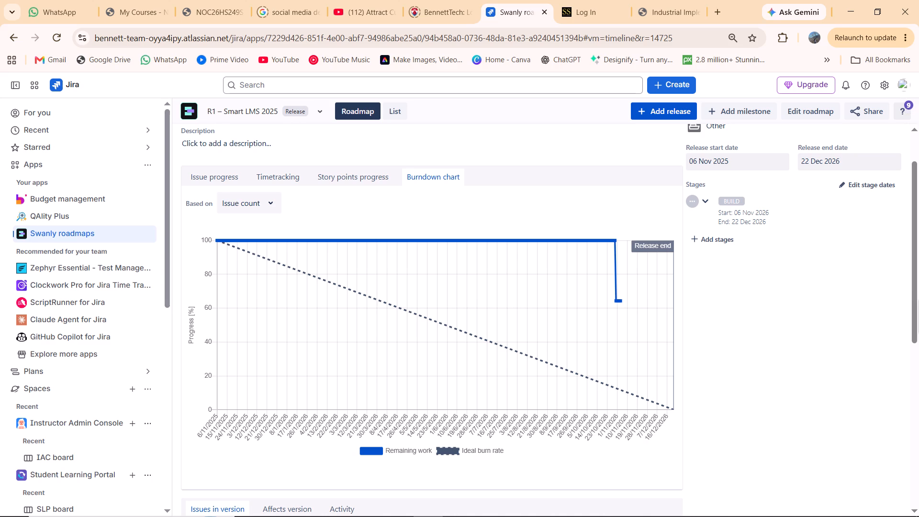
pyautogui.scroll(2, 849, 191)
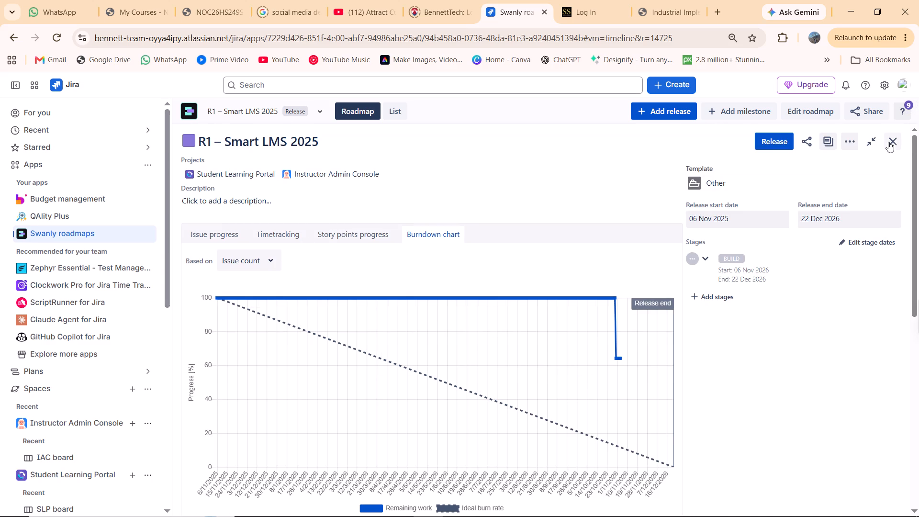
pyautogui.click(888, 142)
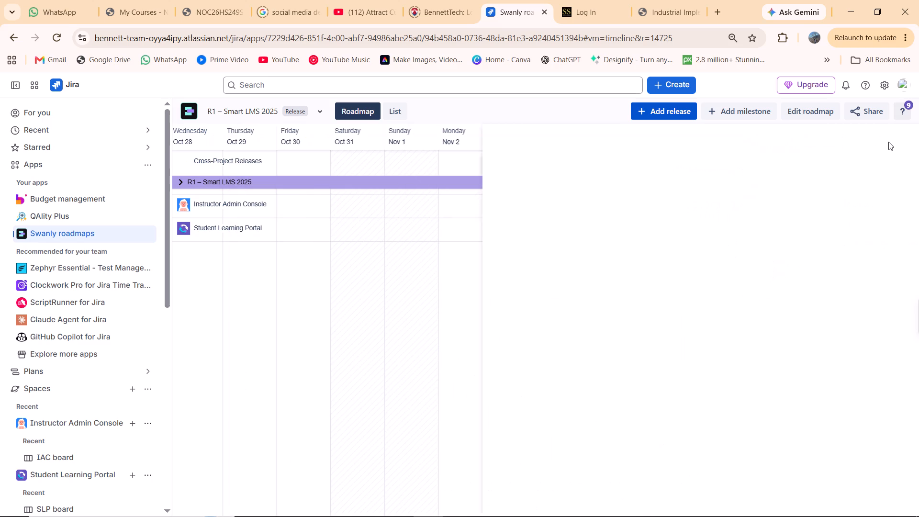
# Look along the daily roadmap timeline for the extent of R1 – Smart LMS 2025 and briefly check its release details.
pyautogui.hscroll(-10, 726, 200)
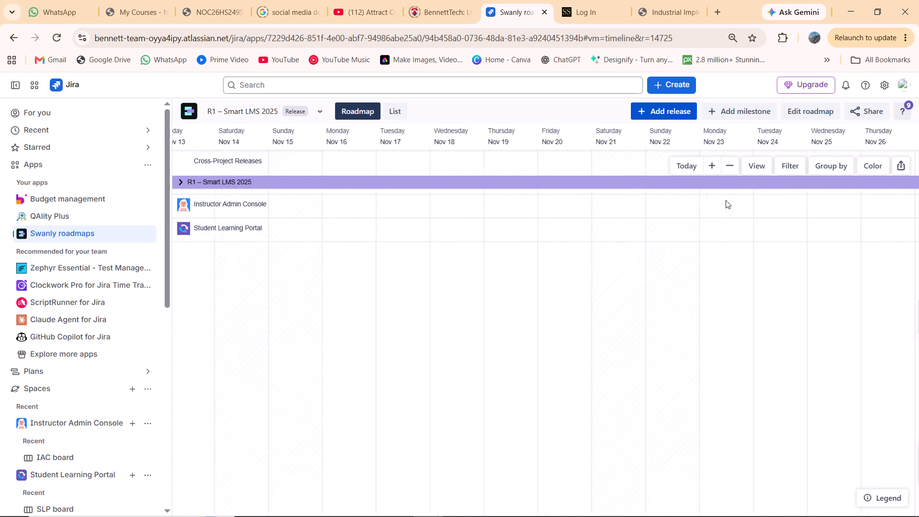
pyautogui.hscroll(17, 726, 200)
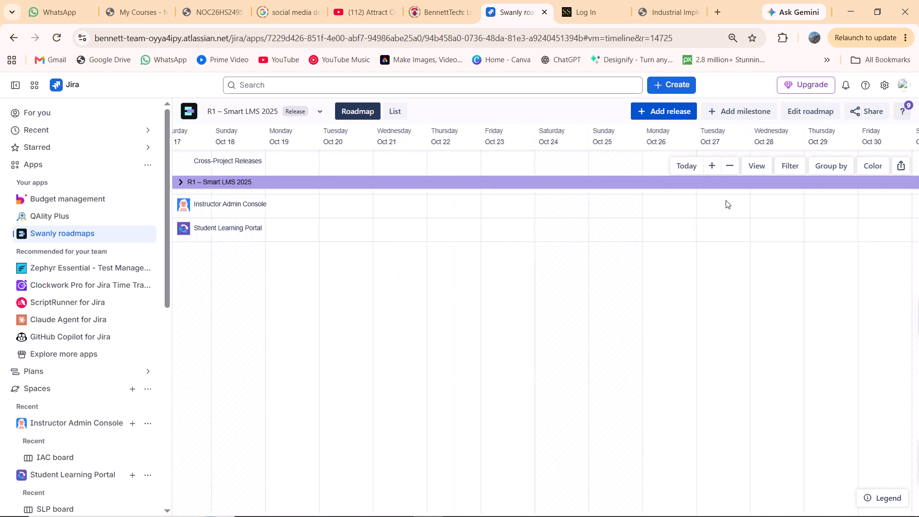
pyautogui.hscroll(2, 726, 200)
pyautogui.moveTo(520, 190); pyautogui.dragTo(515, 180)
pyautogui.click(515, 180)
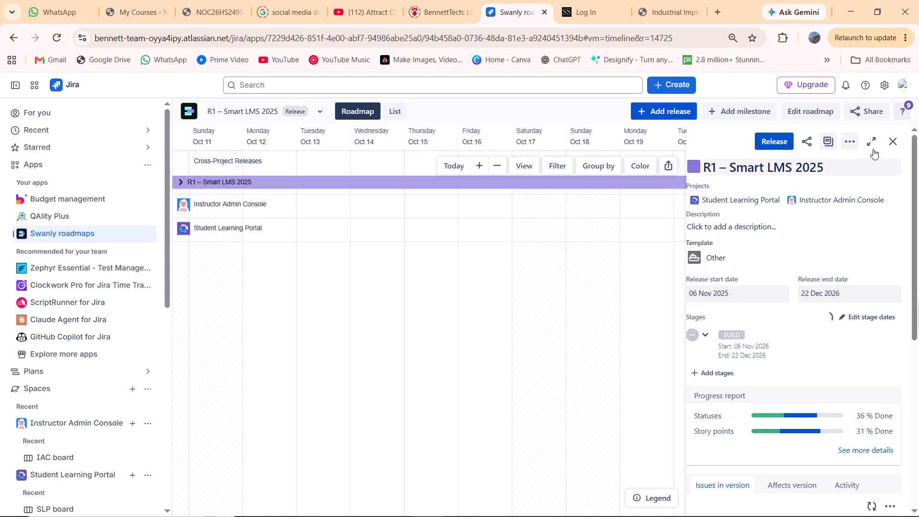
pyautogui.click(887, 141)
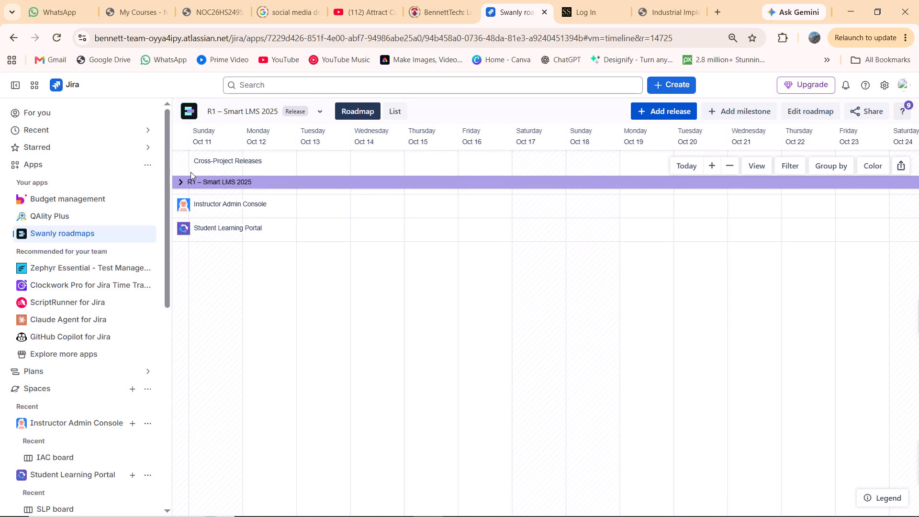
# Expand the stages of R1 – Smart LMS 2025 and examine the release's full span on a quarterly timeline.
pyautogui.click(182, 178)
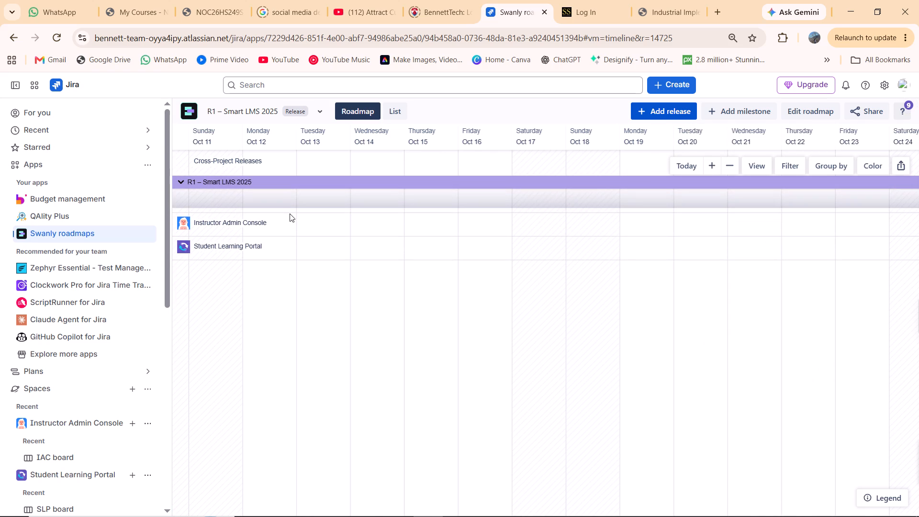
pyautogui.hscroll(12, 282, 197)
pyautogui.hscroll(15, 282, 197)
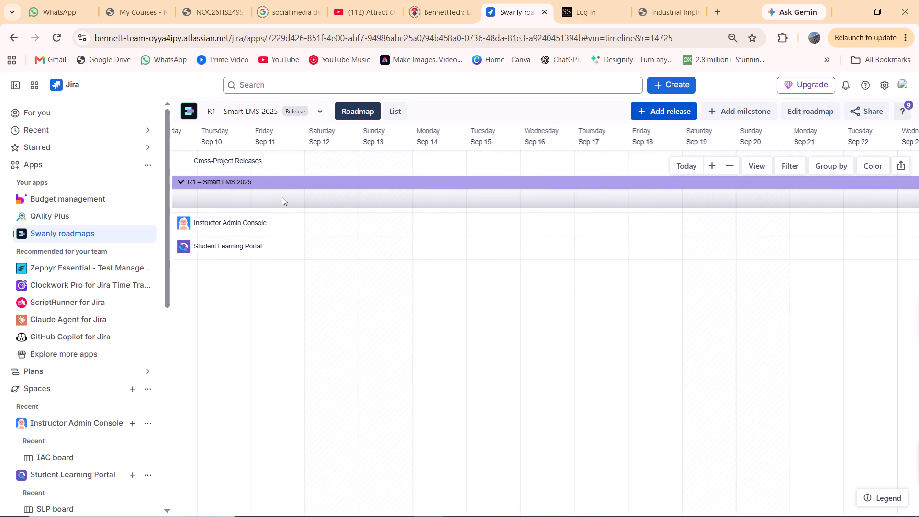
pyautogui.hscroll(20, 282, 197)
pyautogui.hscroll(6, 282, 197)
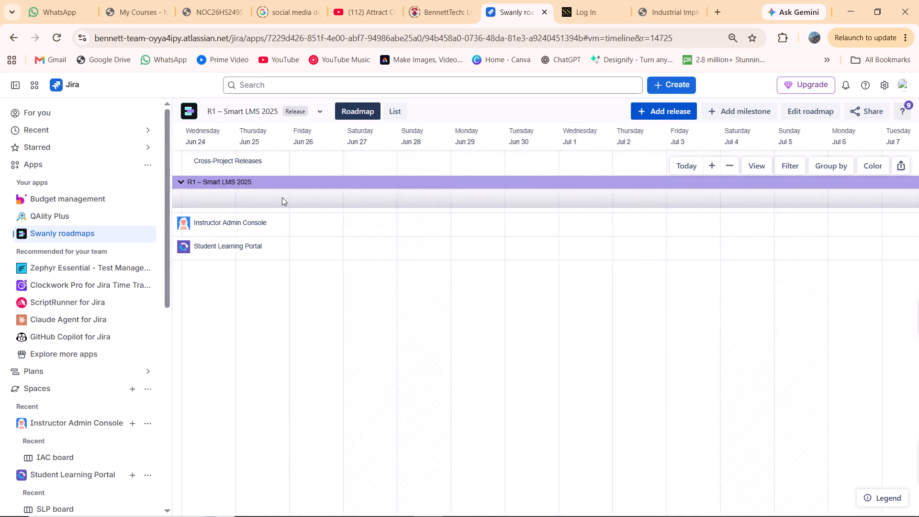
pyautogui.hscroll(14, 282, 197)
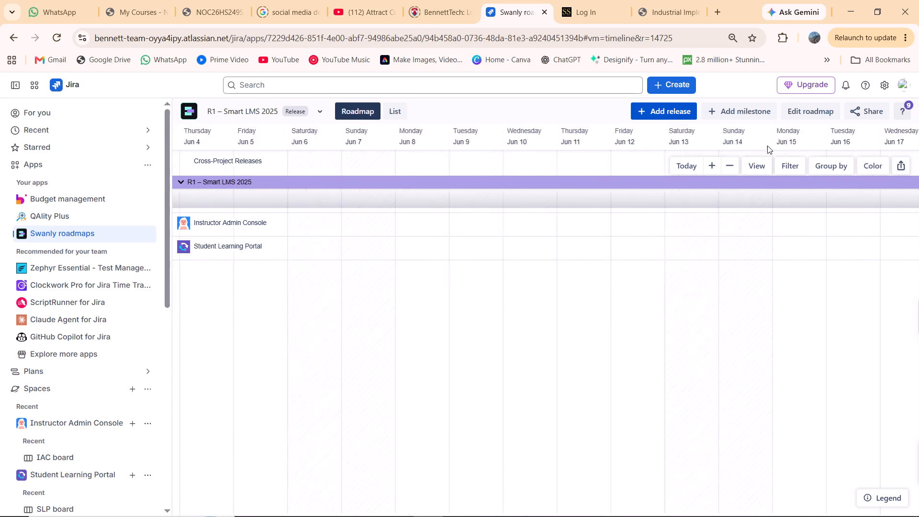
pyautogui.click(724, 164)
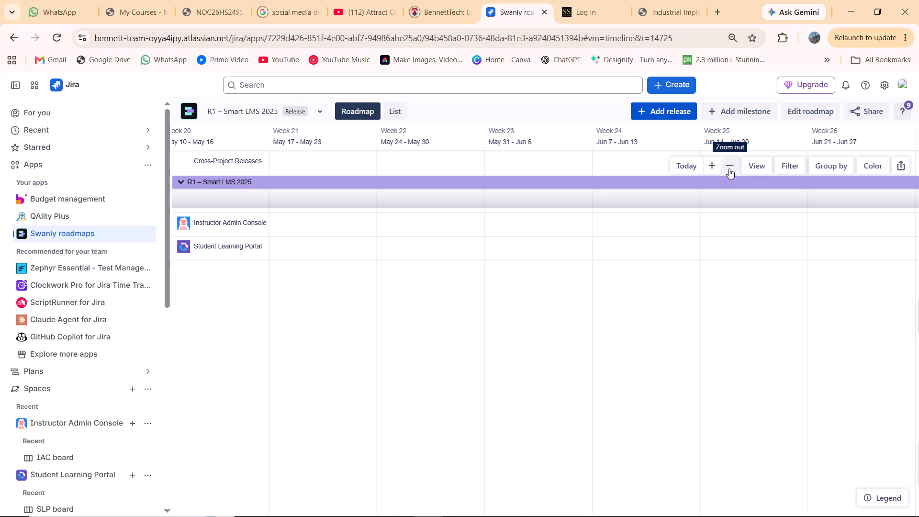
pyautogui.click(729, 168)
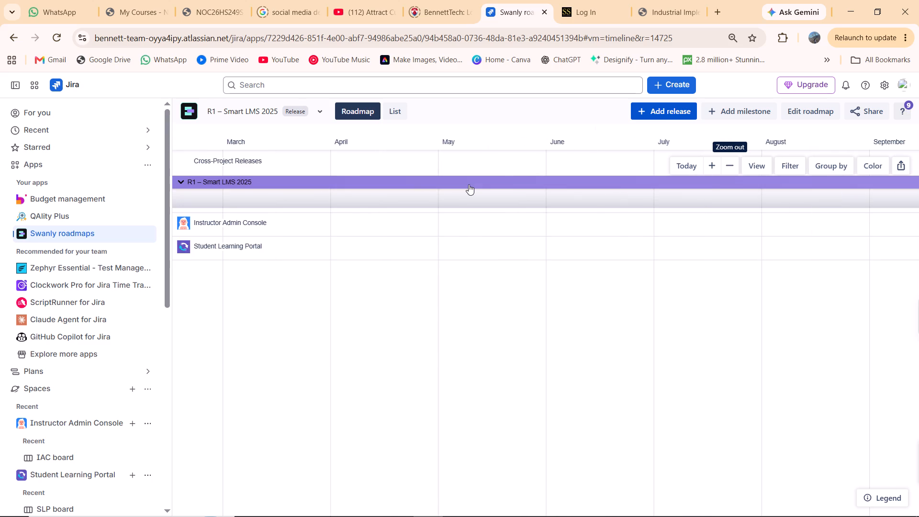
pyautogui.click(724, 162)
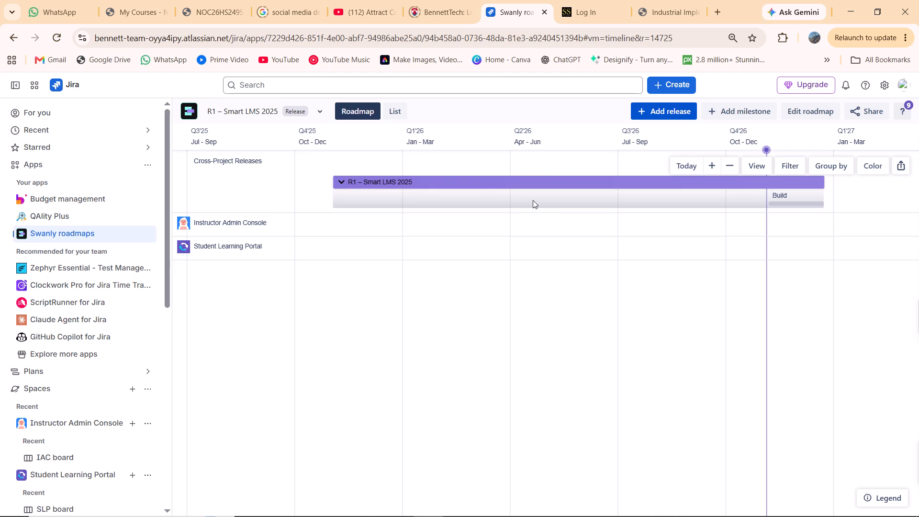
# Set the release start date of R1 – Smart LMS 2025 to 06 Nov 2026 and close the release details.
pyautogui.click(784, 179)
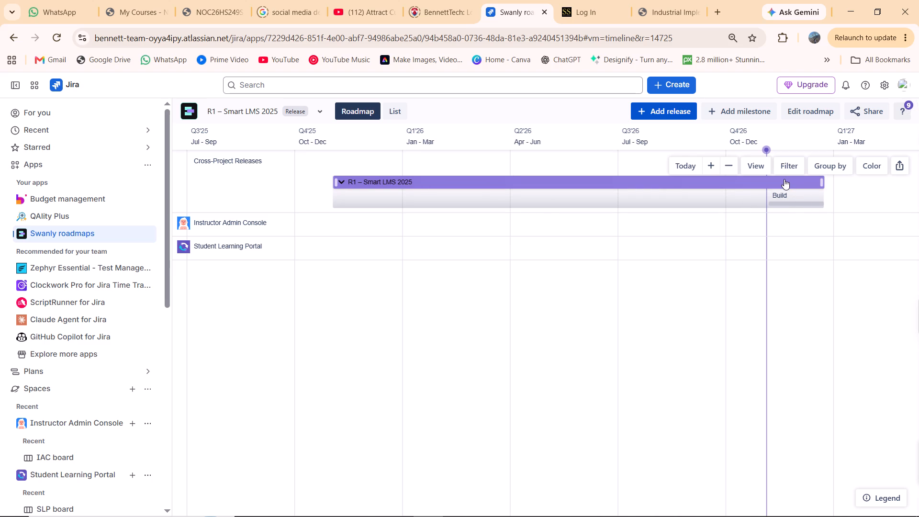
pyautogui.click(766, 291)
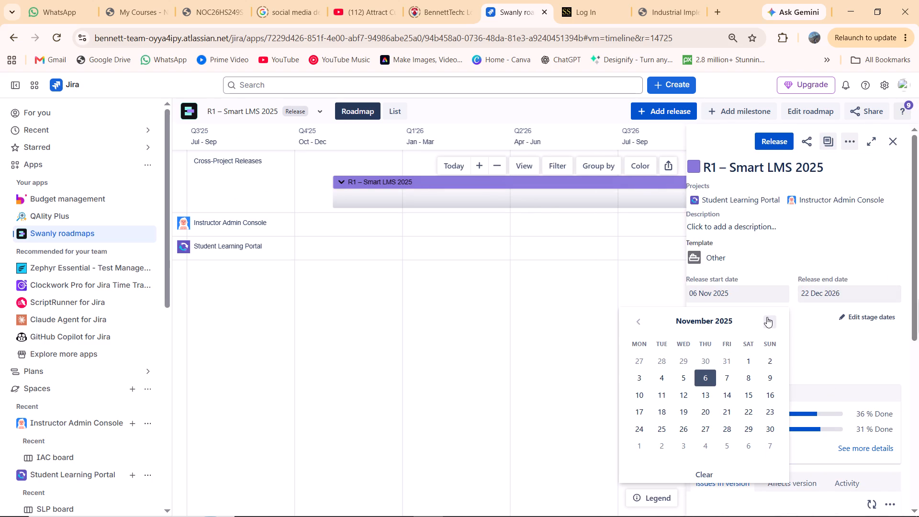
pyautogui.tripleClick(767, 317)
pyautogui.tripleClick(767, 317)
pyautogui.tripleClick(767, 317)
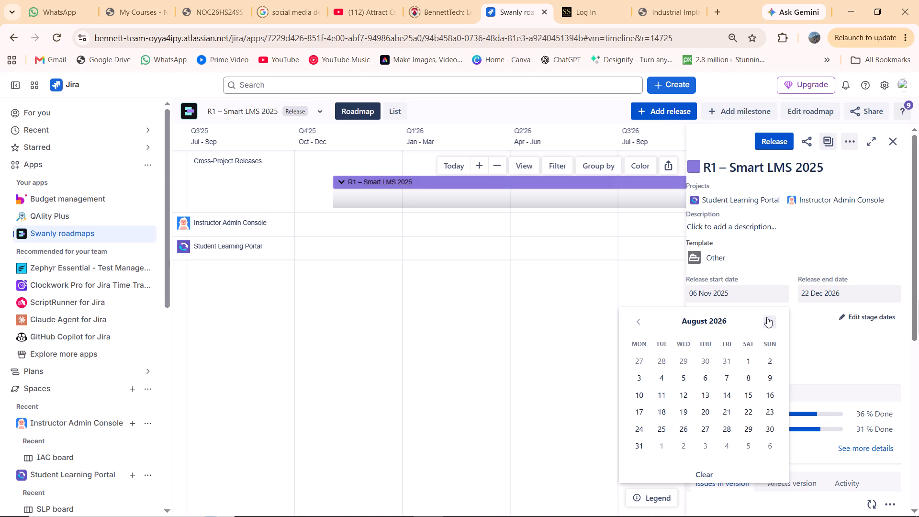
pyautogui.doubleClick(767, 317)
pyautogui.click(767, 317)
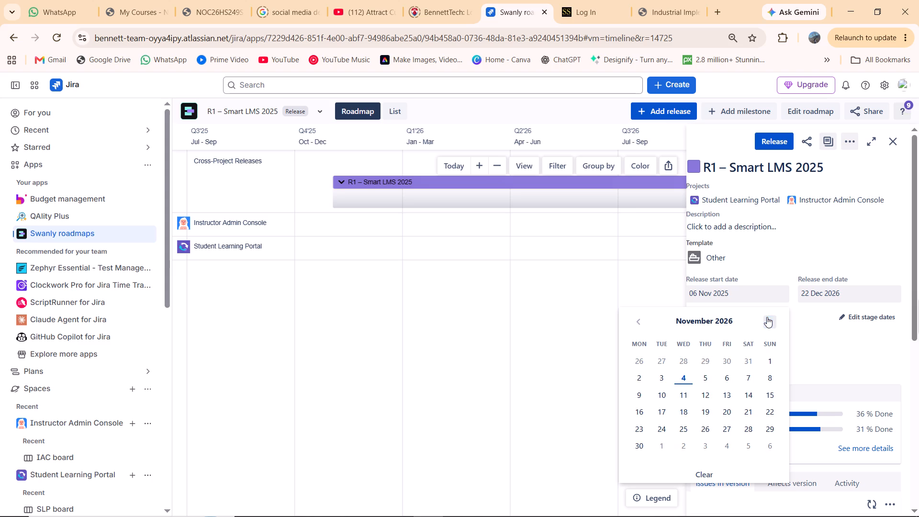
pyautogui.click(732, 377)
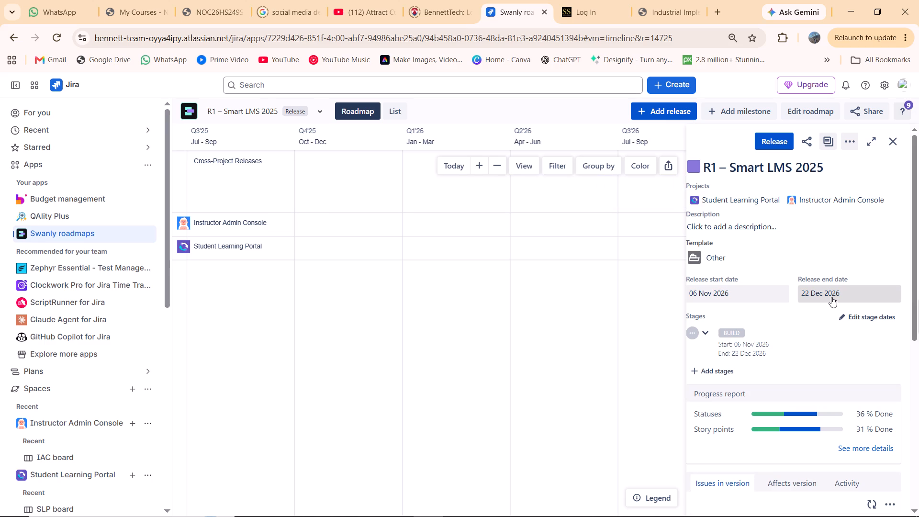
pyautogui.click(893, 144)
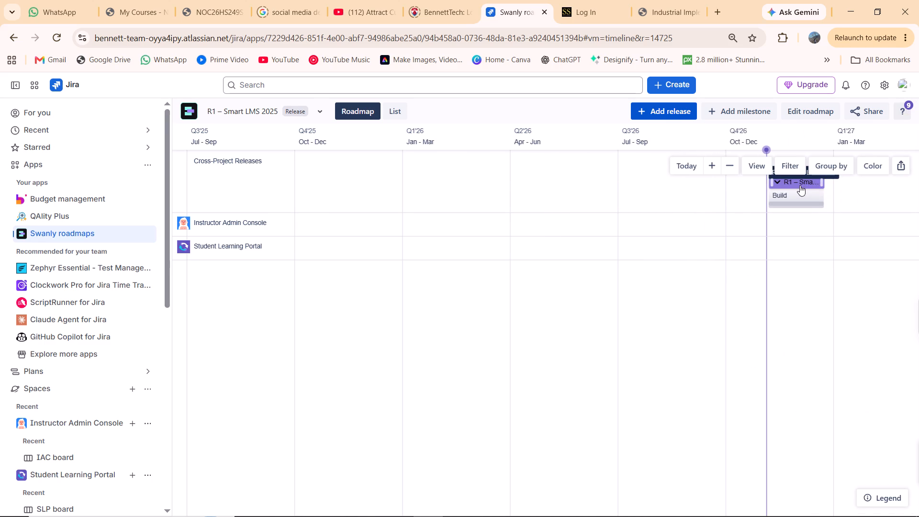
# Examine the span of R1 – Smart LMS 2025 on the roadmap at quarterly, monthly and weekly timeline scales.
pyautogui.hscroll(-5, 806, 202)
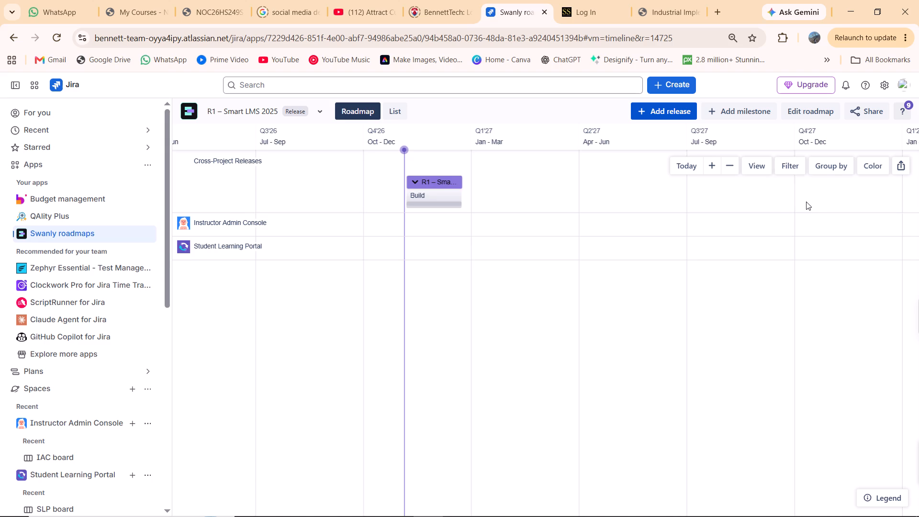
pyautogui.hscroll(-2, 806, 202)
pyautogui.click(717, 171)
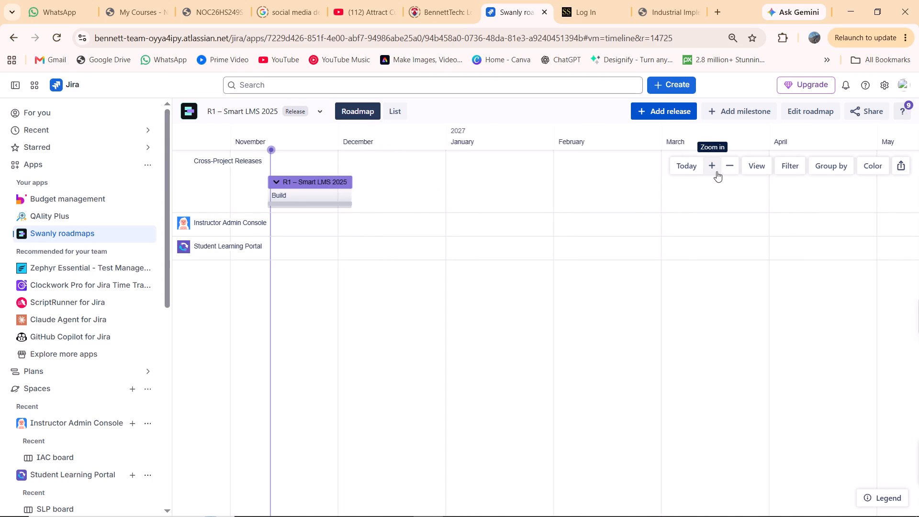
pyautogui.click(717, 171)
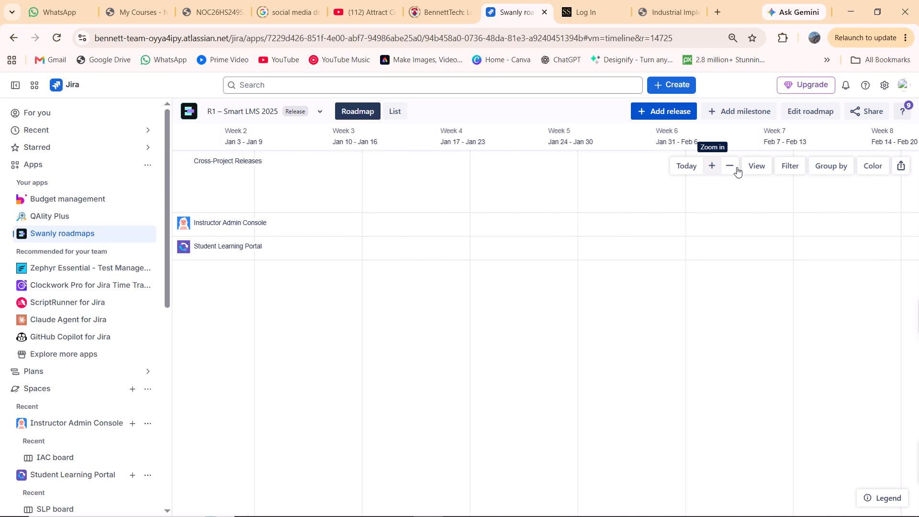
pyautogui.click(737, 167)
pyautogui.click(737, 167)
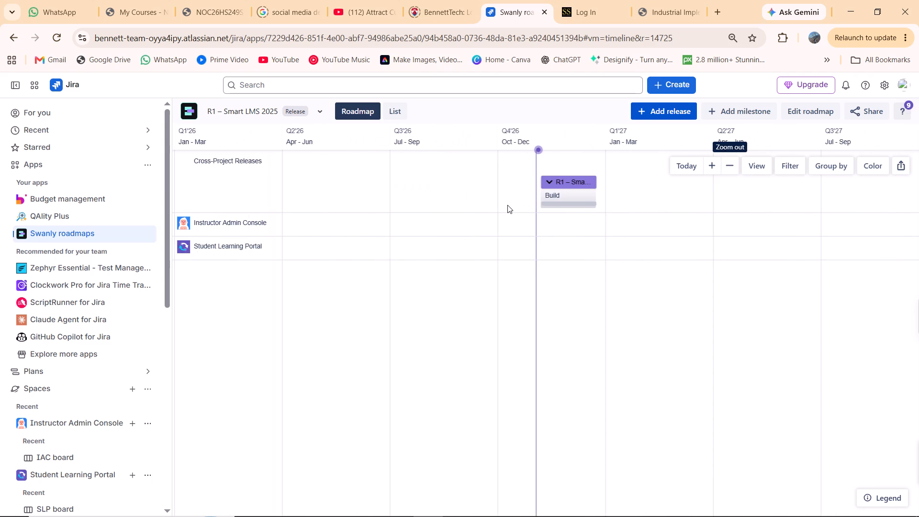
pyautogui.click(710, 166)
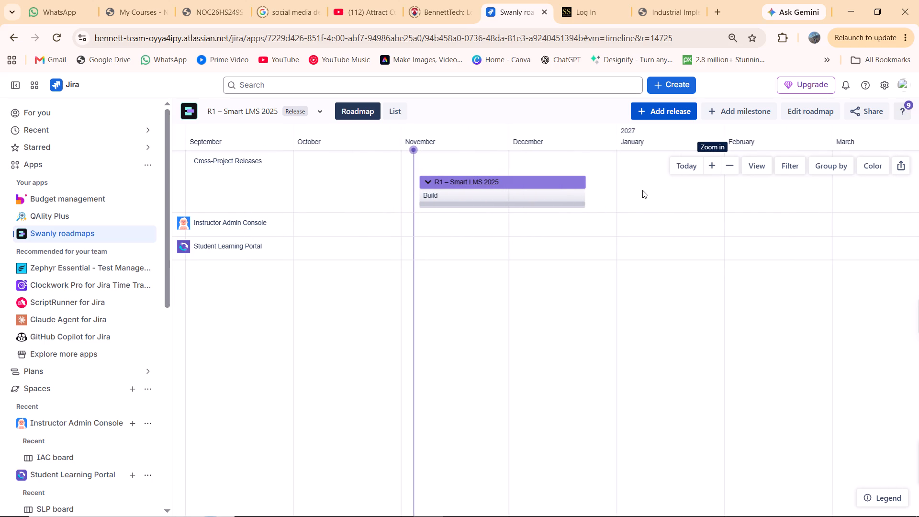
pyautogui.click(726, 169)
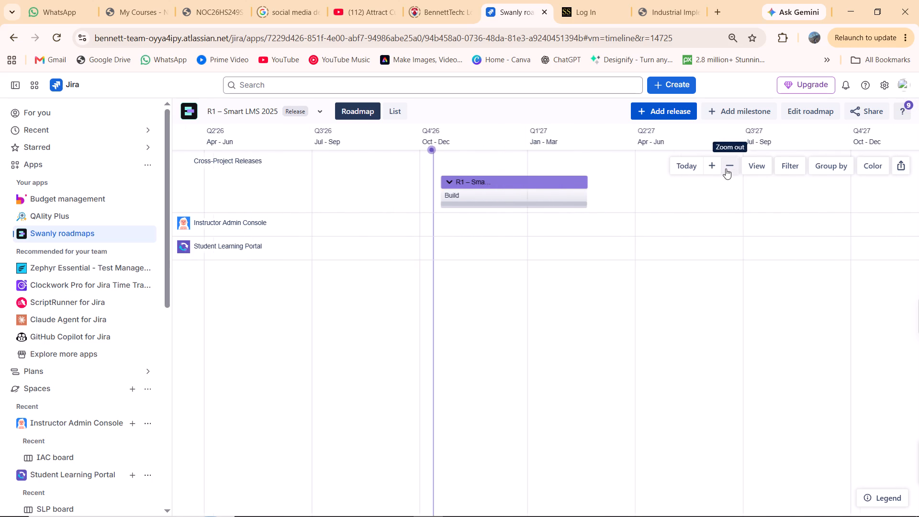
pyautogui.click(716, 169)
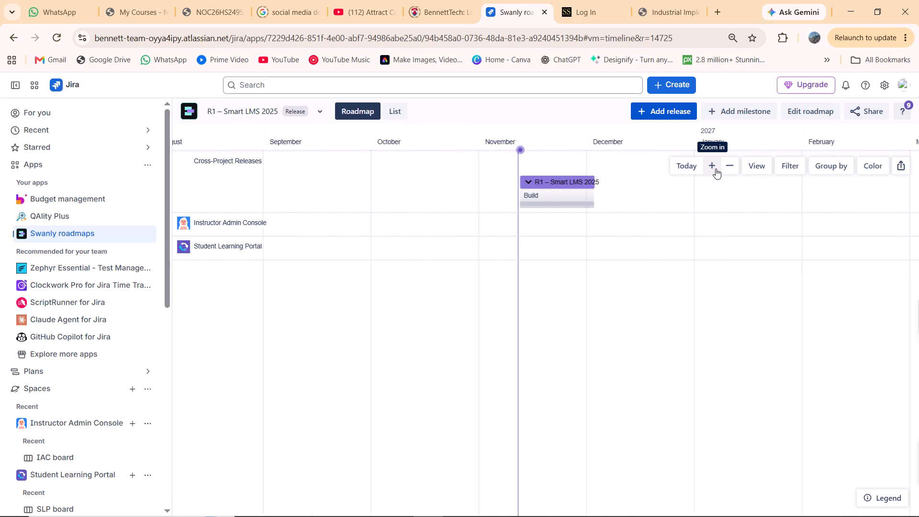
pyautogui.click(716, 169)
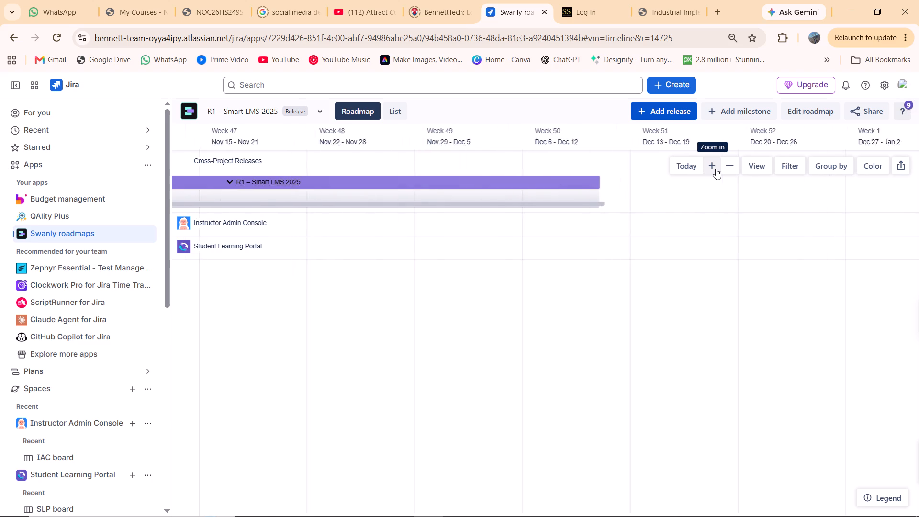
pyautogui.hscroll(5, 561, 217)
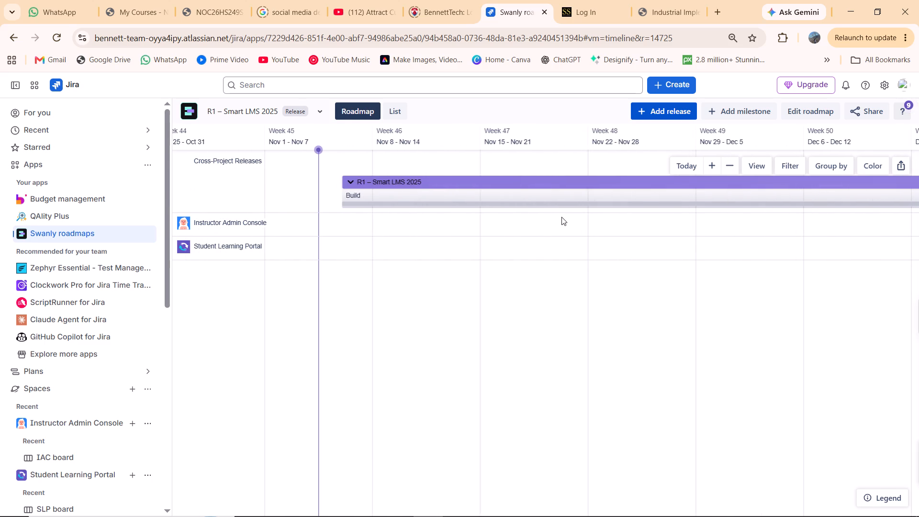
# Examine the start of R1 – Smart LMS 2025 and its Build stage on the daily timeline.
pyautogui.click(716, 168)
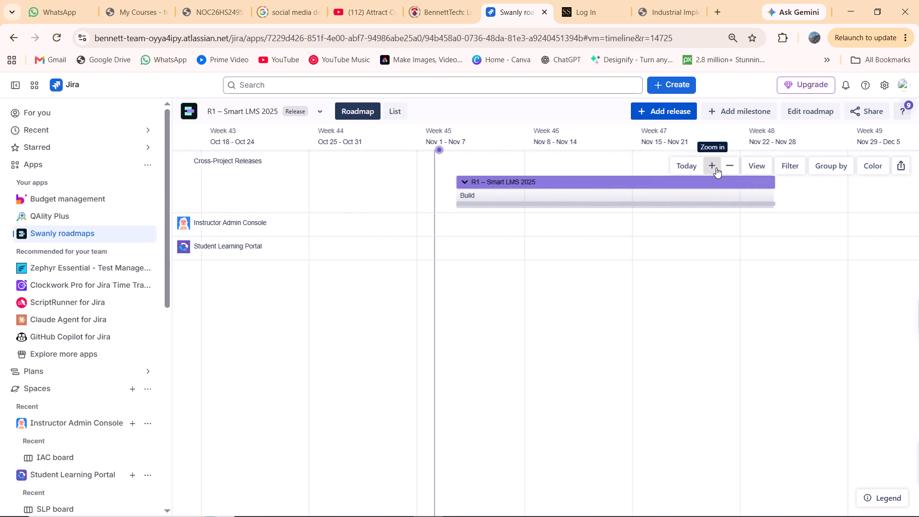
pyautogui.hscroll(2, 521, 183)
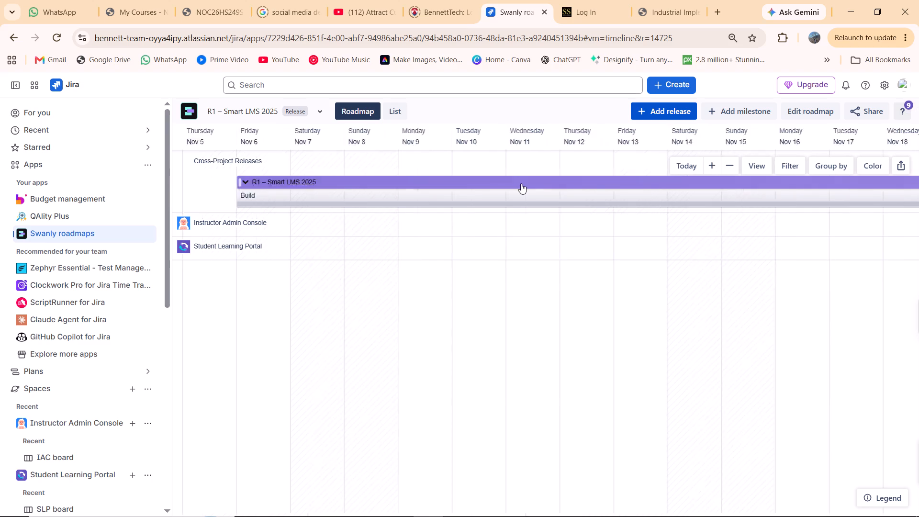
pyautogui.hscroll(2, 521, 183)
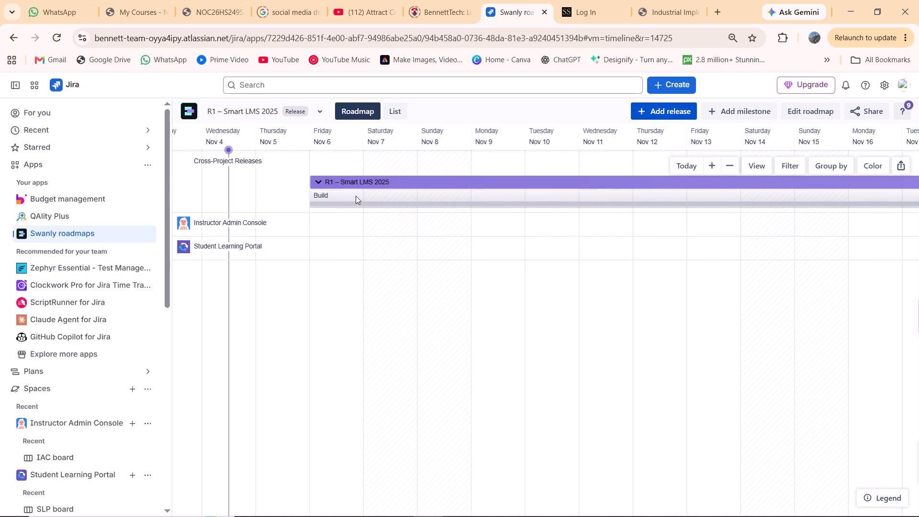
pyautogui.click(710, 157)
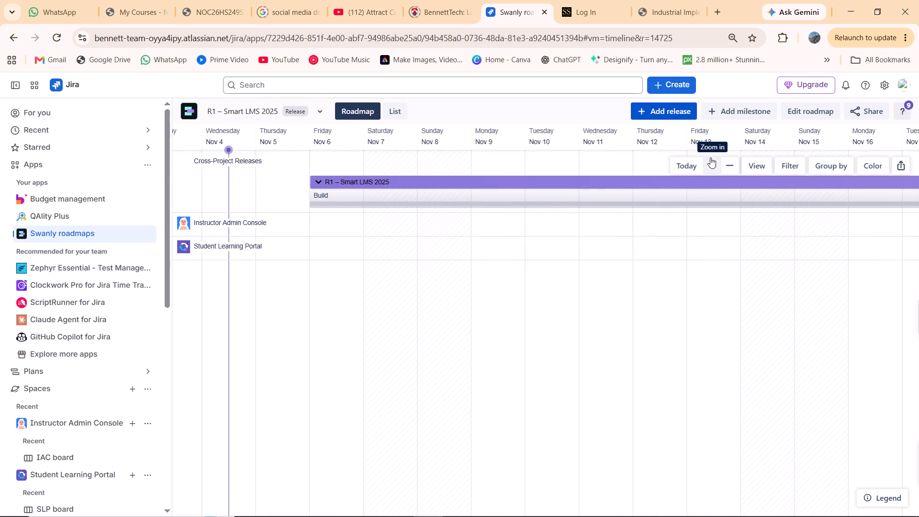
pyautogui.click(717, 168)
pyautogui.click(334, 197)
pyautogui.click(484, 205)
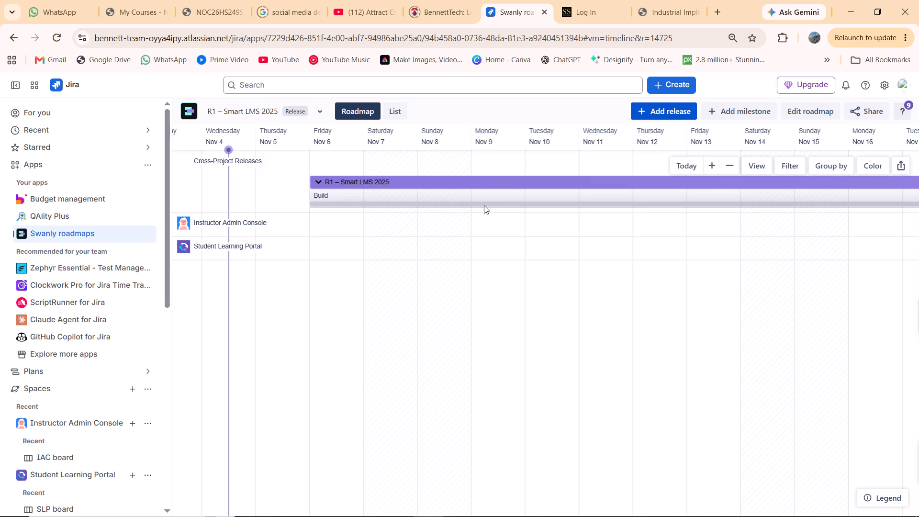
# From the R1 – Smart LMS 2025 details, open the stage templates and look at the options for adding a stage or template.
pyautogui.click(468, 178)
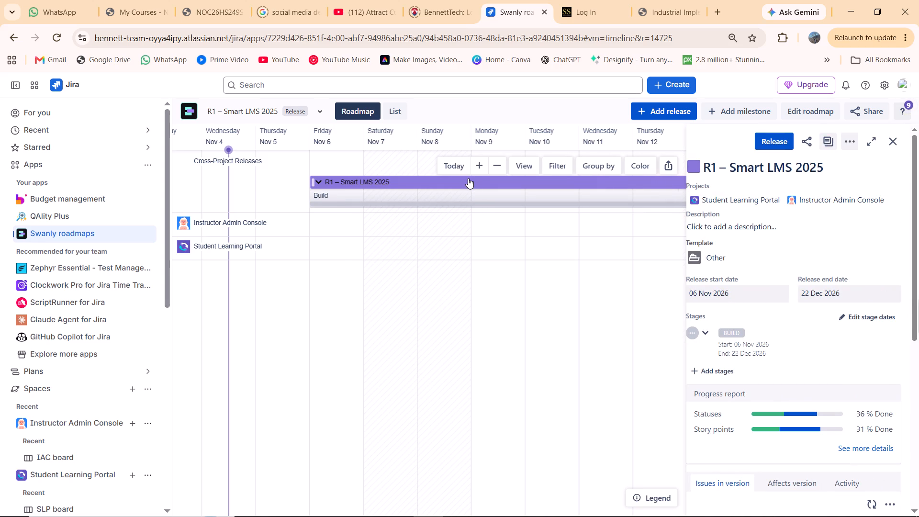
pyautogui.click(724, 366)
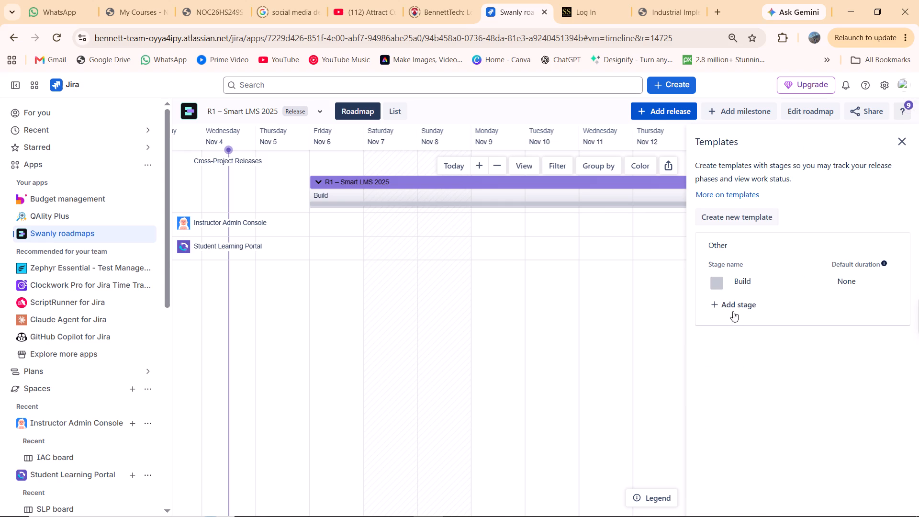
pyautogui.click(733, 306)
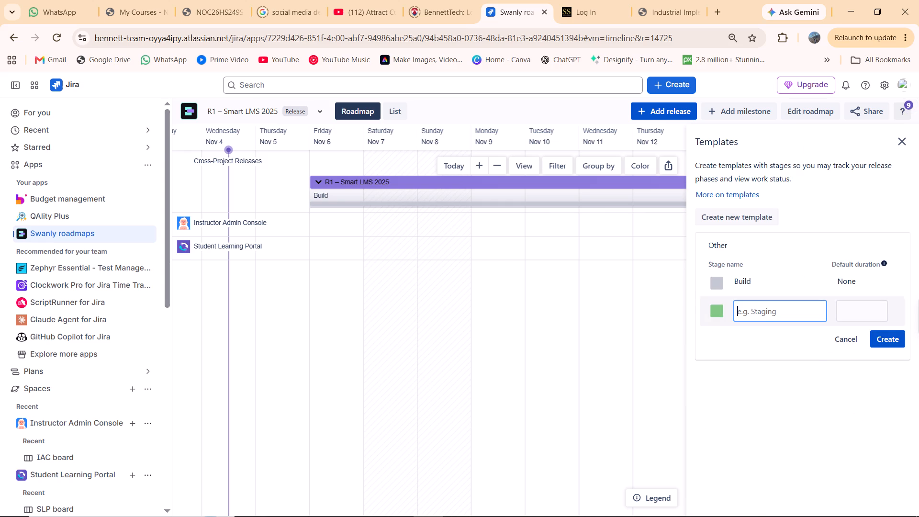
pyautogui.click(847, 280)
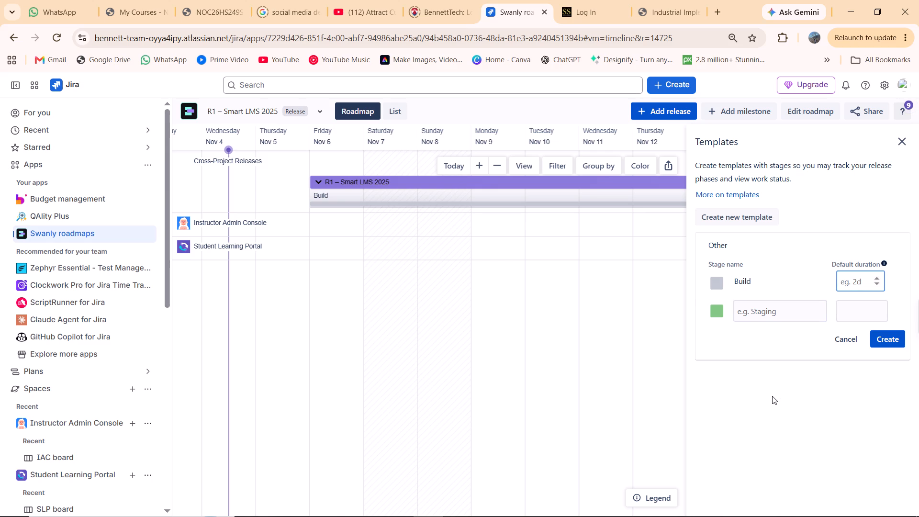
pyautogui.click(741, 223)
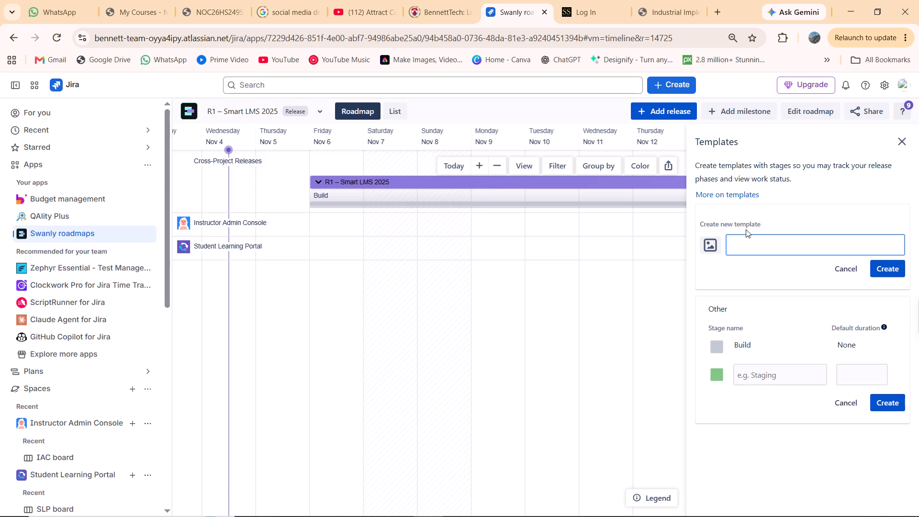
pyautogui.click(838, 271)
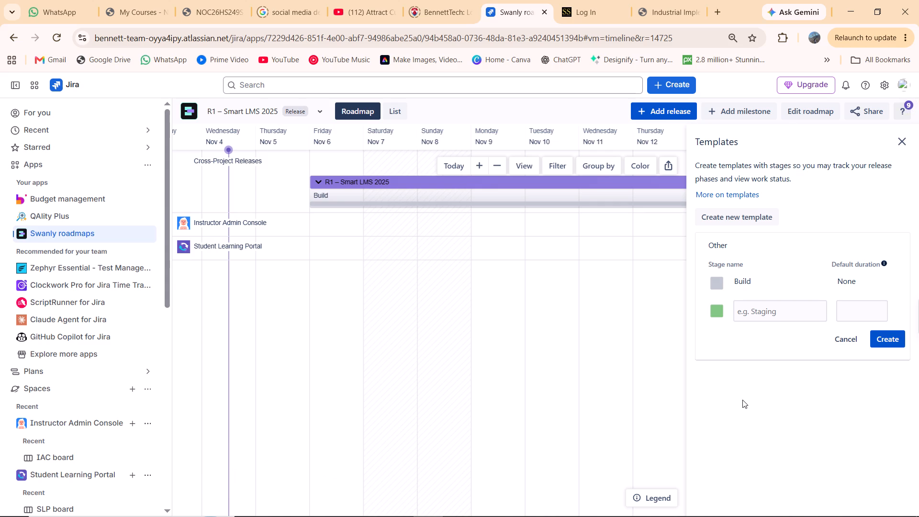
# Open the Appfire help article on templates, accept all cookies, look through its stage examples, and close the article.
pyautogui.click(729, 201)
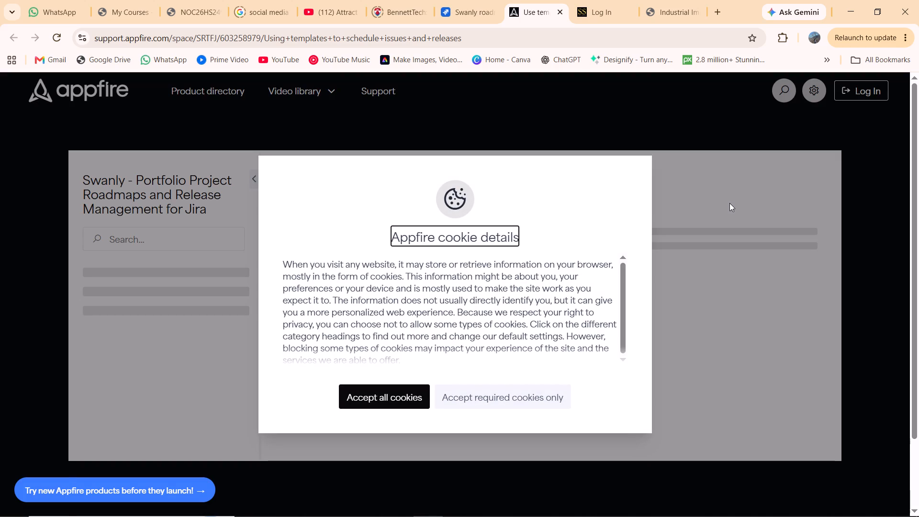
pyautogui.click(418, 400)
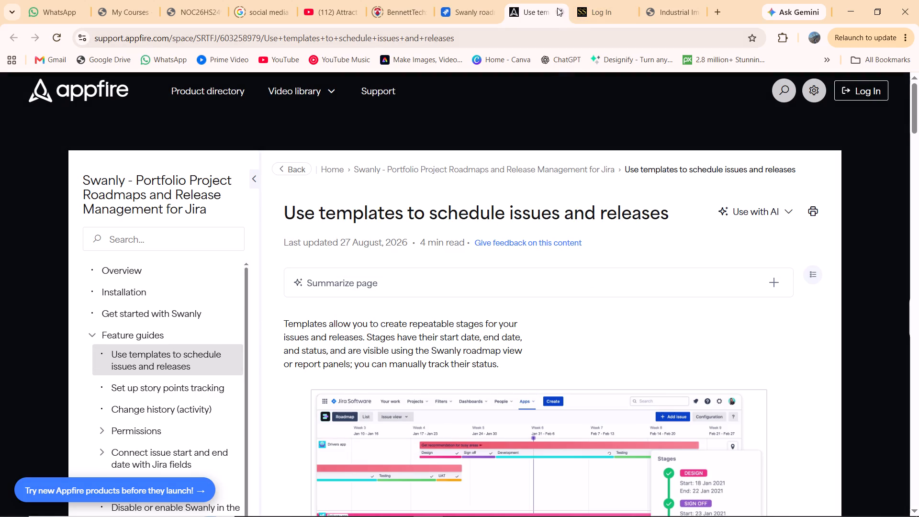
pyautogui.scroll(-3, 449, 282)
pyautogui.scroll(2, 449, 282)
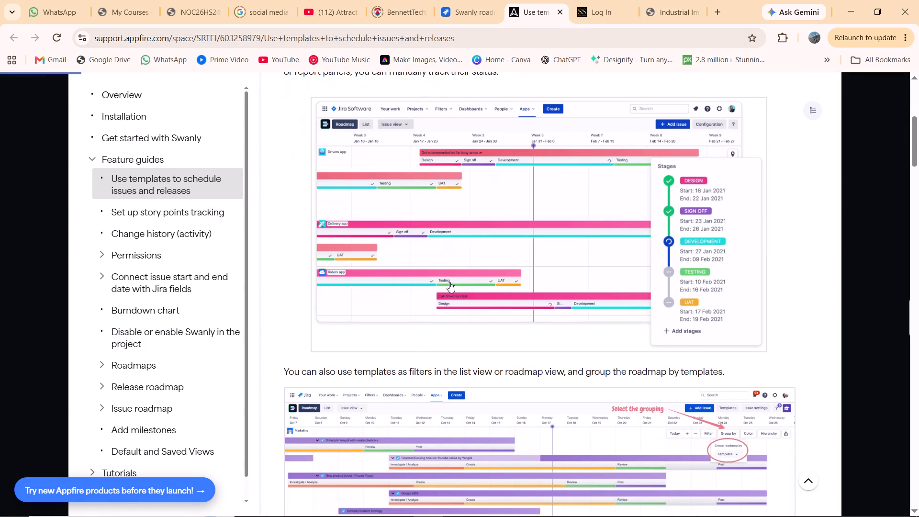
pyautogui.scroll(1, 449, 282)
pyautogui.click(560, 11)
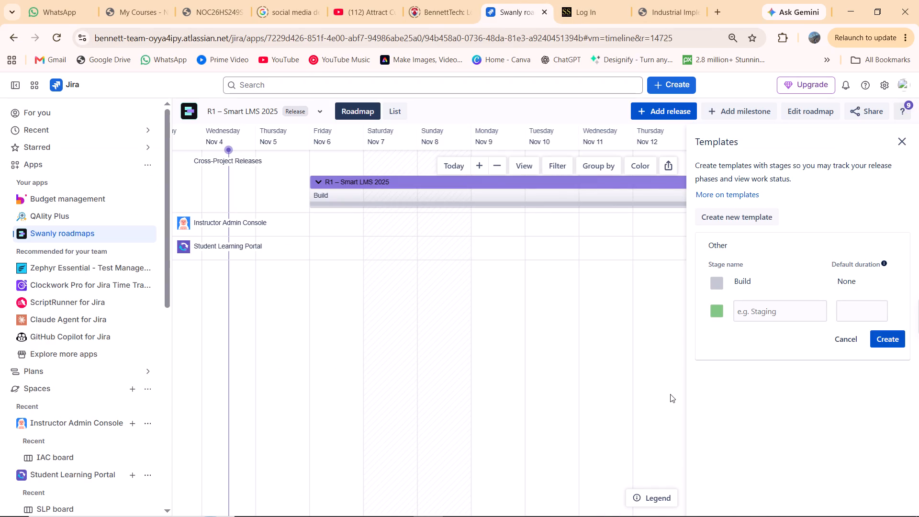
pyautogui.hscroll(-1, 653, 395)
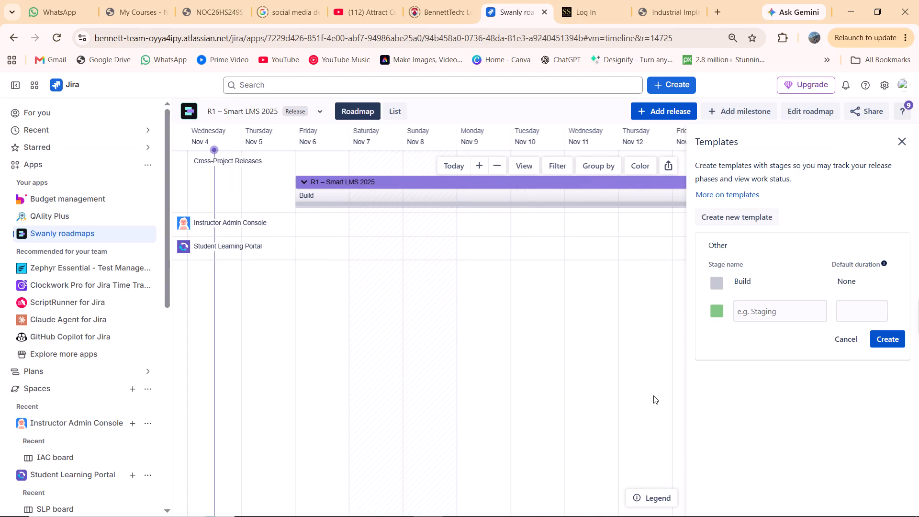
pyautogui.click(858, 261)
pyautogui.press('Print')
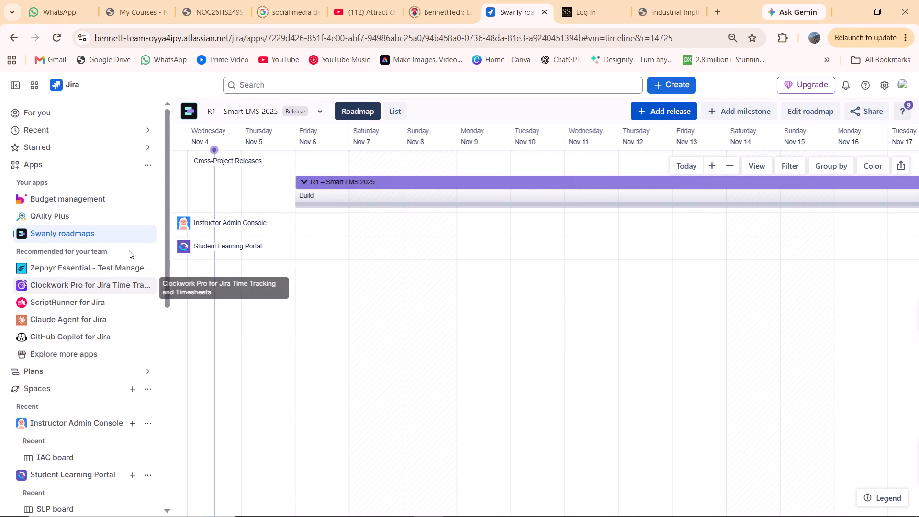
pyautogui.click(208, 224)
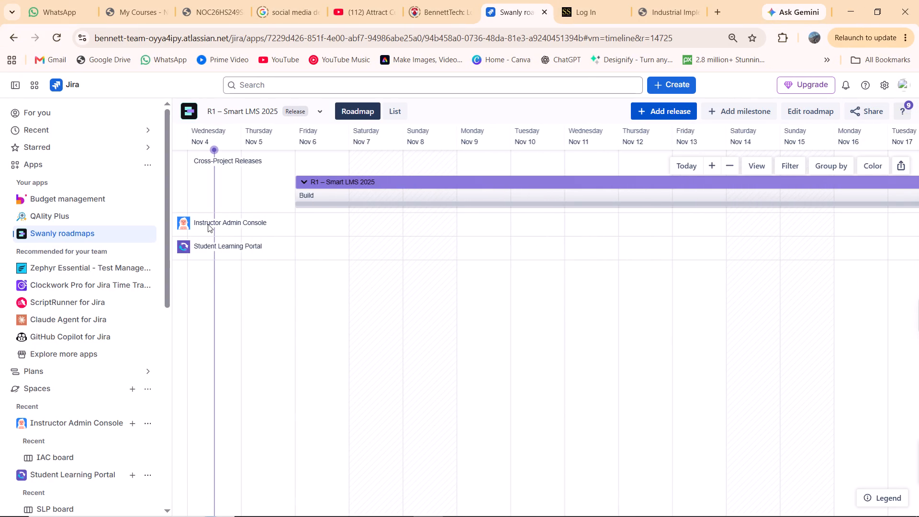
pyautogui.click(229, 249)
pyautogui.scroll(1, 250, 219)
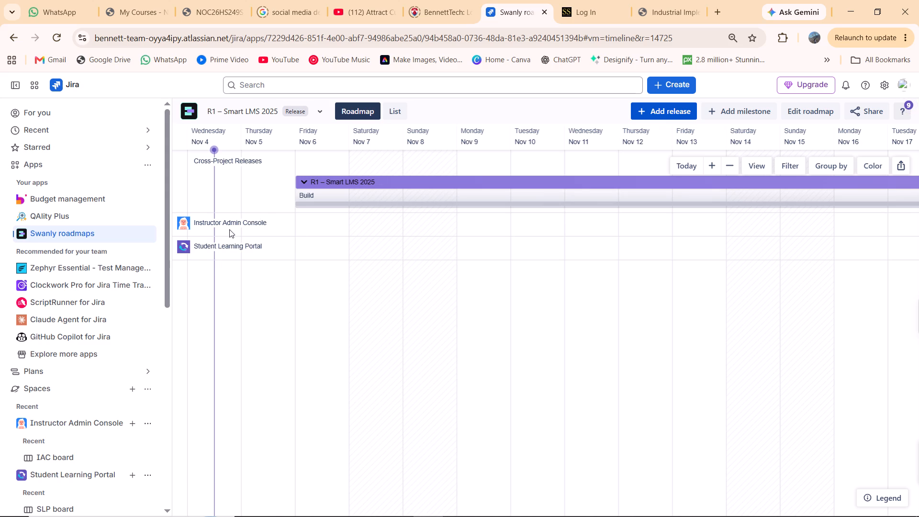
pyautogui.doubleClick(229, 225)
# Open the R1 – Smart LMS 2025 details and check its project selection, keeping Student Learning Portal and Instructor Admin Console.
pyautogui.click(371, 180)
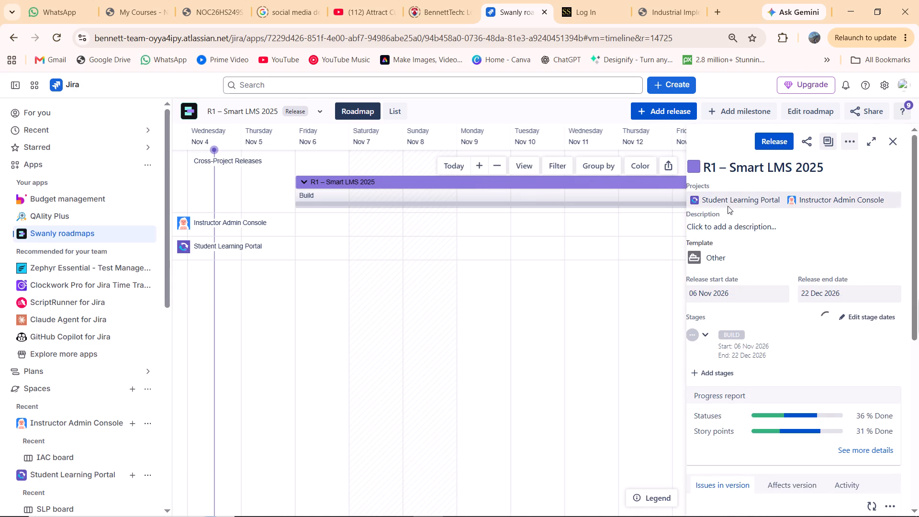
pyautogui.click(710, 202)
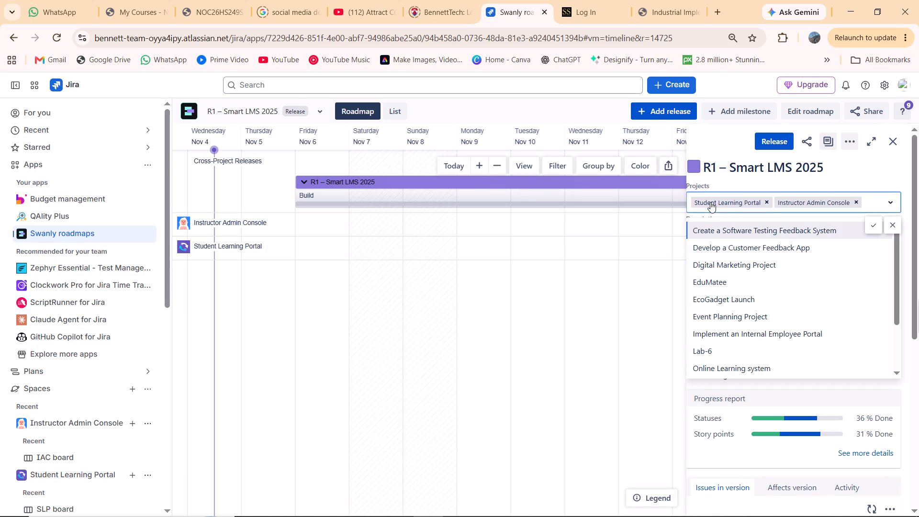
pyautogui.click(872, 225)
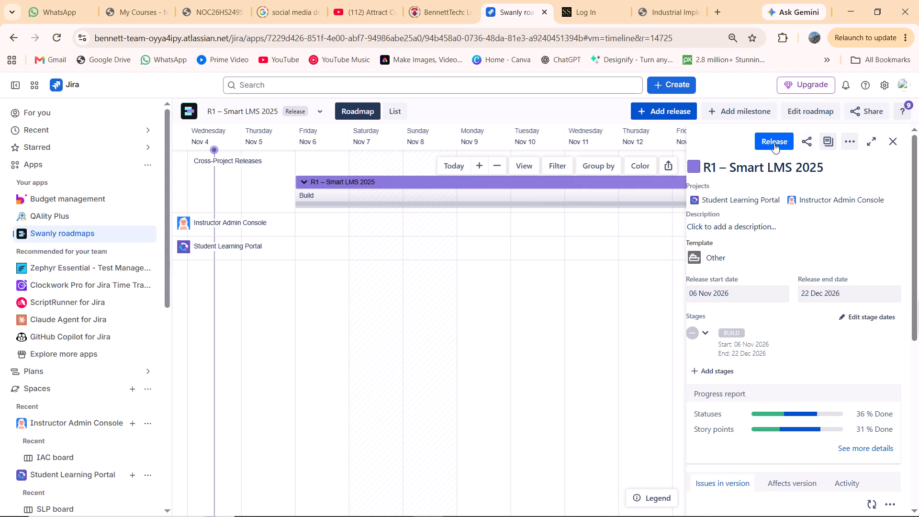
# Release R1 – Smart LMS 2025, then dismiss the notification and close the release details.
pyautogui.click(773, 142)
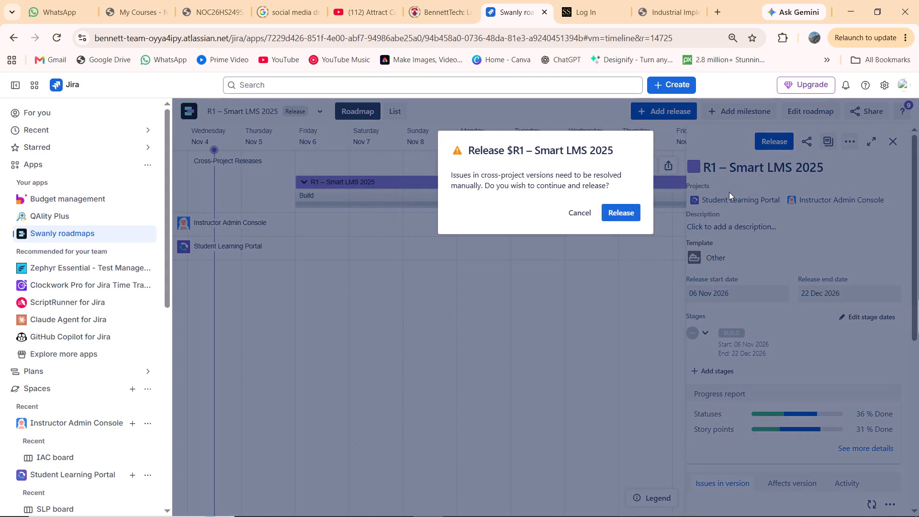
pyautogui.click(617, 207)
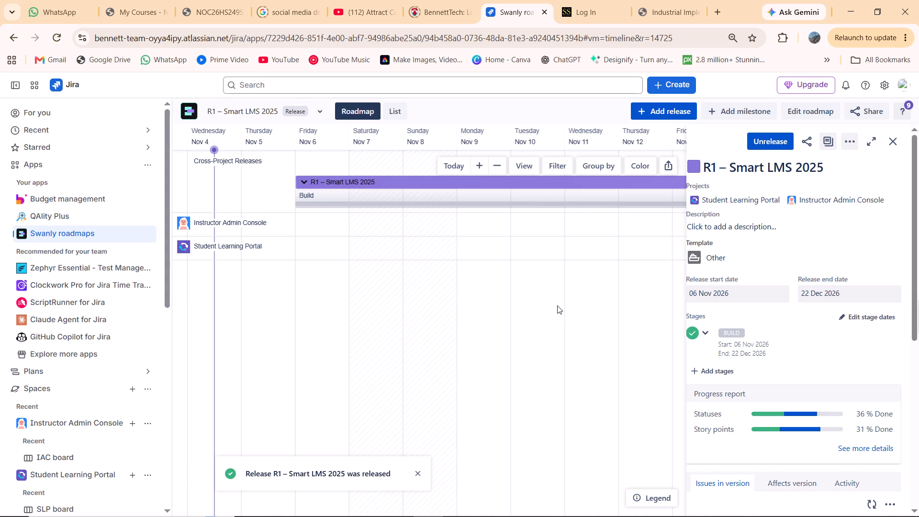
pyautogui.click(417, 476)
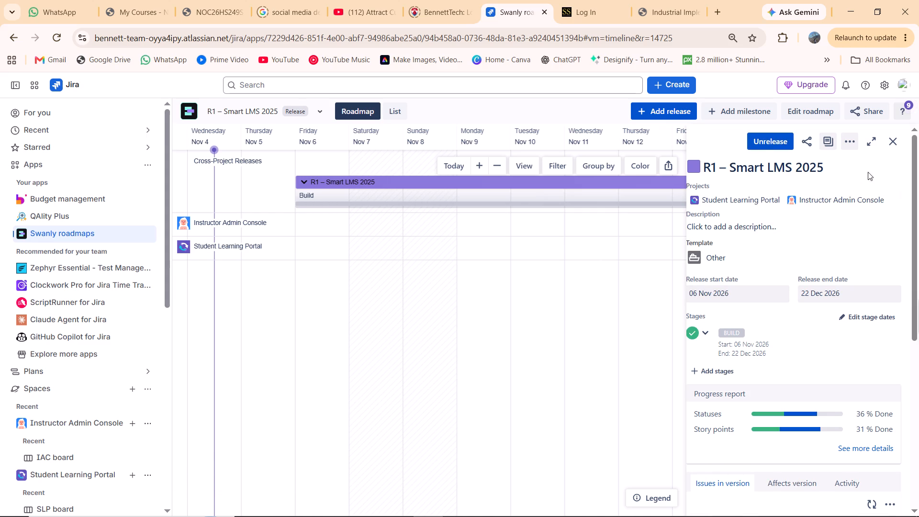
pyautogui.click(892, 141)
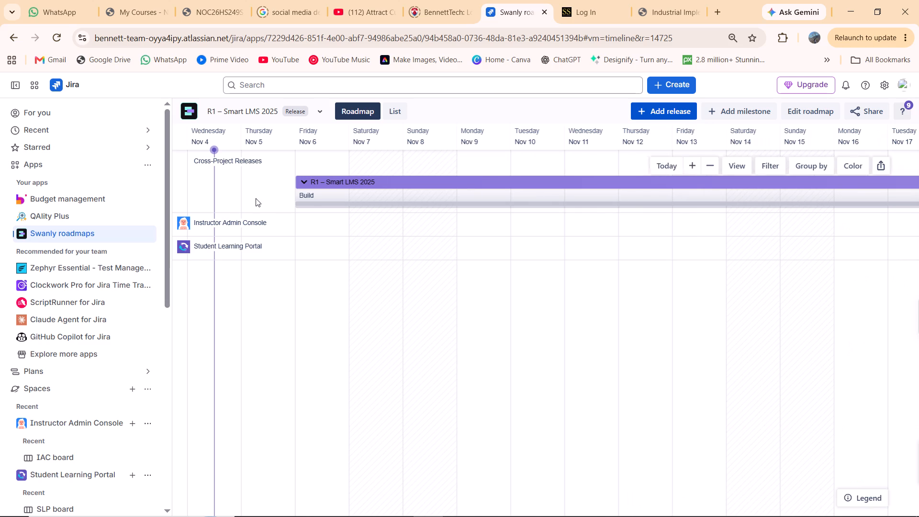
# Reload the roadmap and expand R1 – Smart LMS 2025 to check its stages and the two project rows.
pyautogui.click(56, 35)
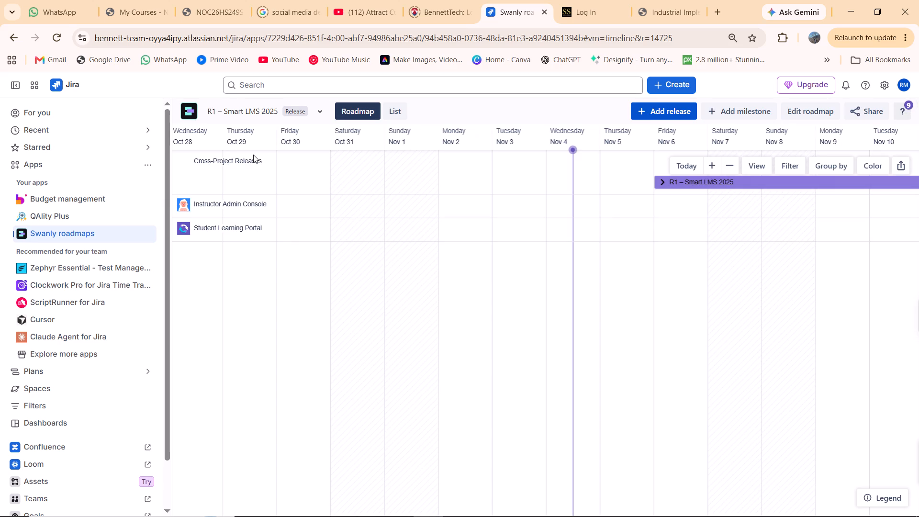
pyautogui.hscroll(-3, 605, 223)
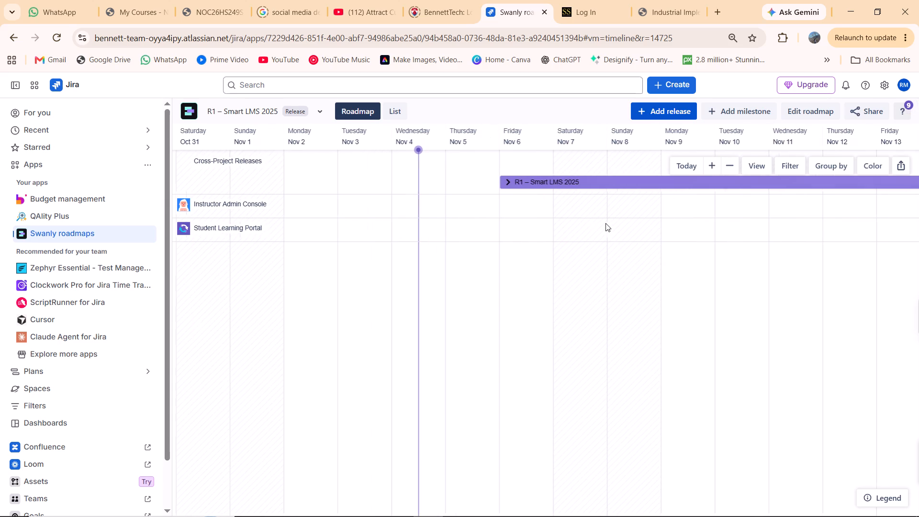
pyautogui.click(506, 184)
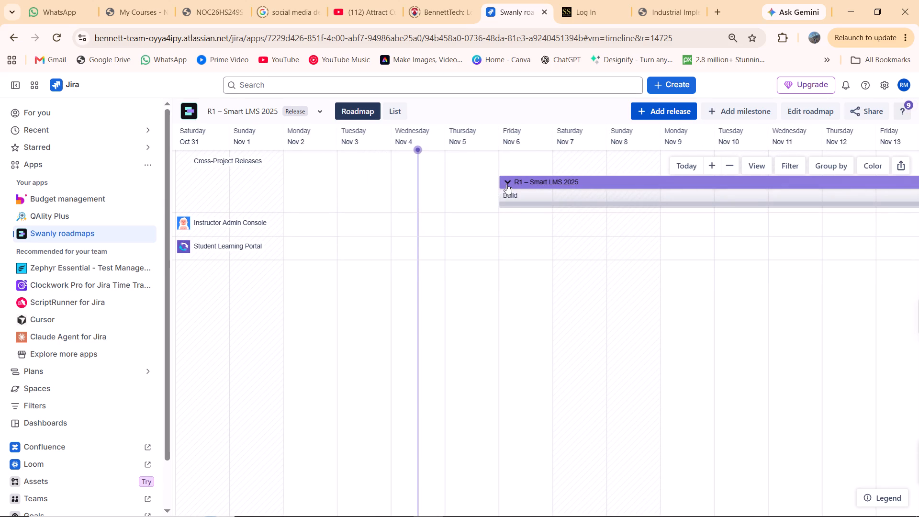
pyautogui.hscroll(-3, 532, 239)
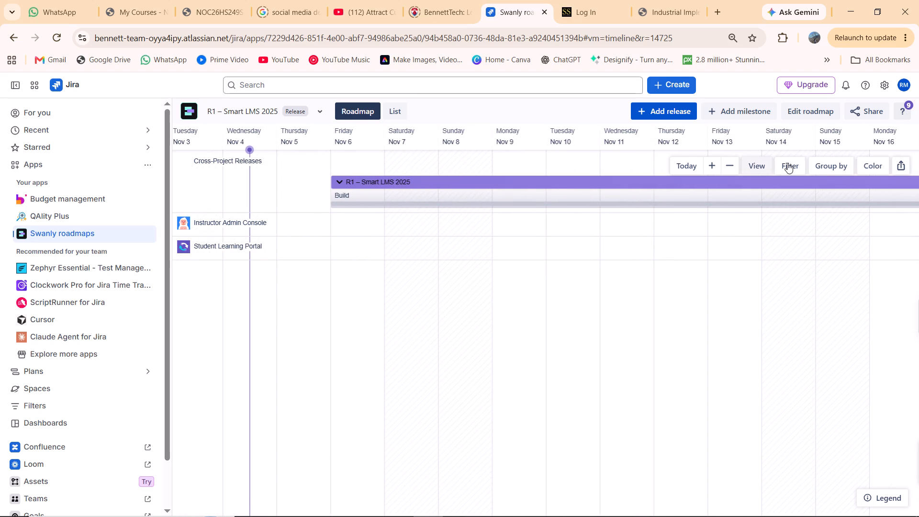
# Open the R1 – Smart LMS 2025 release details, look through them, and export the release's issues.
pyautogui.doubleClick(575, 182)
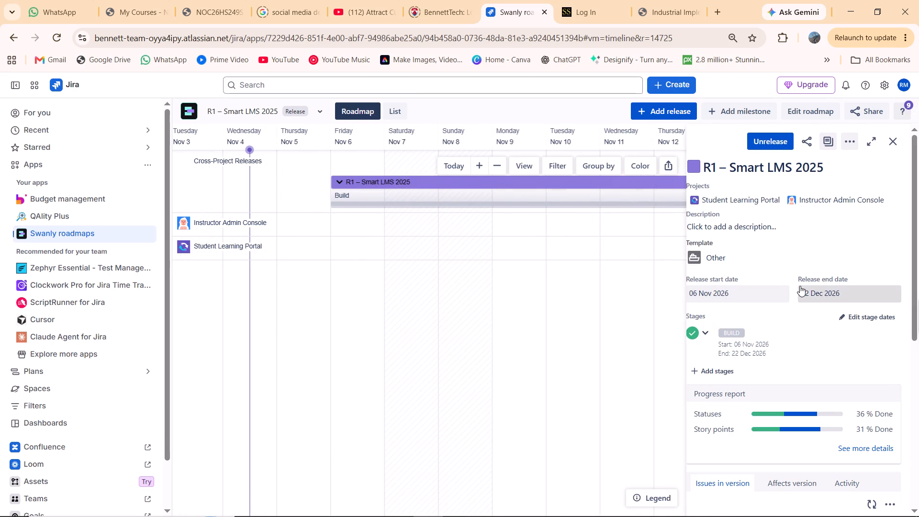
pyautogui.scroll(-1, 800, 286)
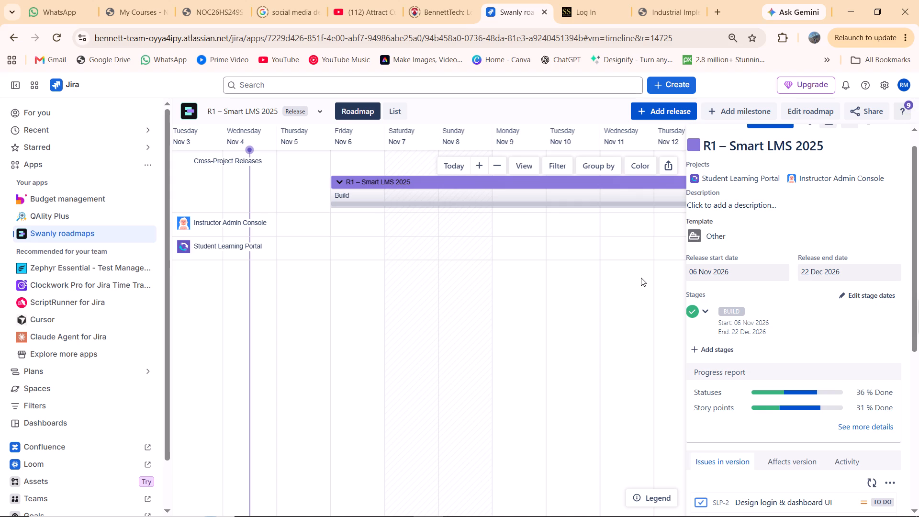
pyautogui.click(720, 235)
pyautogui.click(743, 274)
pyautogui.scroll(-1, 702, 308)
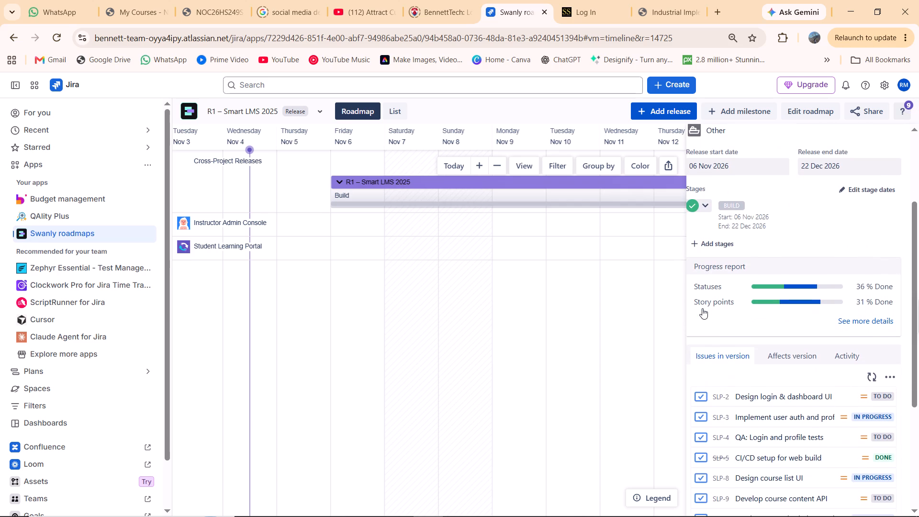
pyautogui.scroll(-1, 702, 308)
pyautogui.scroll(3, 714, 252)
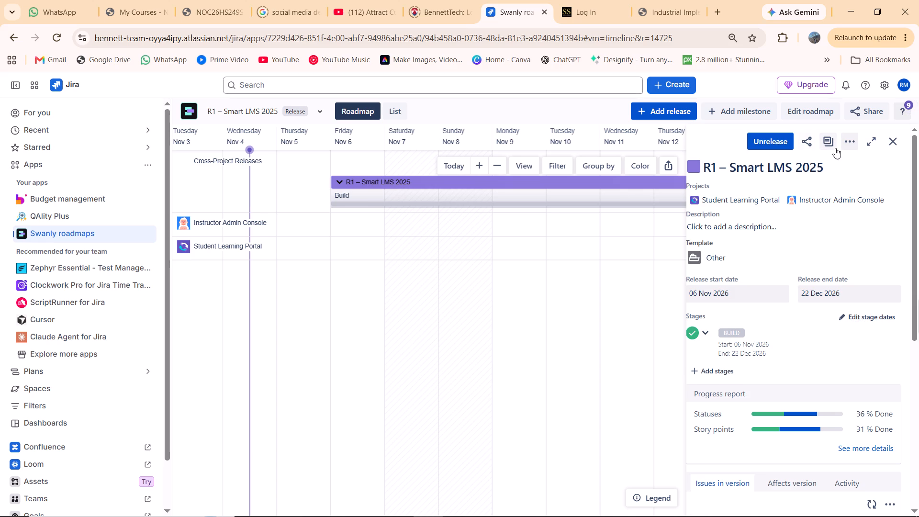
pyautogui.click(852, 137)
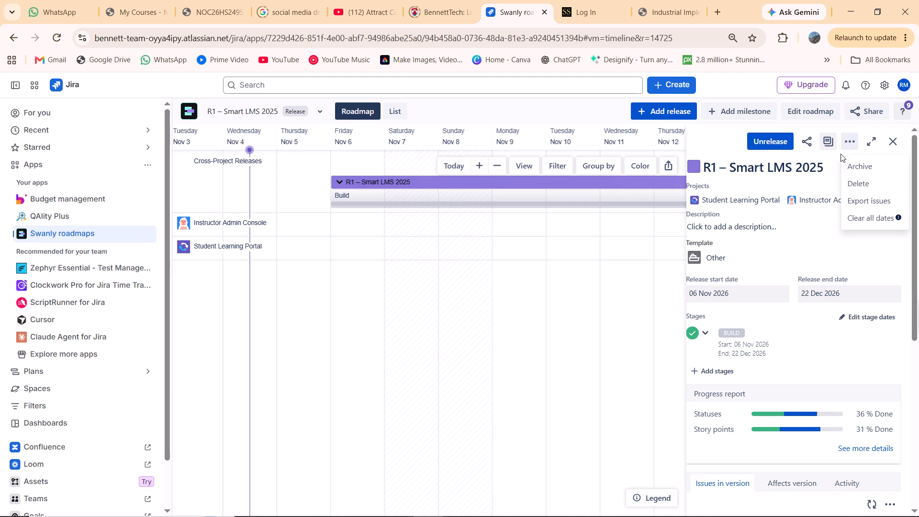
pyautogui.click(865, 201)
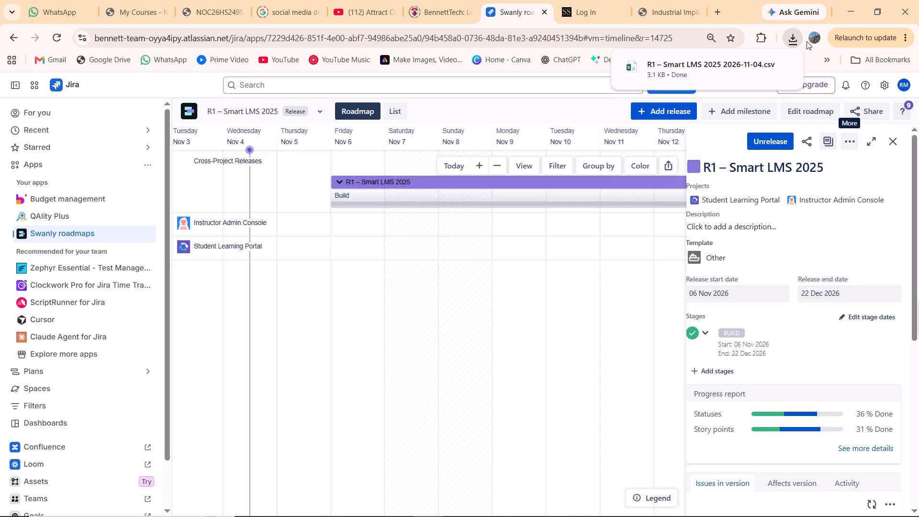
# Open the exported R1 – Smart LMS 2025 CSV in Excel, dismiss the activation wizard, and autofit the width of all columns.
pyautogui.click(787, 70)
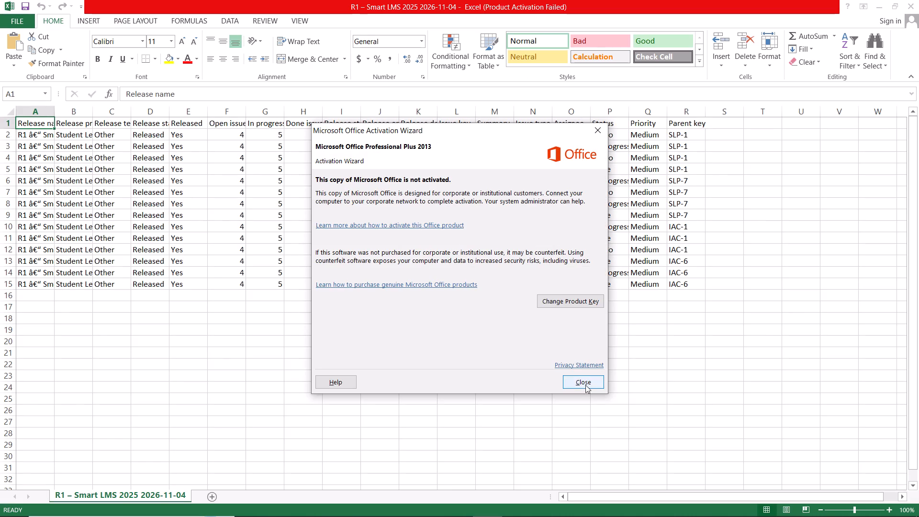
pyautogui.click(585, 386)
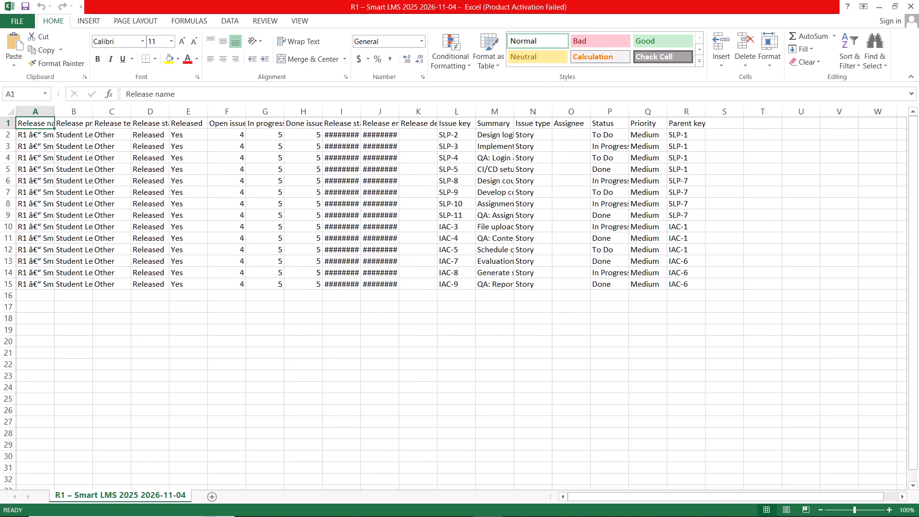
pyautogui.click(31, 112)
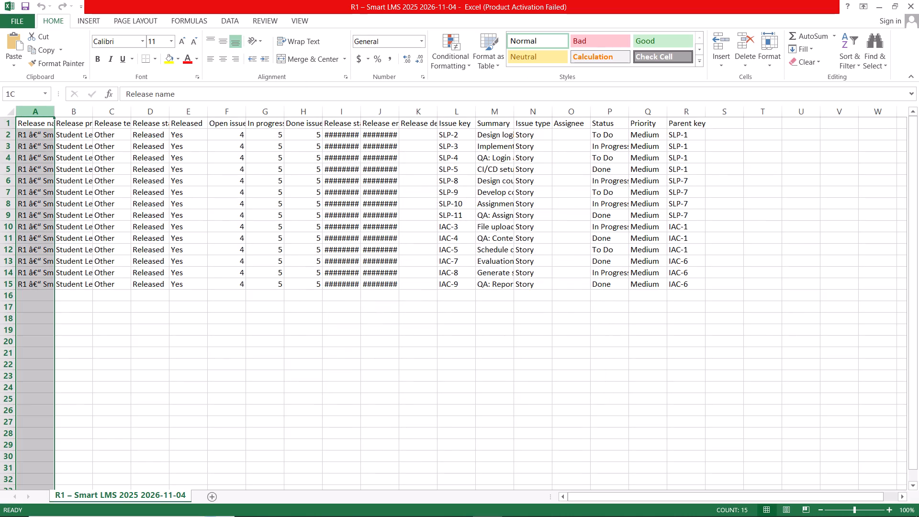
pyautogui.click(5, 107)
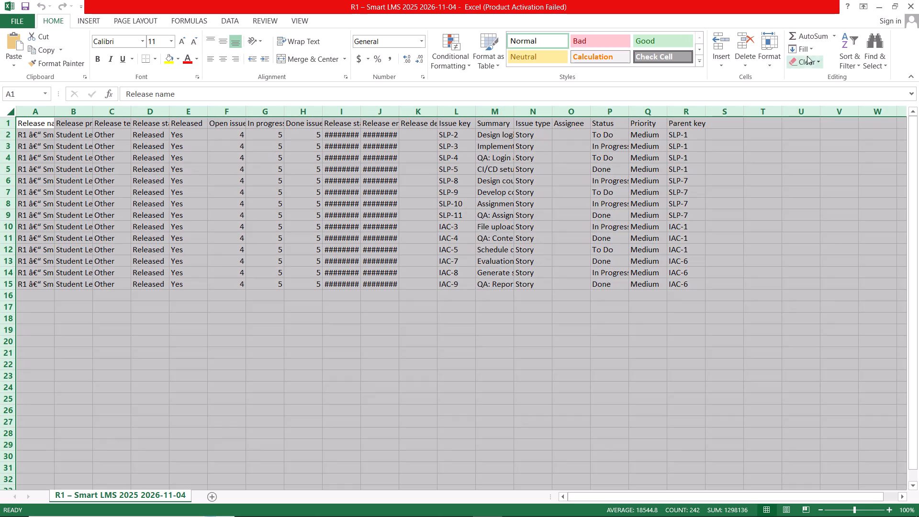
pyautogui.click(833, 37)
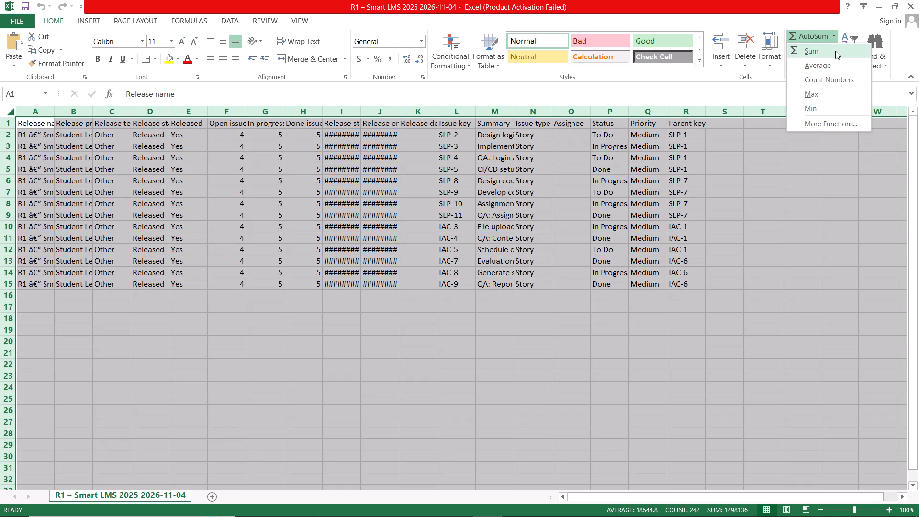
pyautogui.click(751, 91)
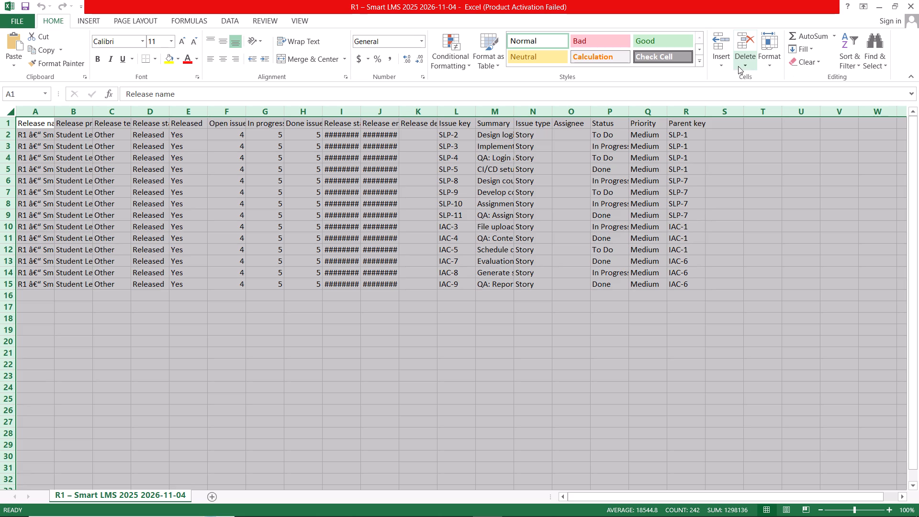
pyautogui.click(781, 66)
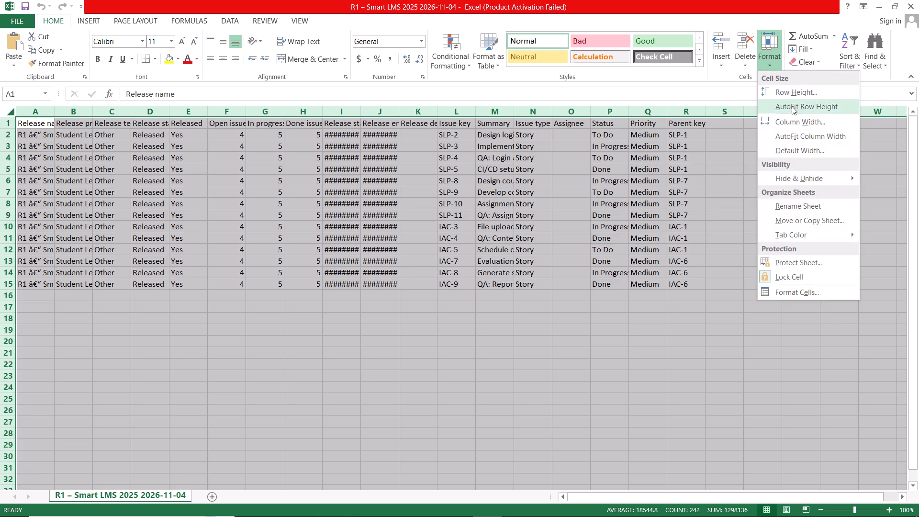
pyautogui.click(799, 134)
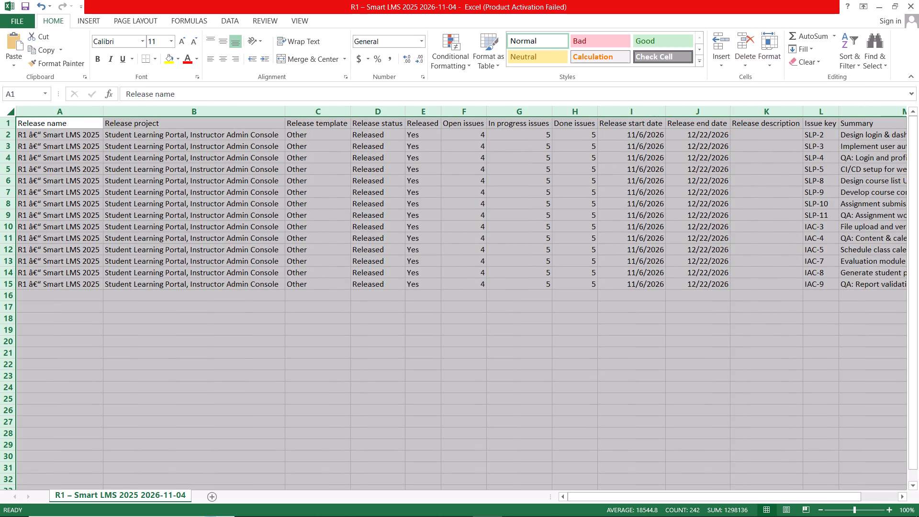
pyautogui.click(505, 303)
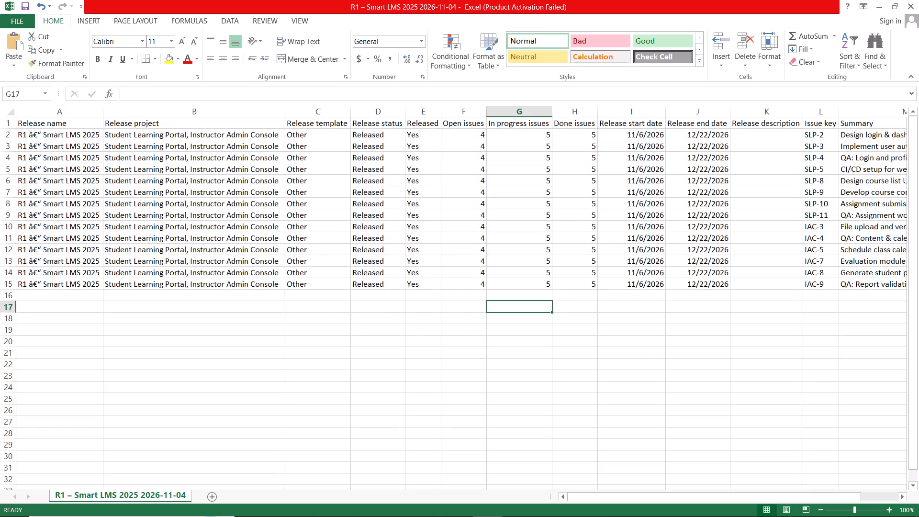
# Examine the exported issue columns from Release template through Parent key, then return to the Jira roadmap.
pyautogui.hscroll(-2, 505, 303)
pyautogui.click(882, 0)
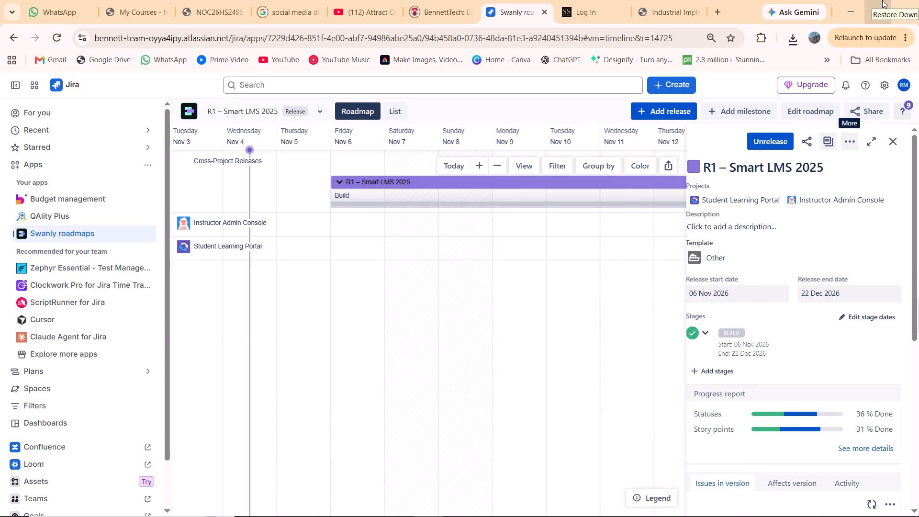
pyautogui.hscroll(-1, 726, 197)
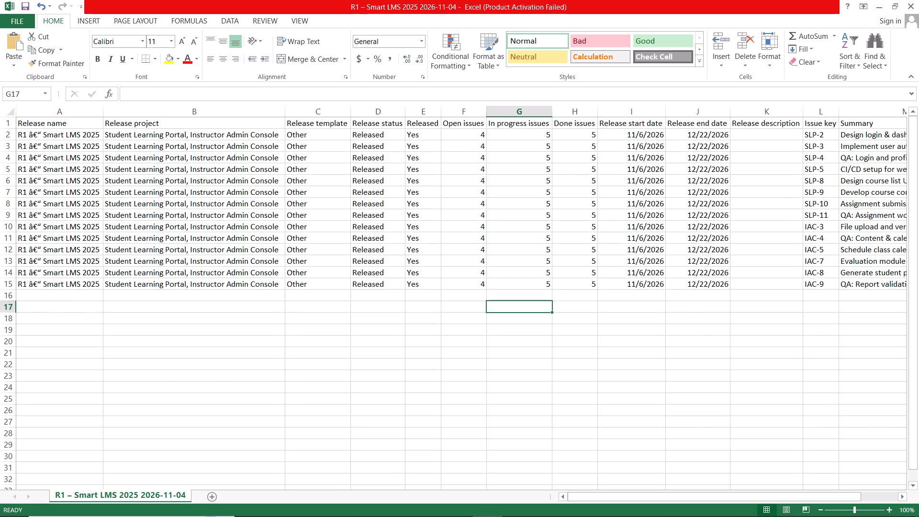
pyautogui.hscroll(-4, 726, 197)
pyautogui.moveTo(800, 496); pyautogui.dragTo(873, 493)
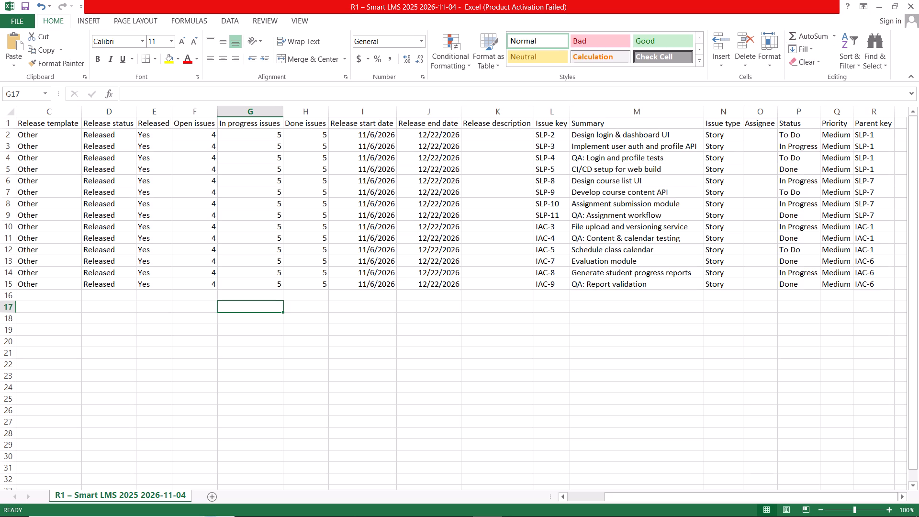
pyautogui.click(882, 6)
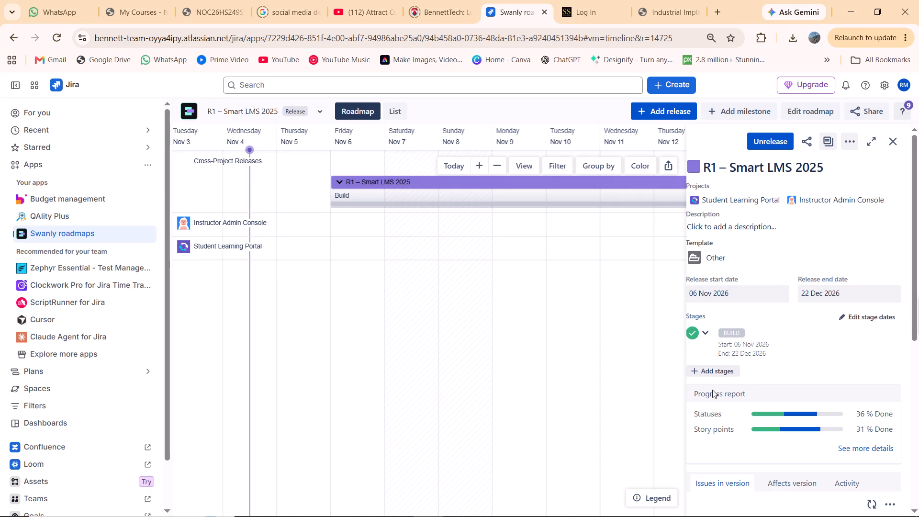
# Open the Build stage dates of R1 – Smart LMS 2025 for editing and save them.
pyautogui.click(866, 316)
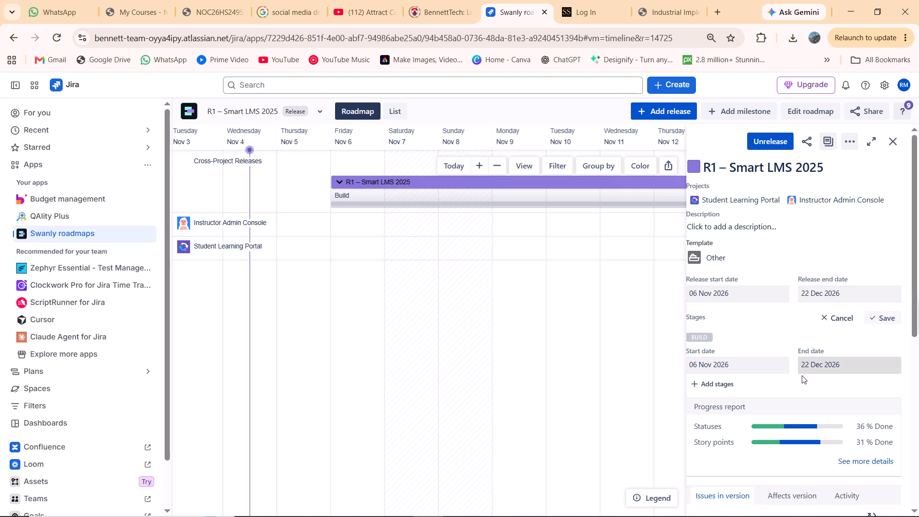
pyautogui.click(871, 317)
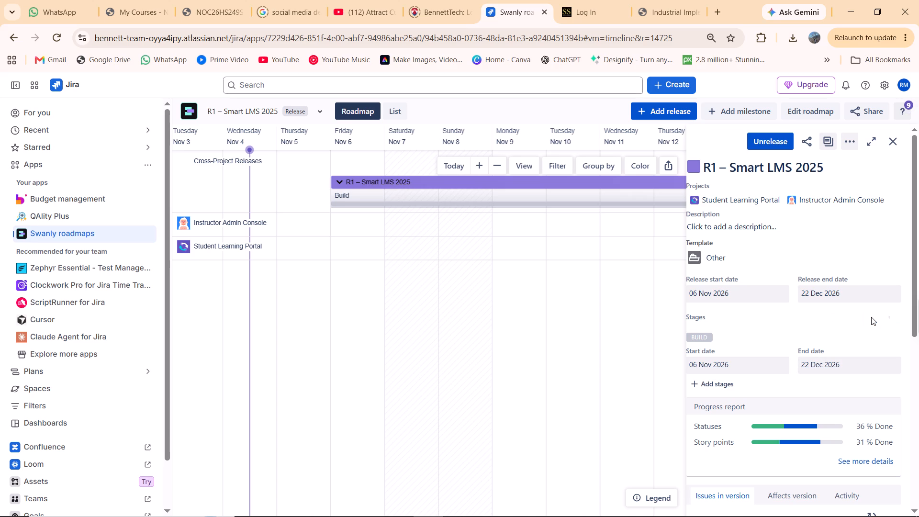
# Open the detailed progress report of R1 – Smart LMS 2025 and examine its issue progress and issues in version.
pyautogui.scroll(-1, 839, 441)
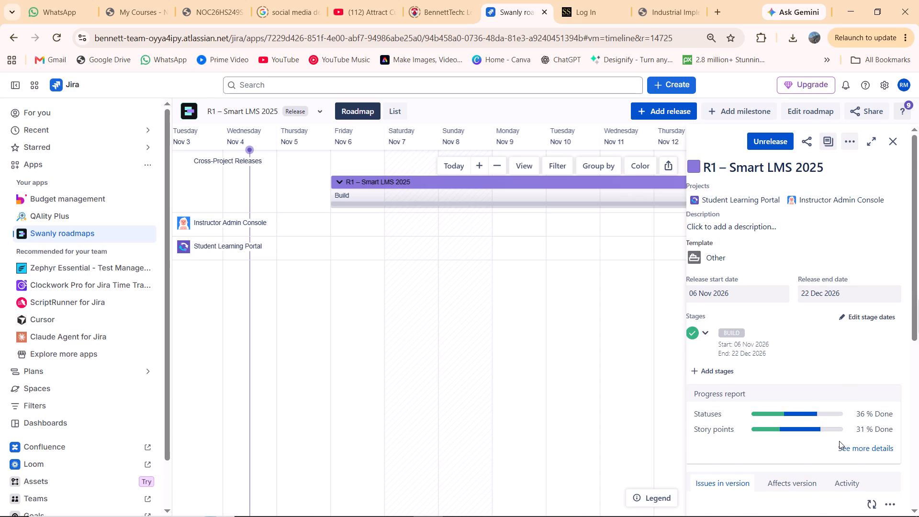
pyautogui.scroll(-1, 839, 441)
pyautogui.click(877, 400)
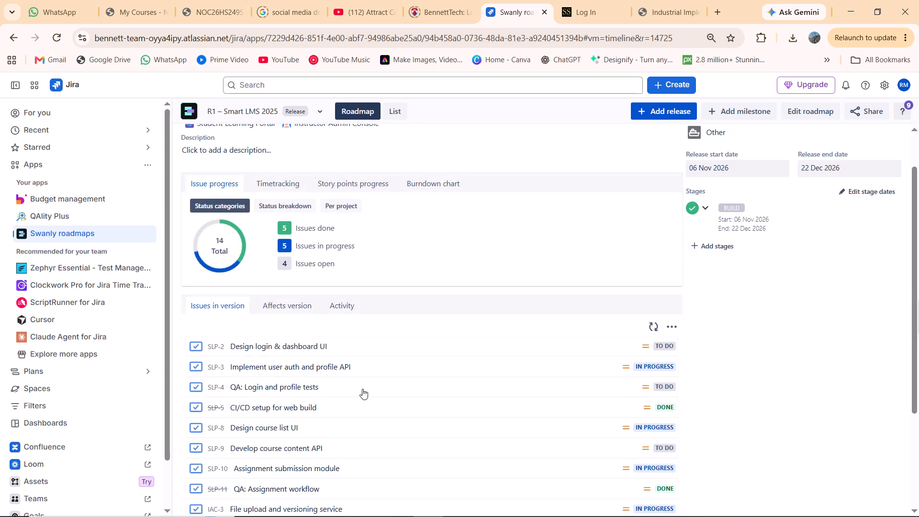
pyautogui.scroll(-1, 286, 297)
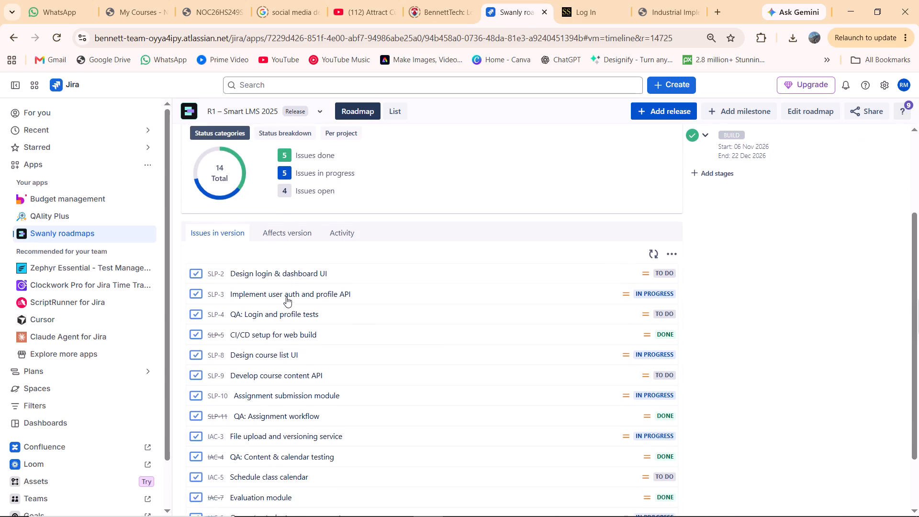
pyautogui.scroll(-1, 286, 297)
# Open the release's issues in Jira's work item search and examine their status, created, updated and due date columns.
pyautogui.click(671, 254)
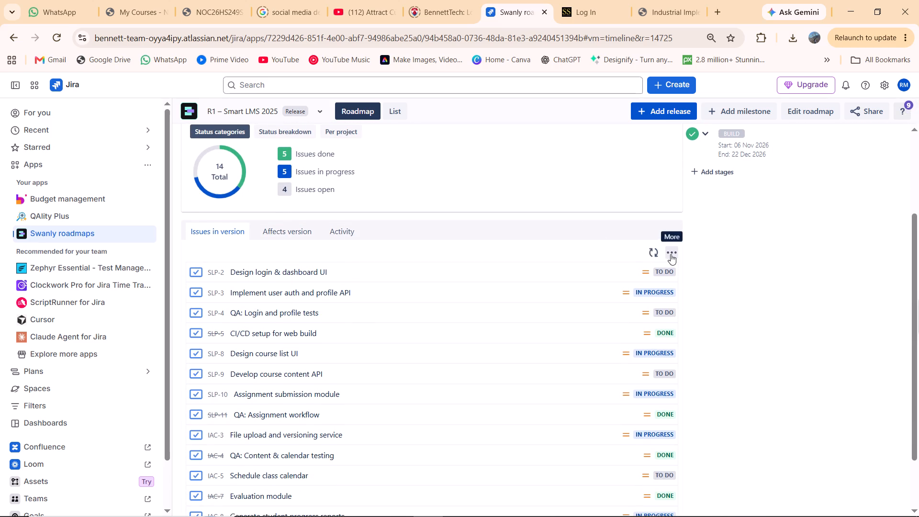
pyautogui.click(628, 280)
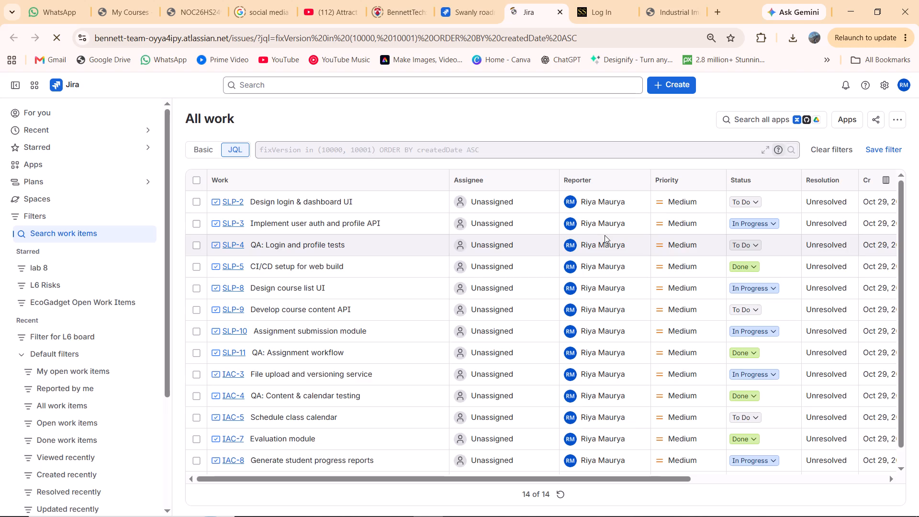
pyautogui.hscroll(-1, 605, 235)
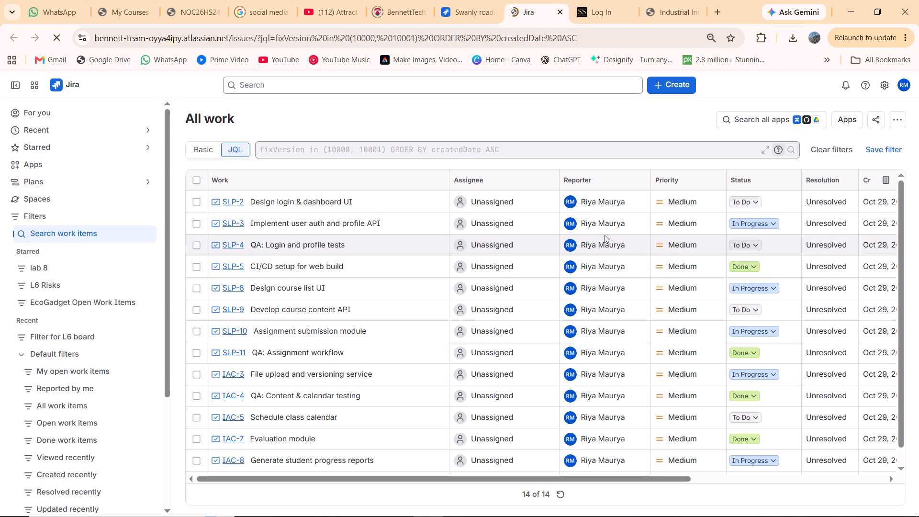
pyautogui.hscroll(-8, 605, 235)
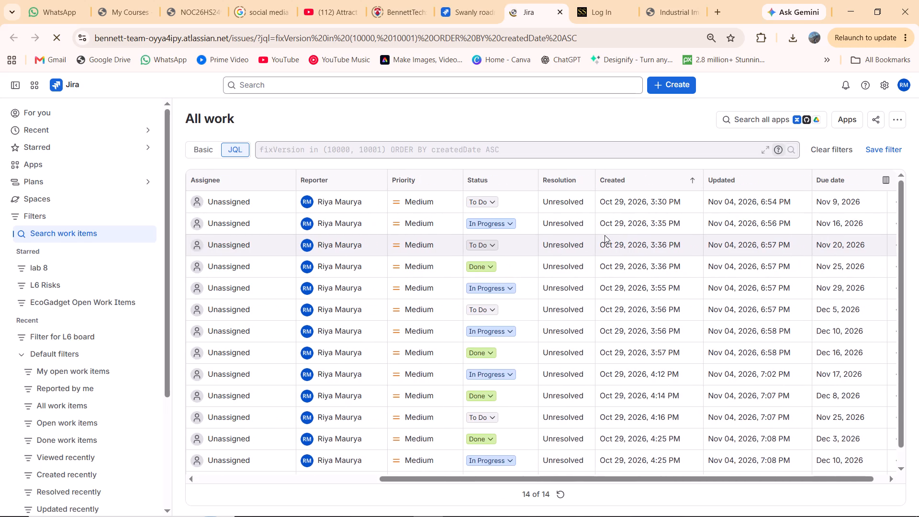
# Open the column settings of the release's work item list and examine the available columns.
pyautogui.hscroll(-4, 605, 235)
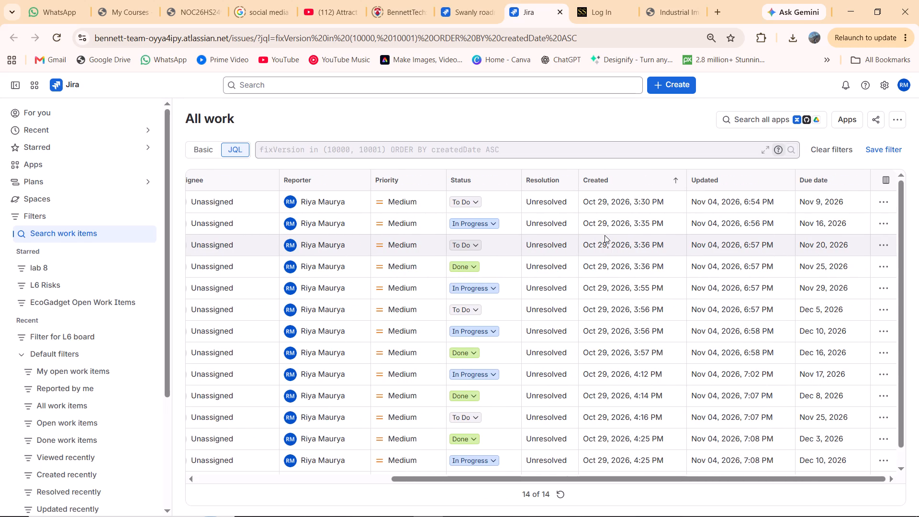
pyautogui.click(883, 180)
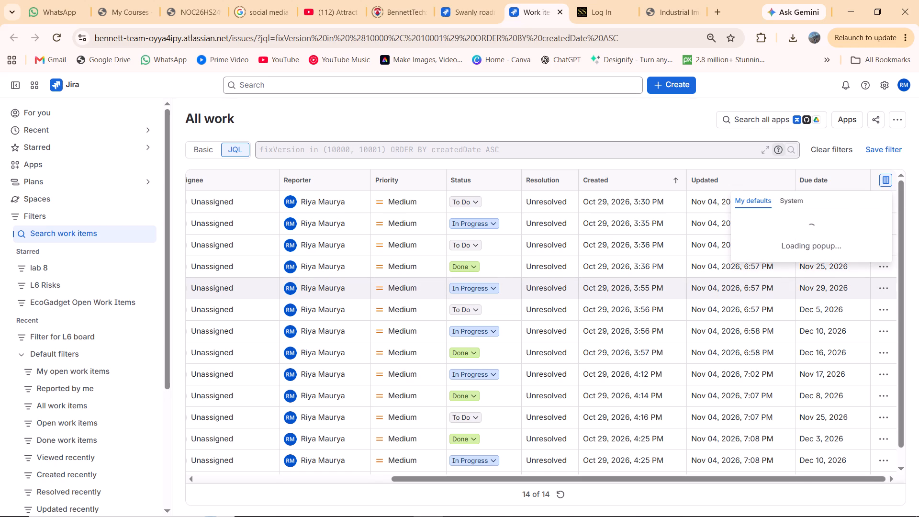
pyautogui.hscroll(-3, 718, 290)
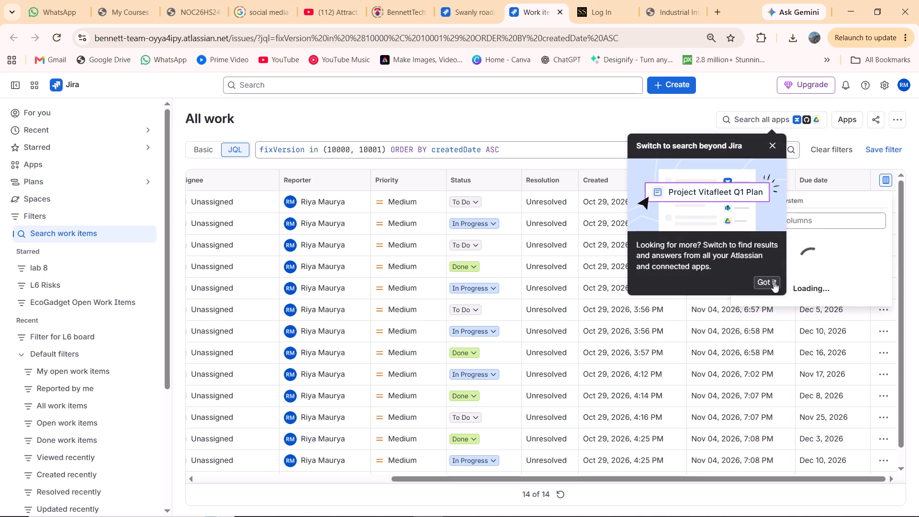
pyautogui.click(773, 282)
pyautogui.hscroll(9, 573, 355)
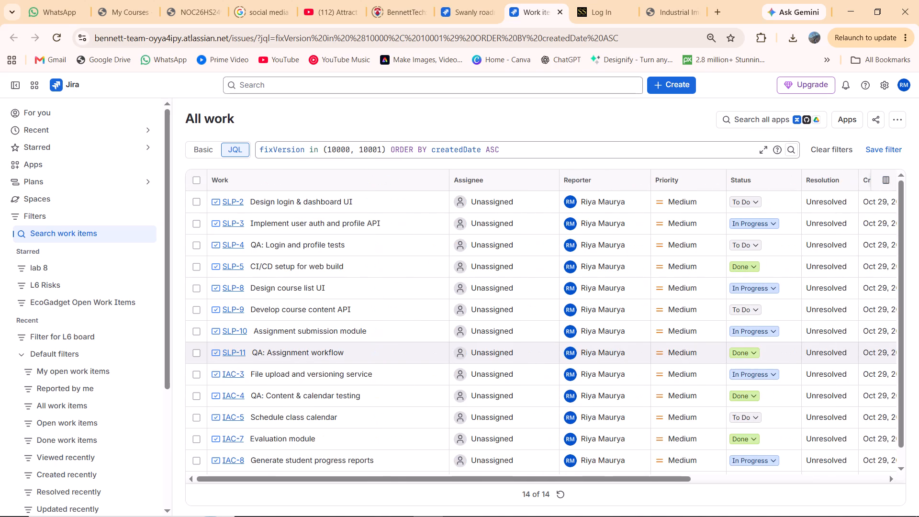
pyautogui.hscroll(2, 573, 355)
pyautogui.hscroll(-6, 573, 355)
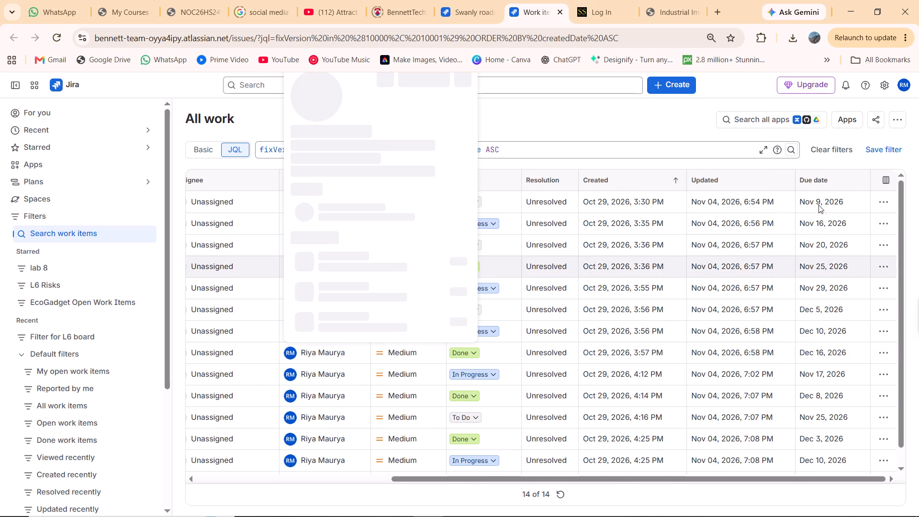
pyautogui.click(886, 173)
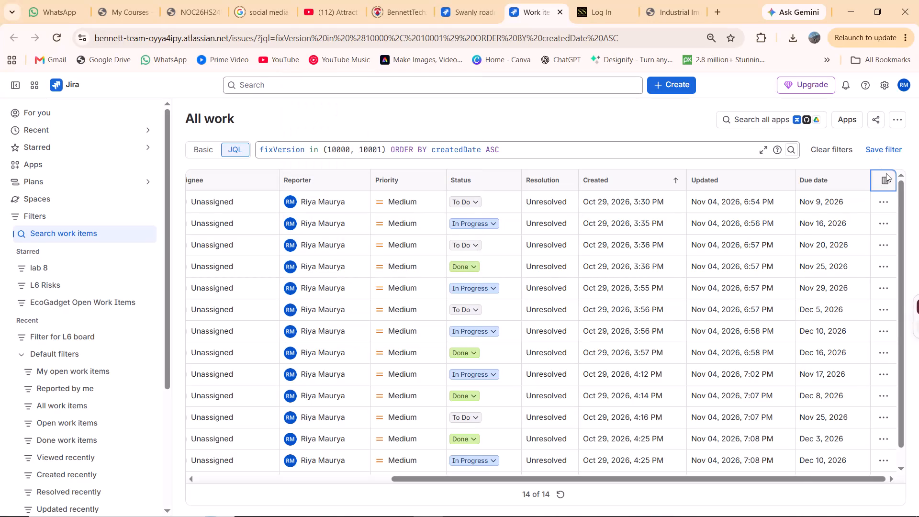
pyautogui.click(886, 180)
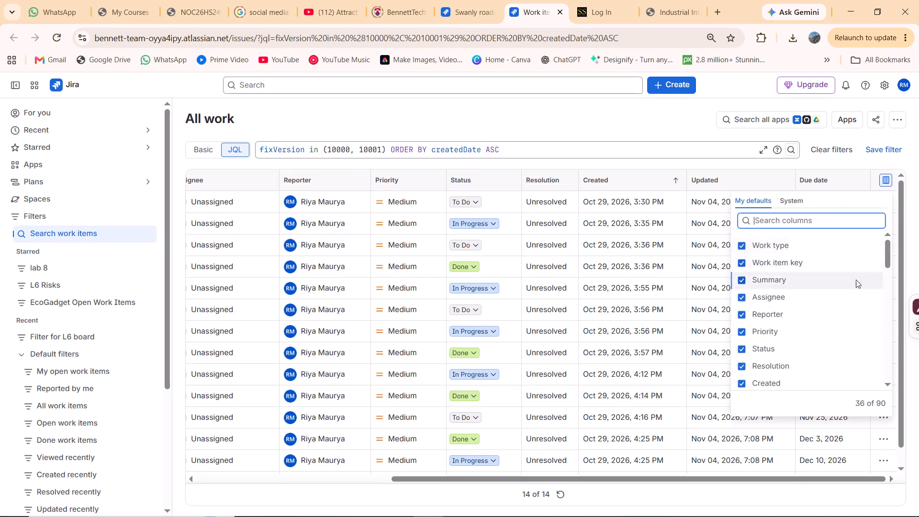
pyautogui.scroll(-4, 783, 317)
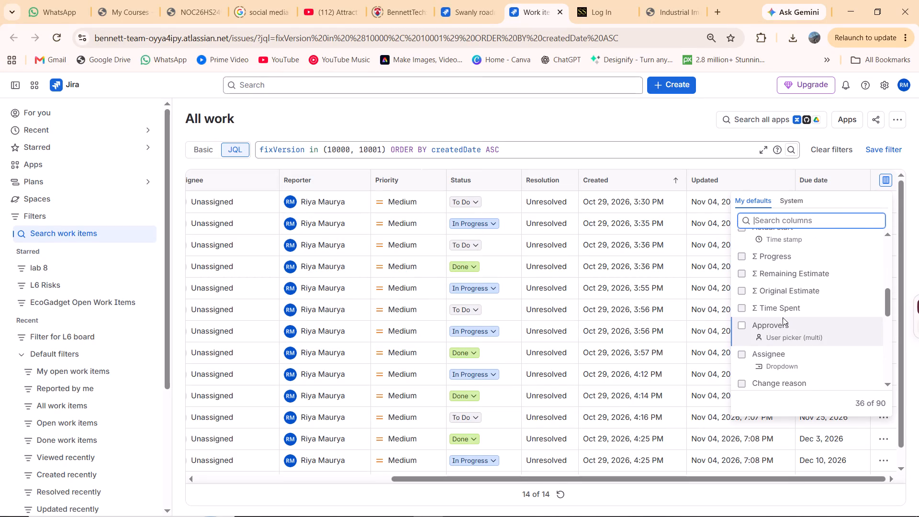
pyautogui.scroll(5, 783, 317)
pyautogui.scroll(-2, 783, 317)
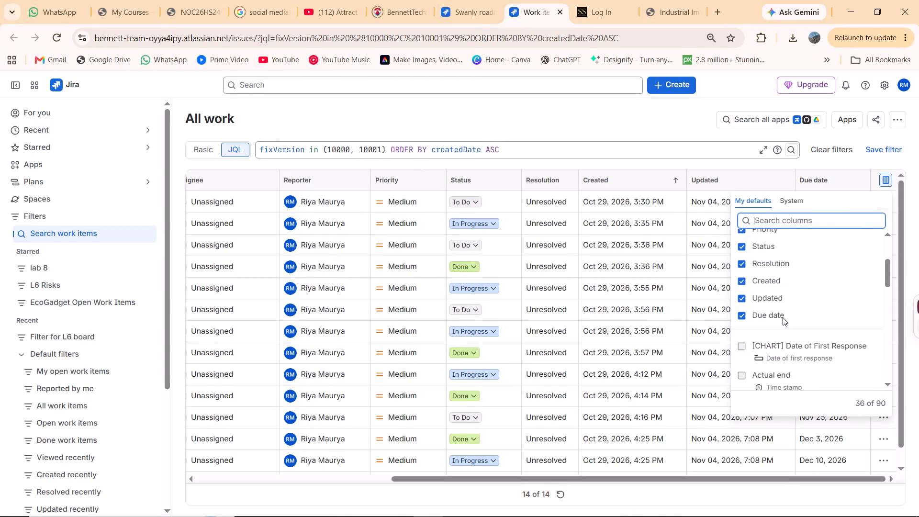
pyautogui.scroll(-4, 783, 317)
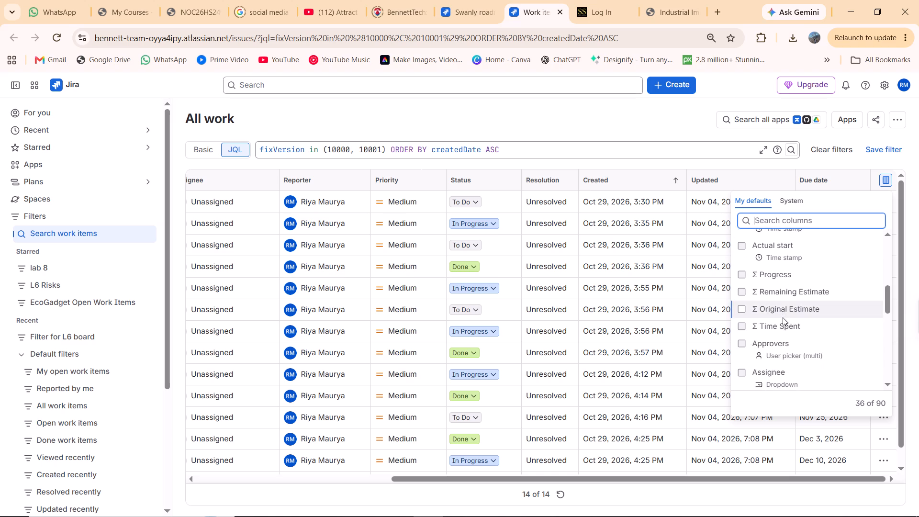
pyautogui.scroll(-6, 783, 317)
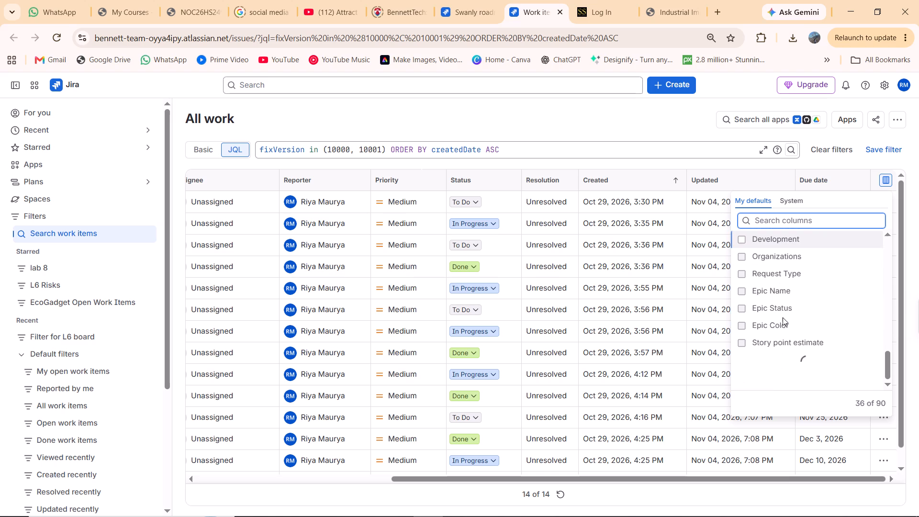
pyautogui.scroll(-1, 783, 317)
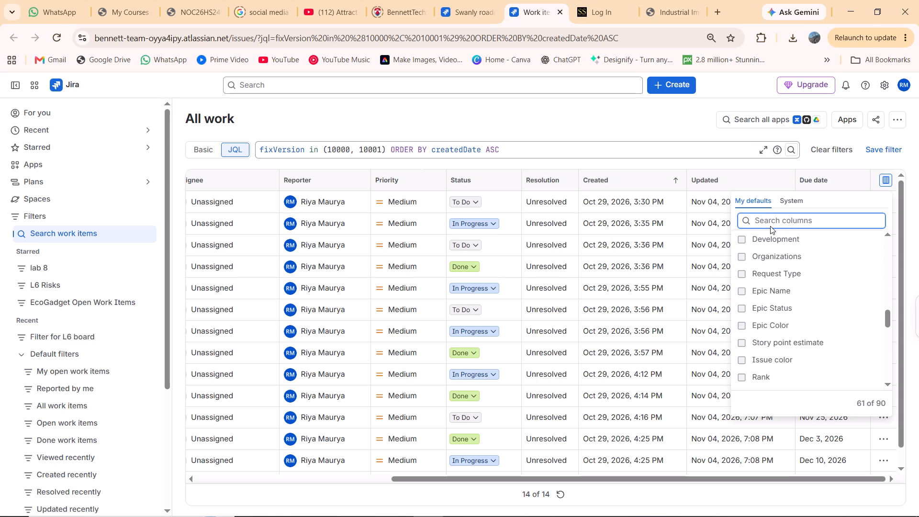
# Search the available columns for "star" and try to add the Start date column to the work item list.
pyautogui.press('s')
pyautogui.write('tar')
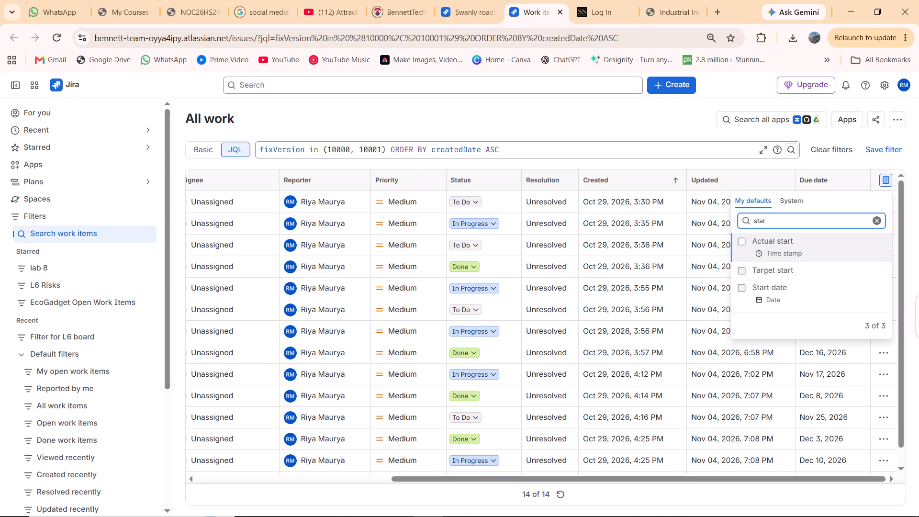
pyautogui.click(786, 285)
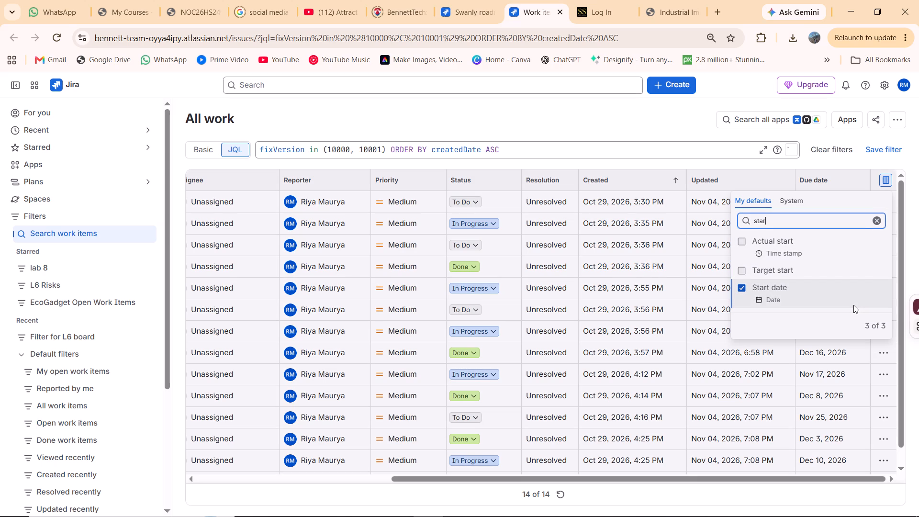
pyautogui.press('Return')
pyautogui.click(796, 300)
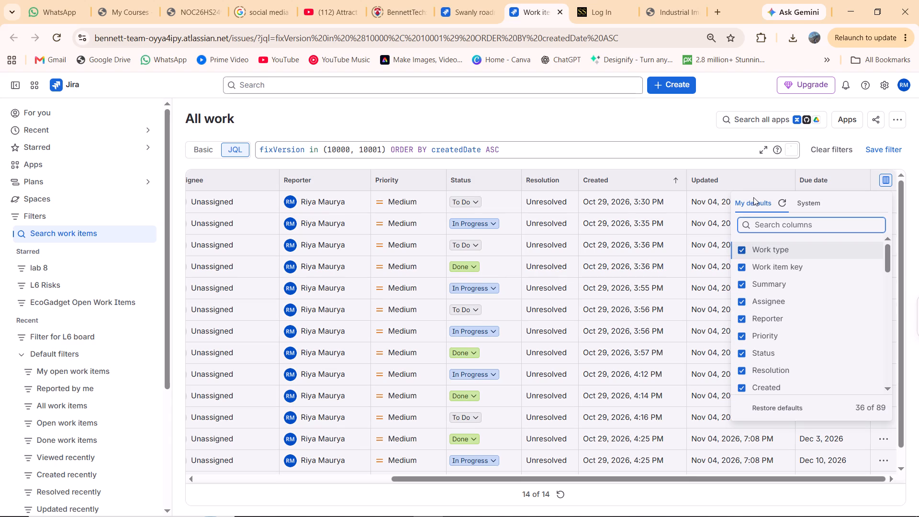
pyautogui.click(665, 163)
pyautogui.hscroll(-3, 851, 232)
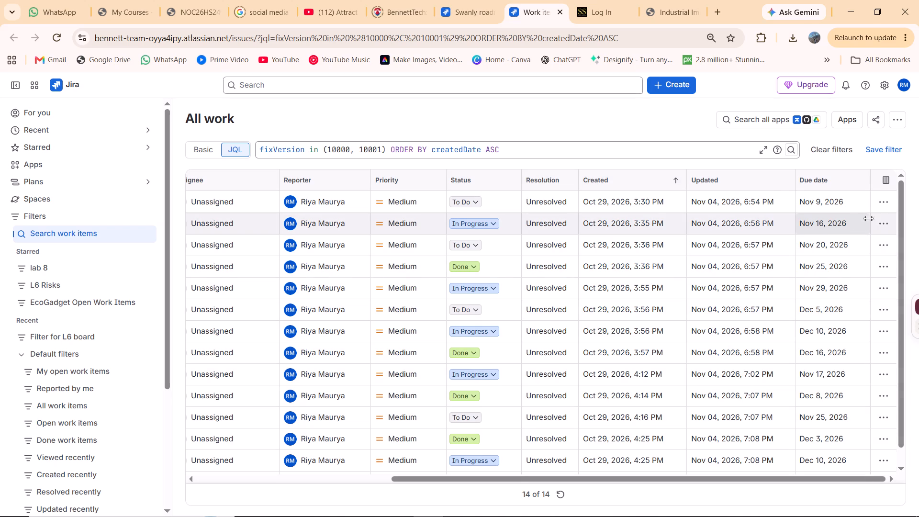
# Find the columns matching "start" and add the Start date column to the release's work item list.
pyautogui.click(881, 179)
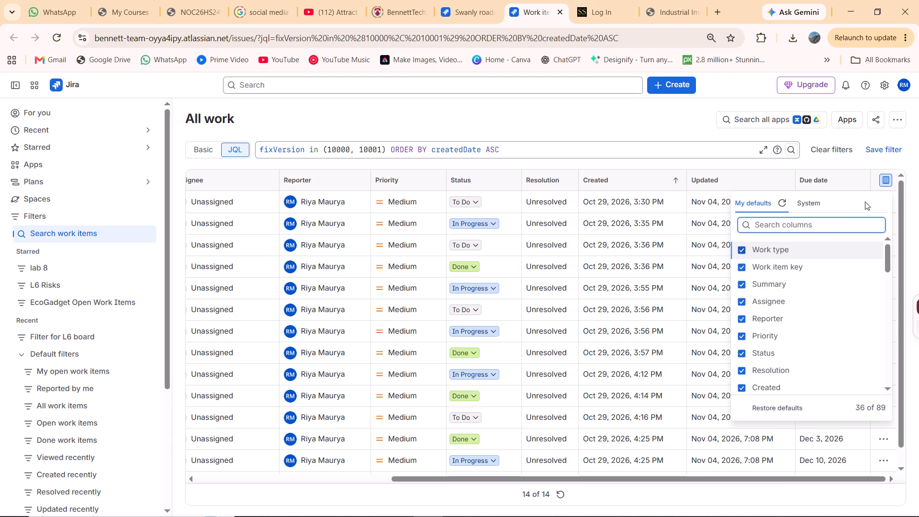
pyautogui.write('sta')
pyautogui.write('rt')
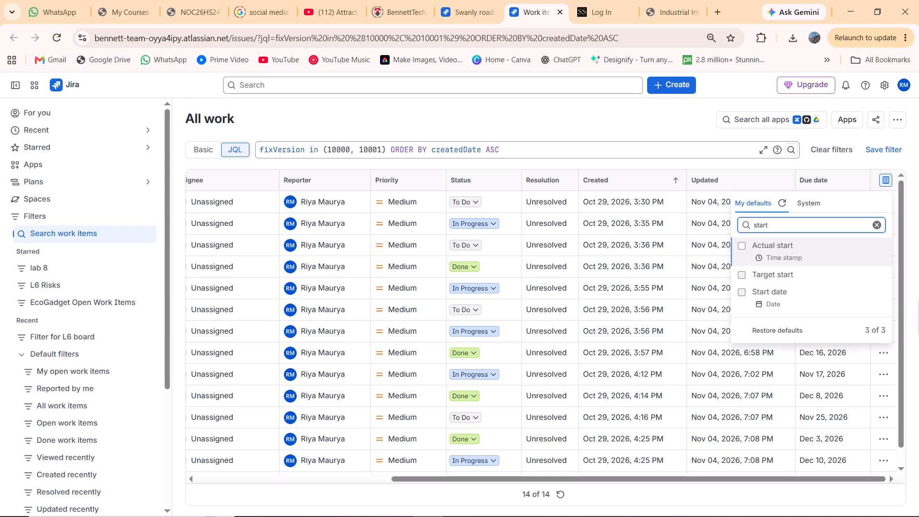
pyautogui.click(817, 305)
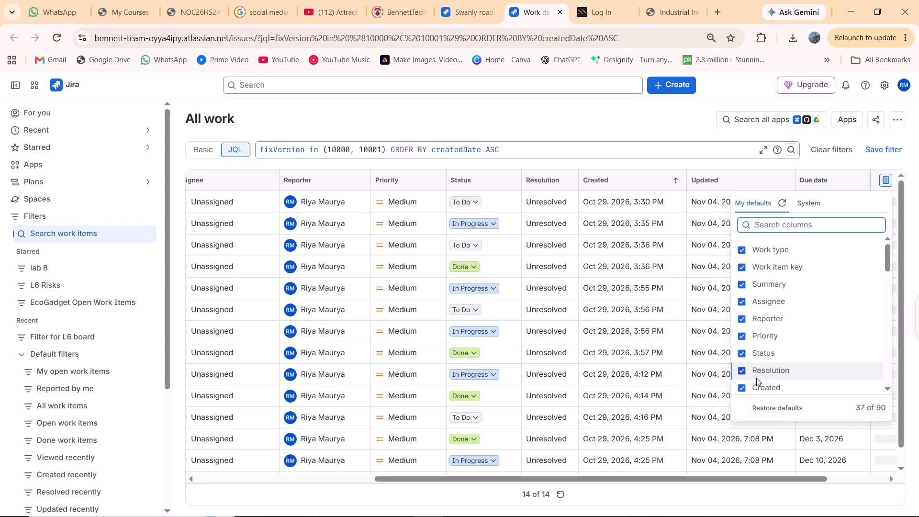
pyautogui.click(725, 158)
pyautogui.hscroll(-3, 802, 260)
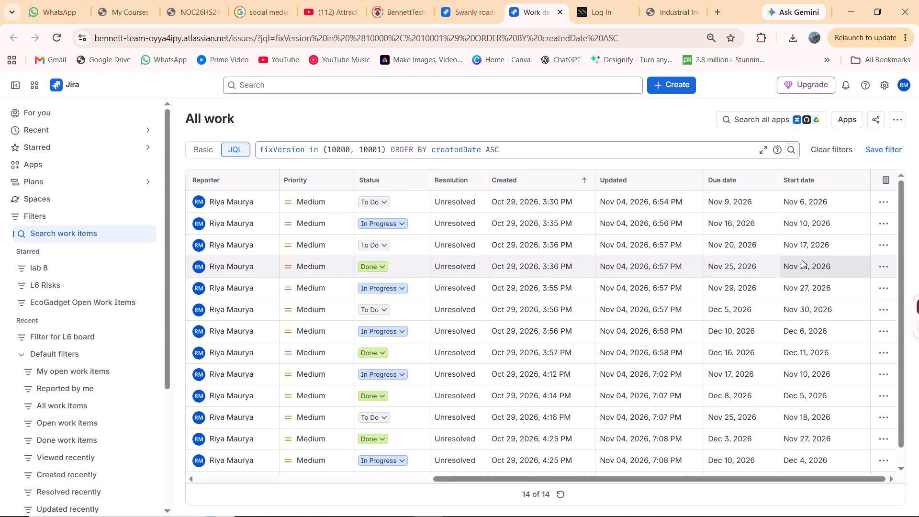
pyautogui.scroll(-1, 857, 386)
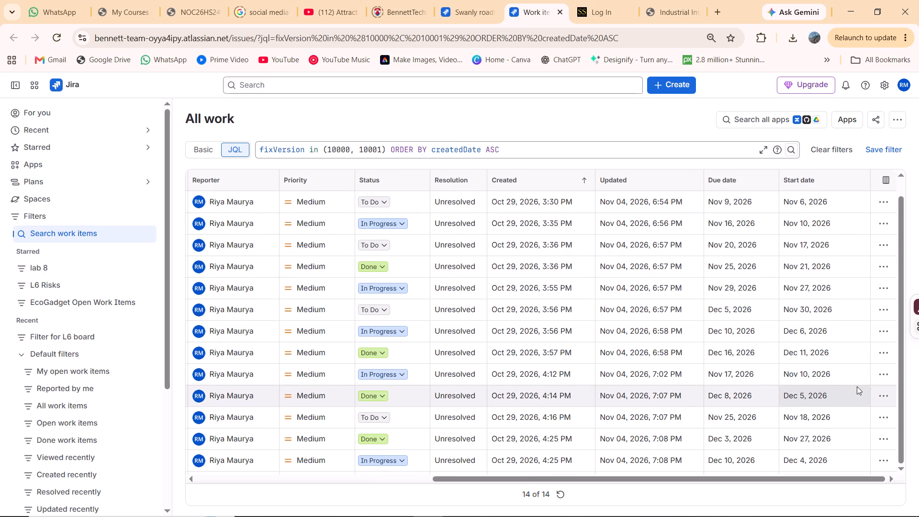
pyautogui.scroll(-1, 857, 386)
pyautogui.scroll(4, 857, 386)
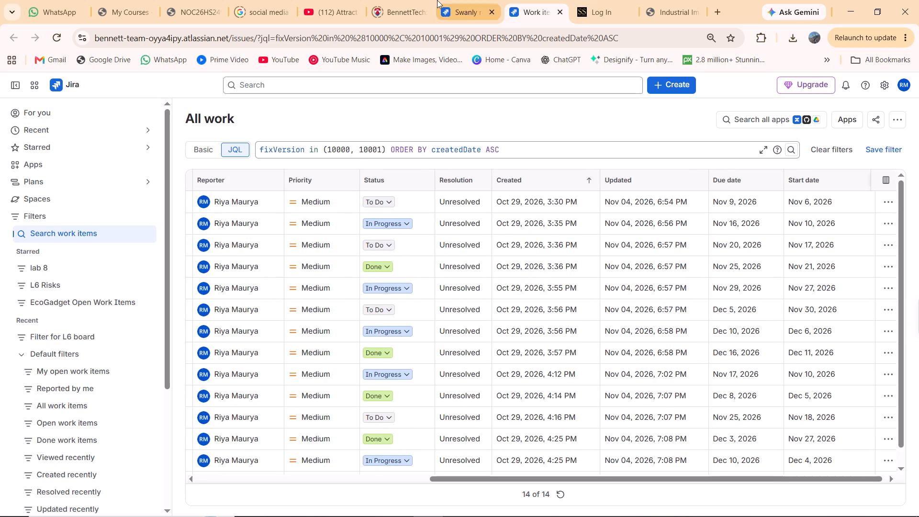
# Return to the Swanly release report, examine the details of SLP-2 Design login & dashboard UI, and close the issue.
pyautogui.click(437, 0)
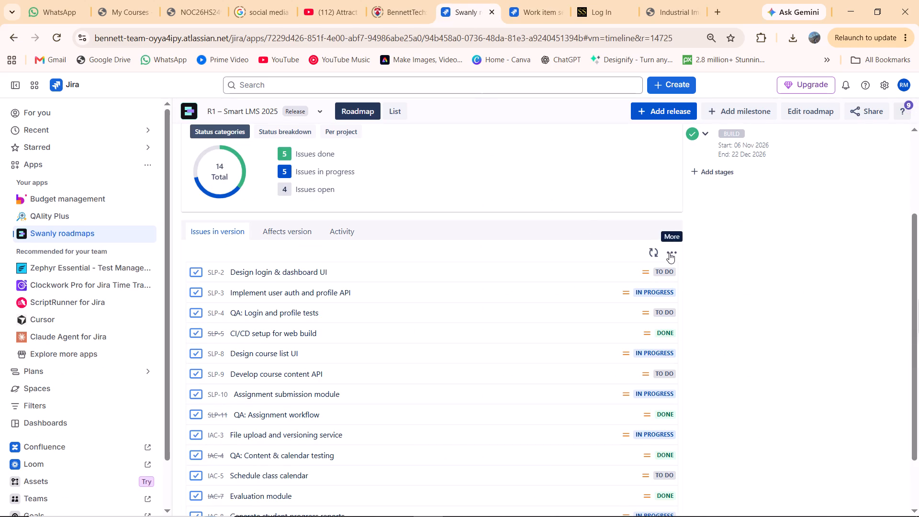
pyautogui.click(645, 274)
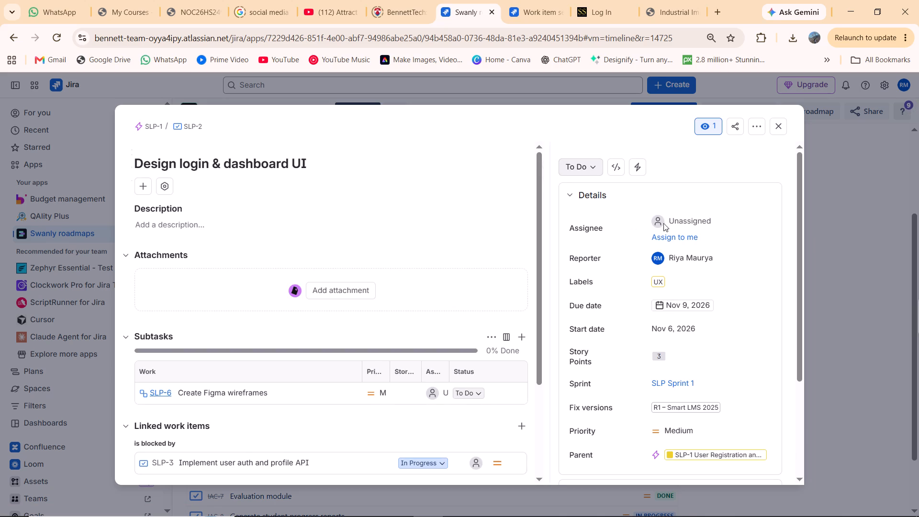
pyautogui.scroll(-1, 695, 361)
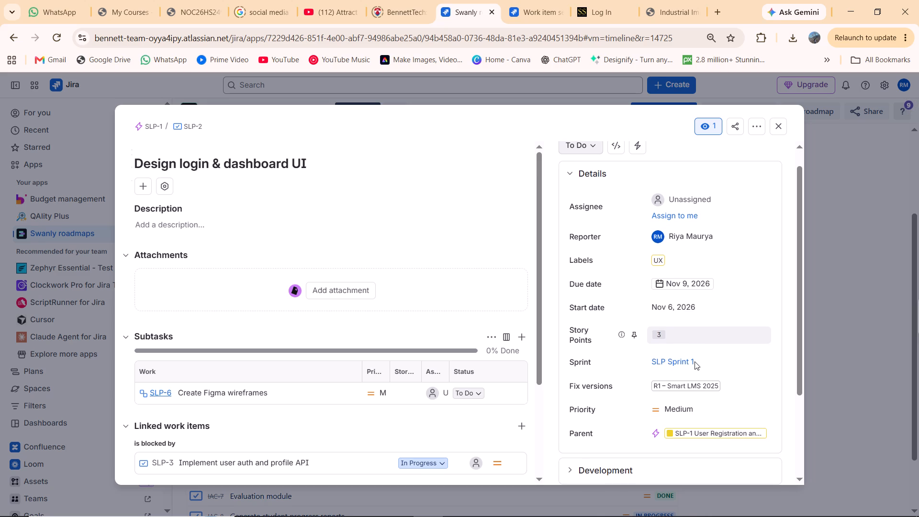
pyautogui.scroll(-1, 695, 361)
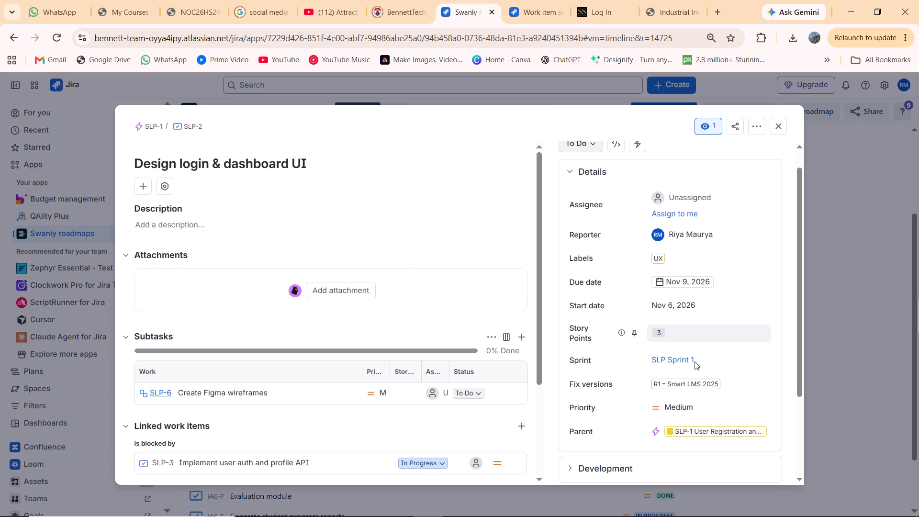
pyautogui.scroll(-1, 695, 361)
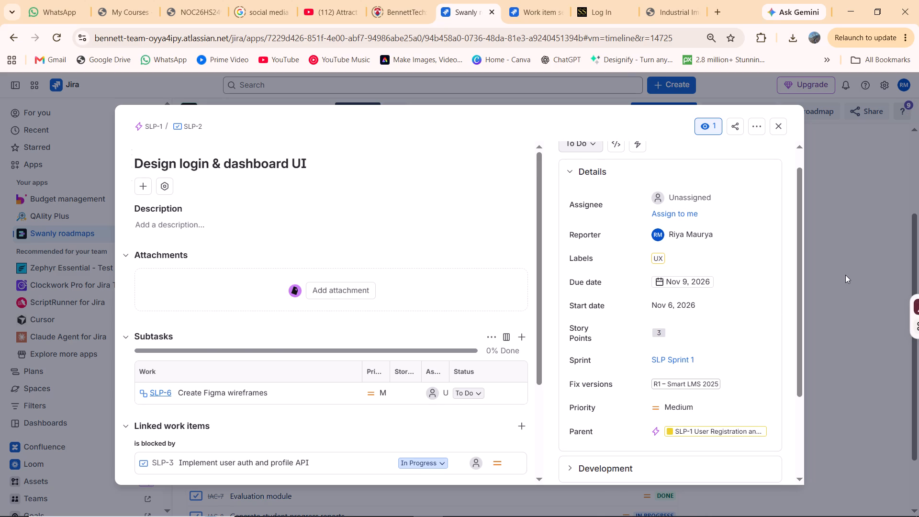
pyautogui.click(845, 275)
pyautogui.scroll(2, 542, 338)
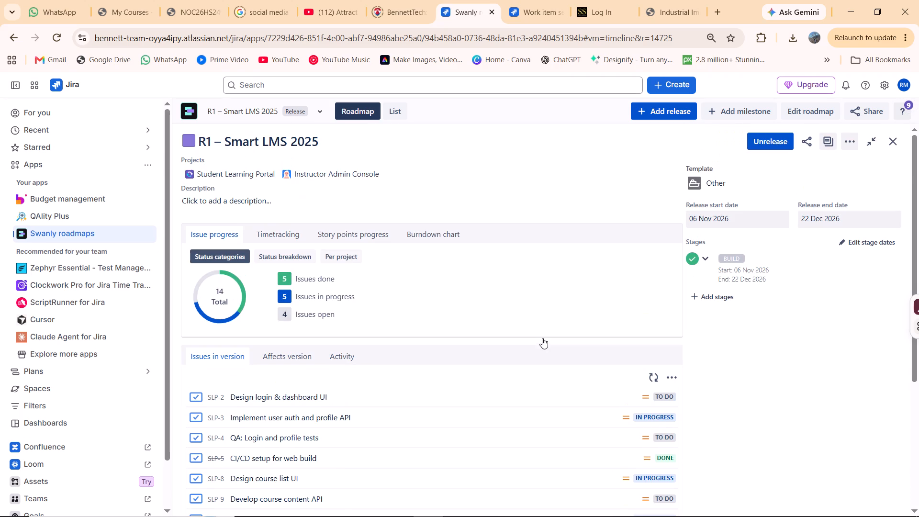
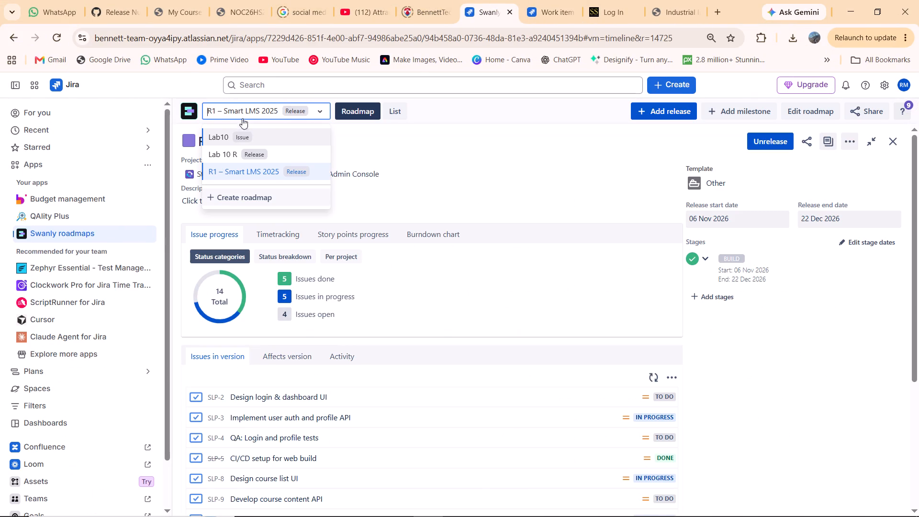
pyautogui.click(255, 140)
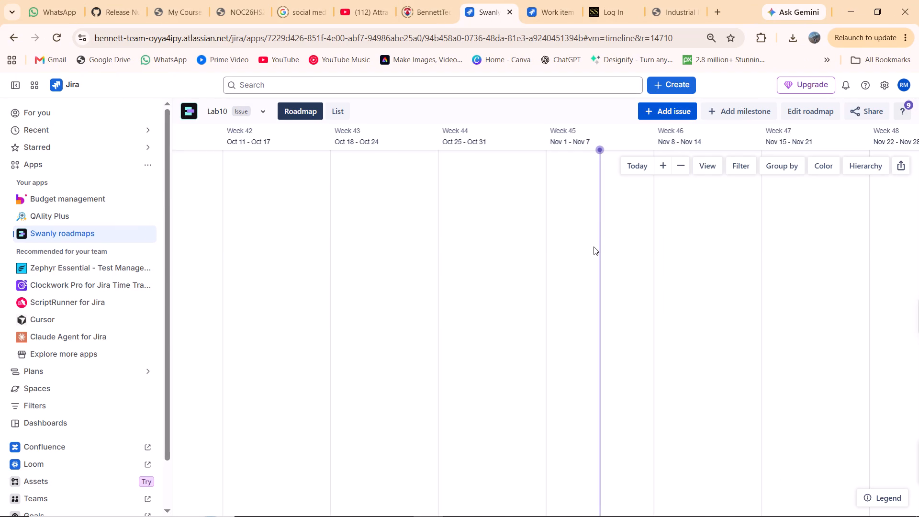
pyautogui.hscroll(-4, 594, 247)
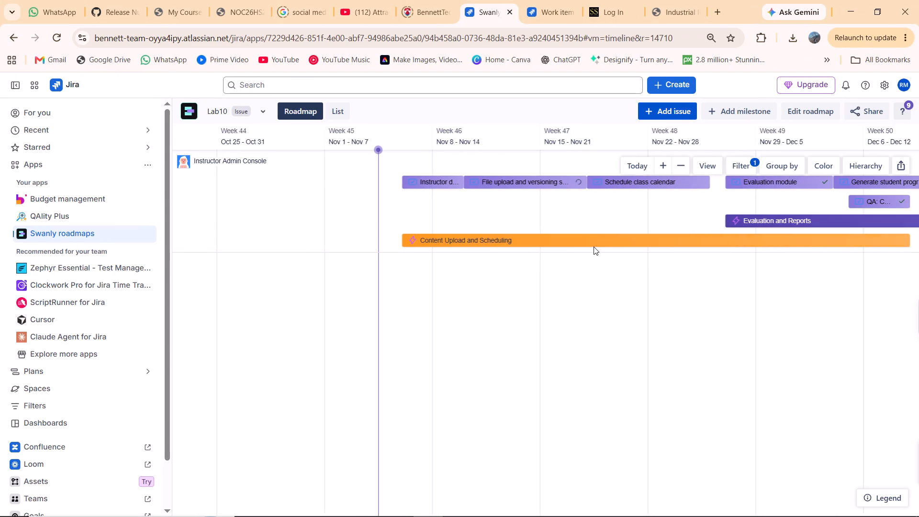
# Create an unscheduled epic with the summary "lab 10" in the Instructor Admin Console project from the Lab10 roadmap.
pyautogui.click(663, 114)
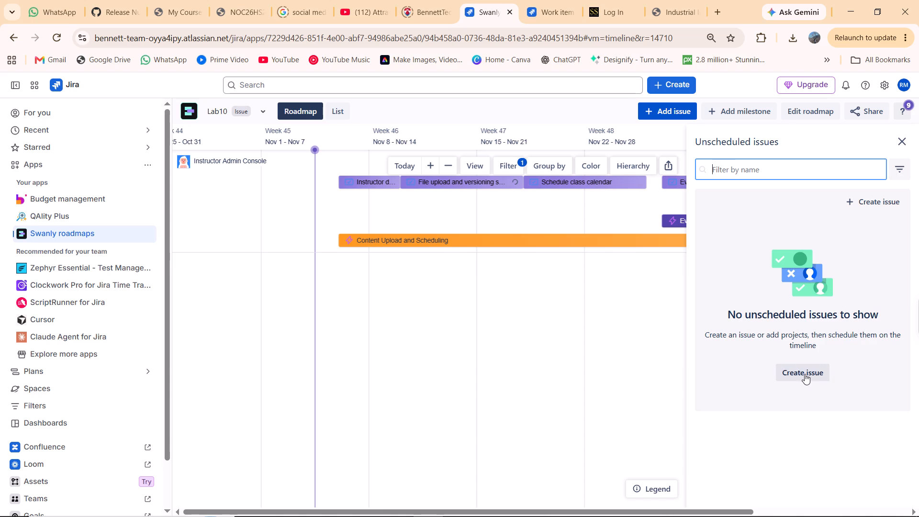
pyautogui.click(805, 375)
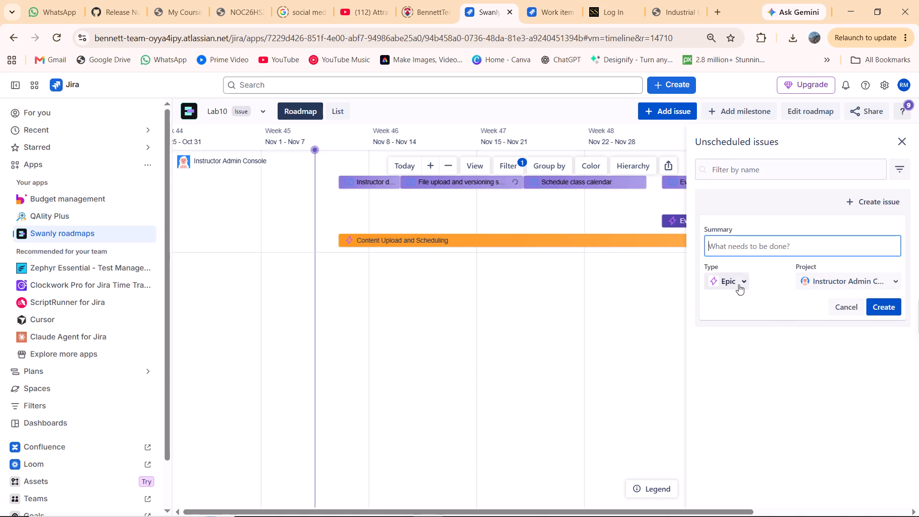
pyautogui.click(742, 241)
pyautogui.write('lab 10')
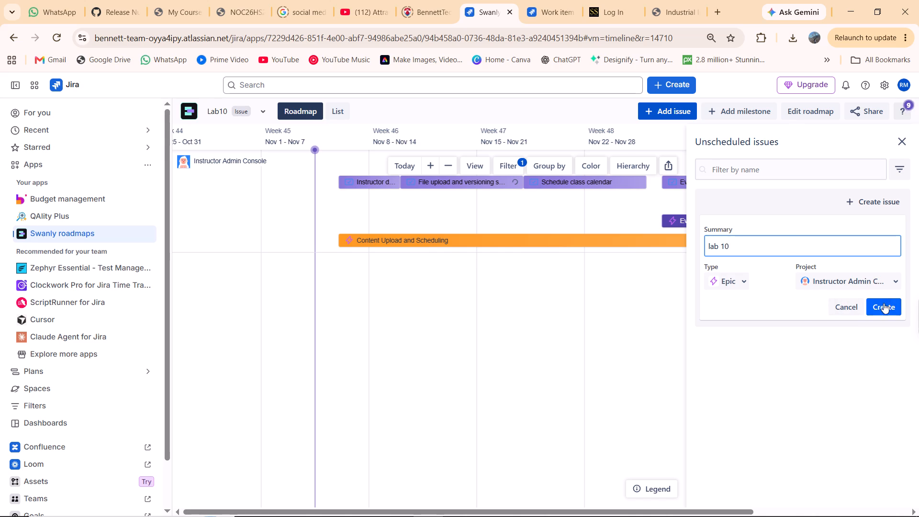
pyautogui.click(885, 304)
pyautogui.click(880, 283)
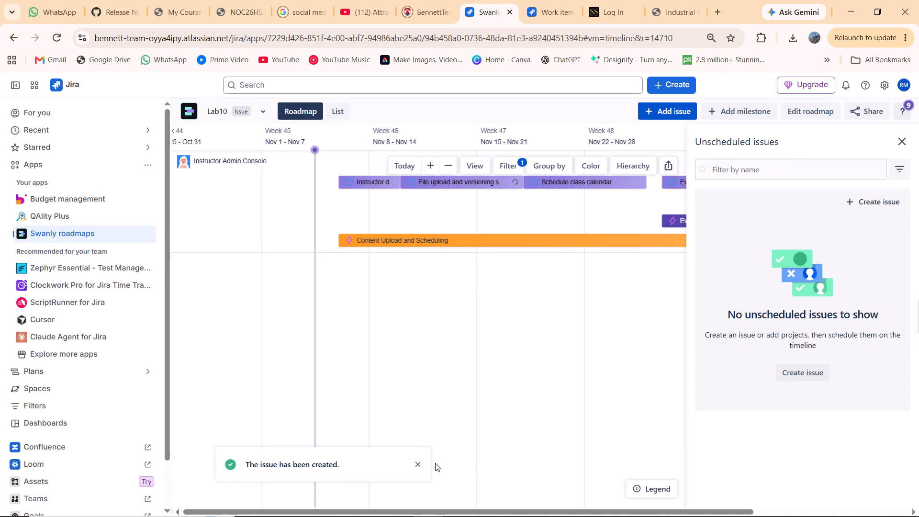
pyautogui.click(412, 465)
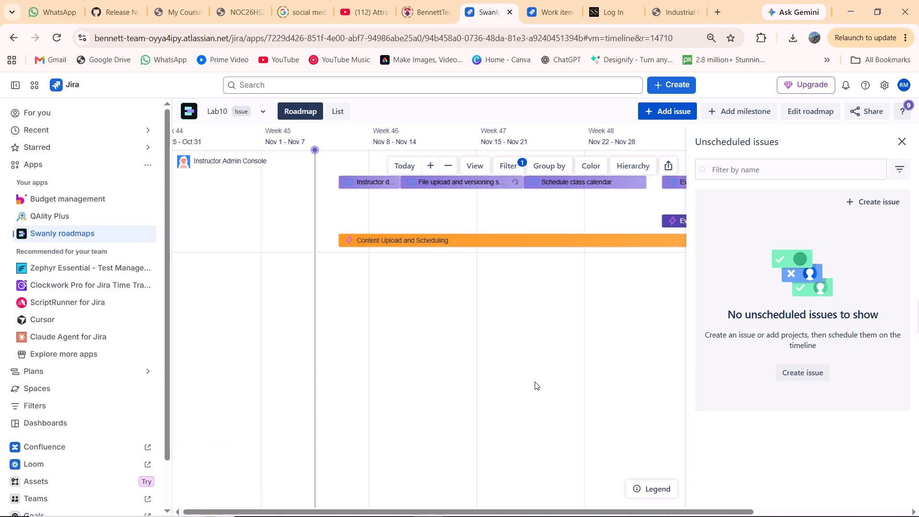
pyautogui.click(905, 138)
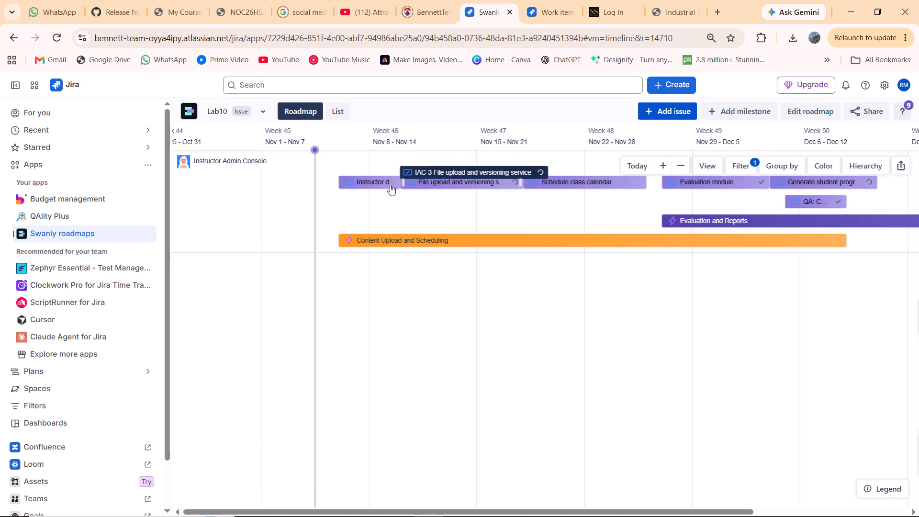
pyautogui.click(375, 185)
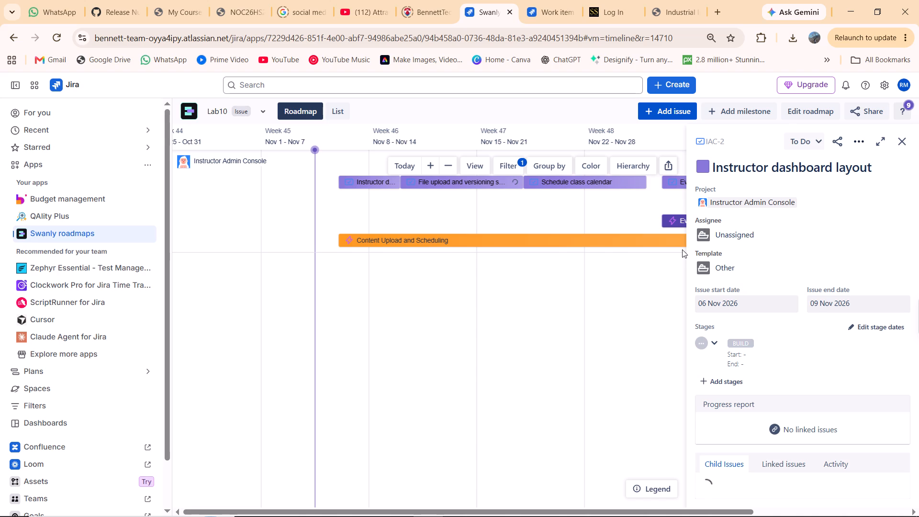
pyautogui.scroll(-1, 814, 299)
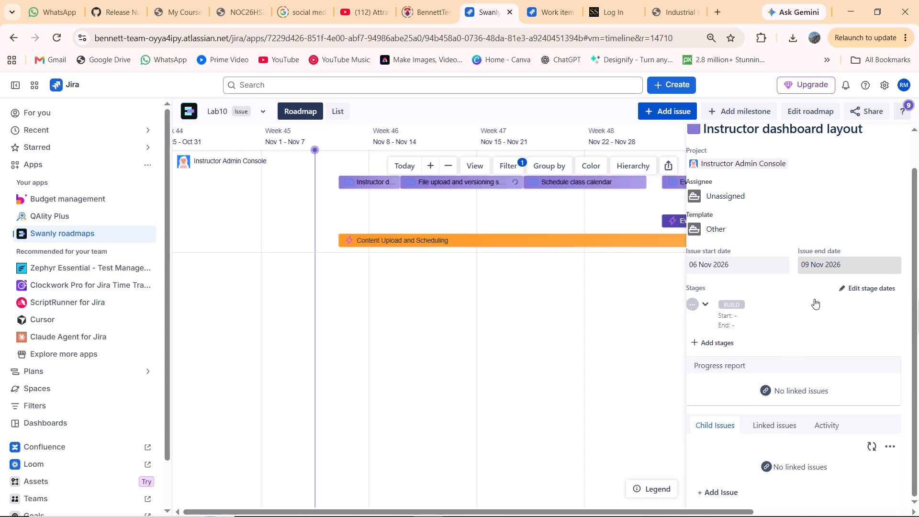
pyautogui.scroll(-1, 814, 299)
pyautogui.click(868, 287)
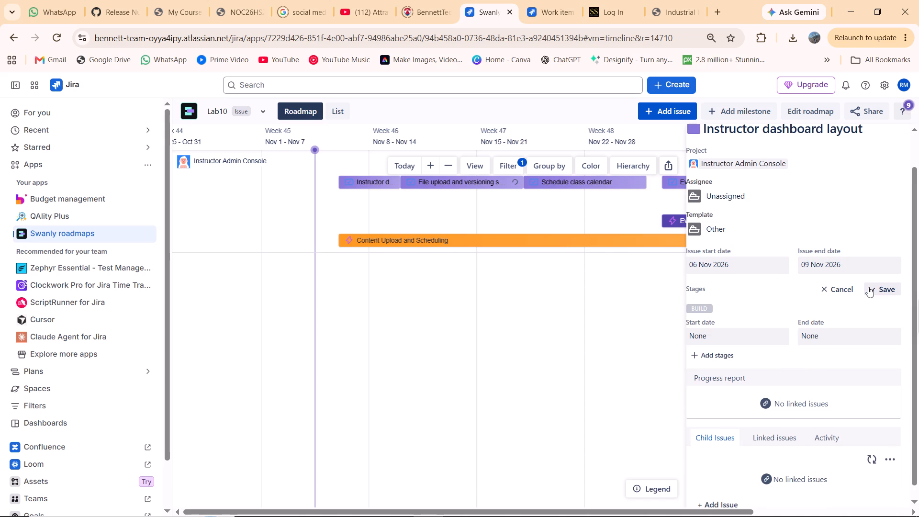
pyautogui.click(854, 201)
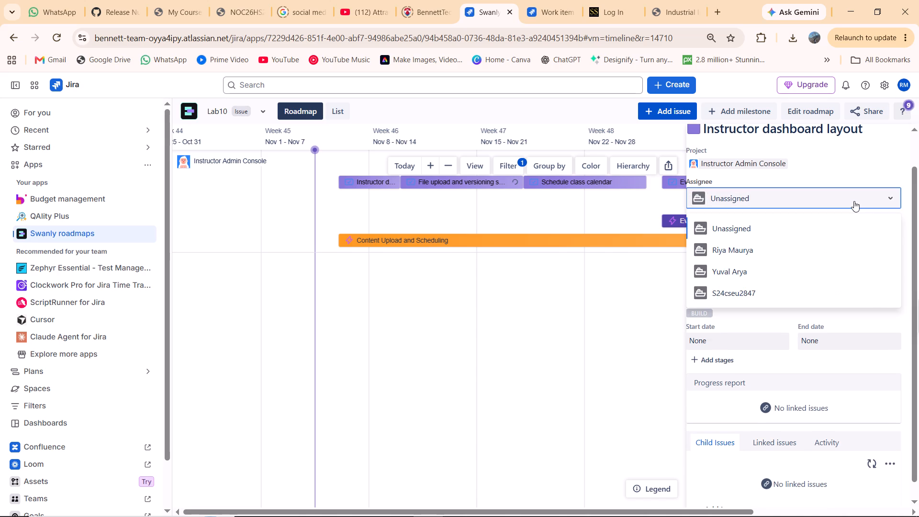
pyautogui.click(854, 201)
pyautogui.click(629, 316)
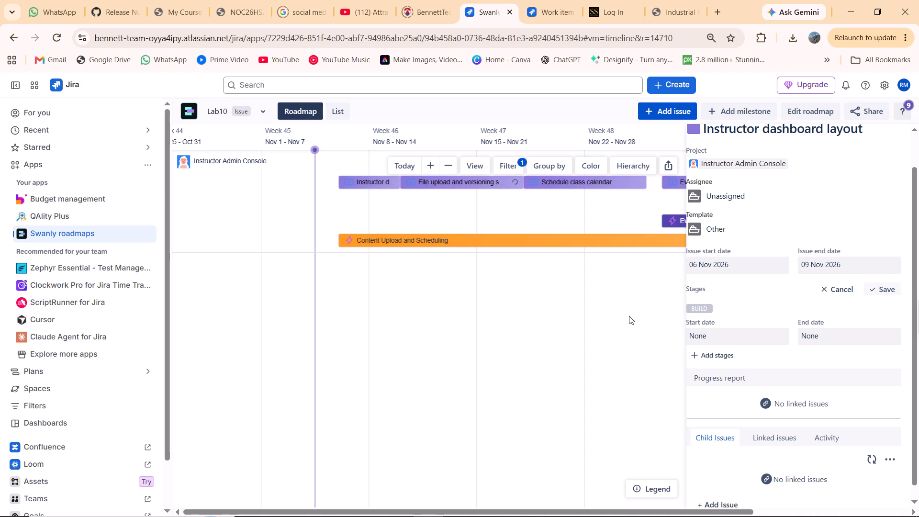
pyautogui.scroll(-1, 774, 406)
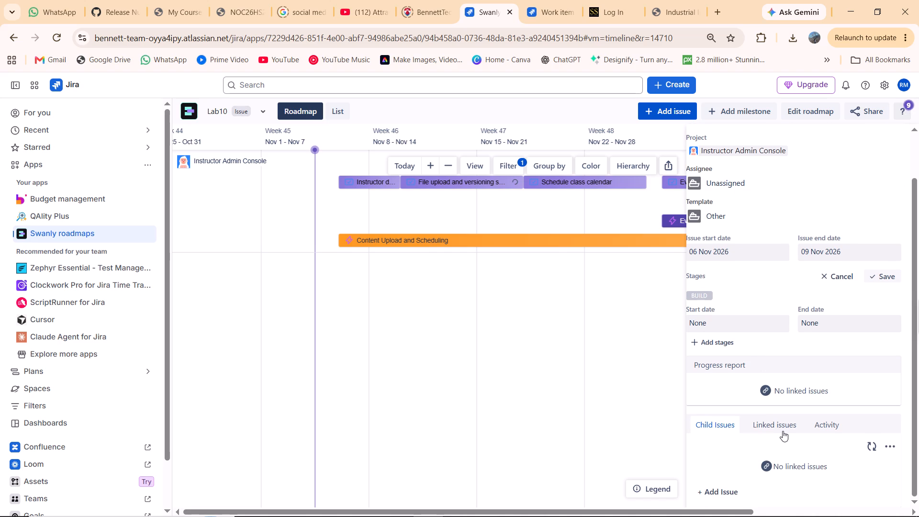
pyautogui.click(783, 430)
pyautogui.click(832, 426)
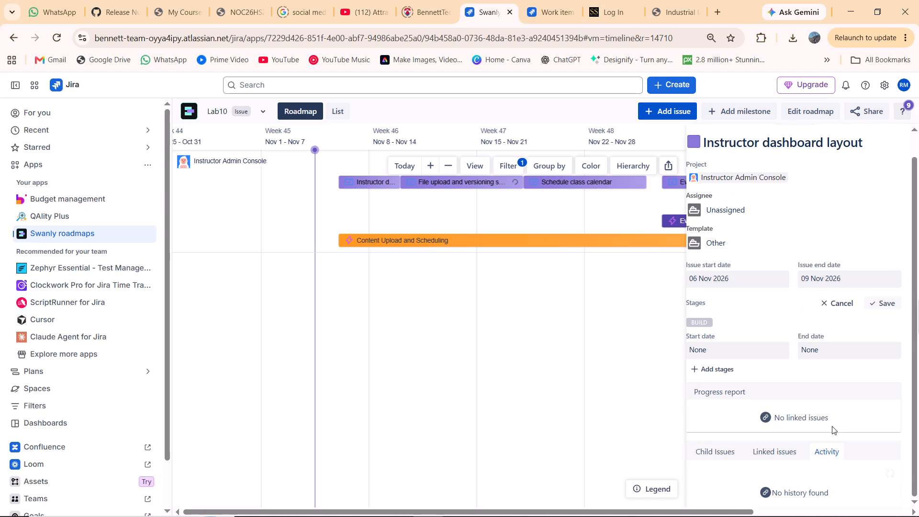
pyautogui.scroll(-1, 832, 426)
pyautogui.click(585, 319)
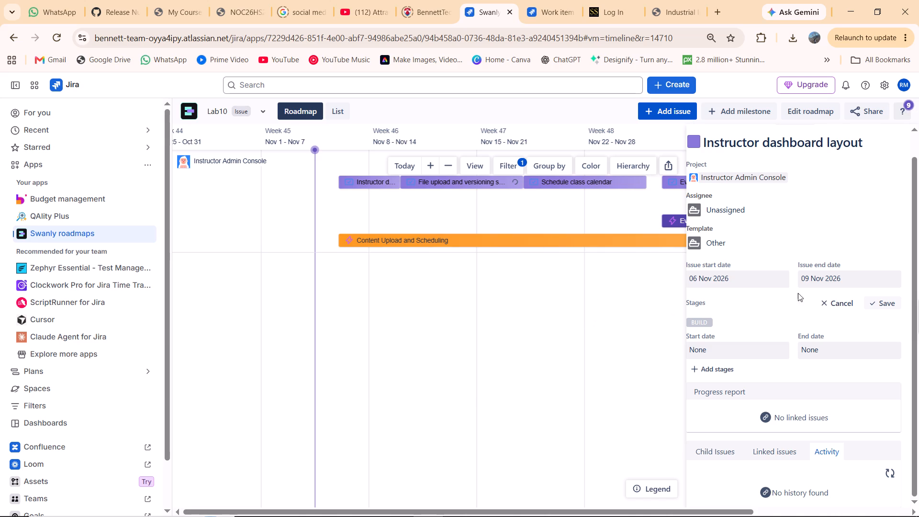
pyautogui.click(893, 306)
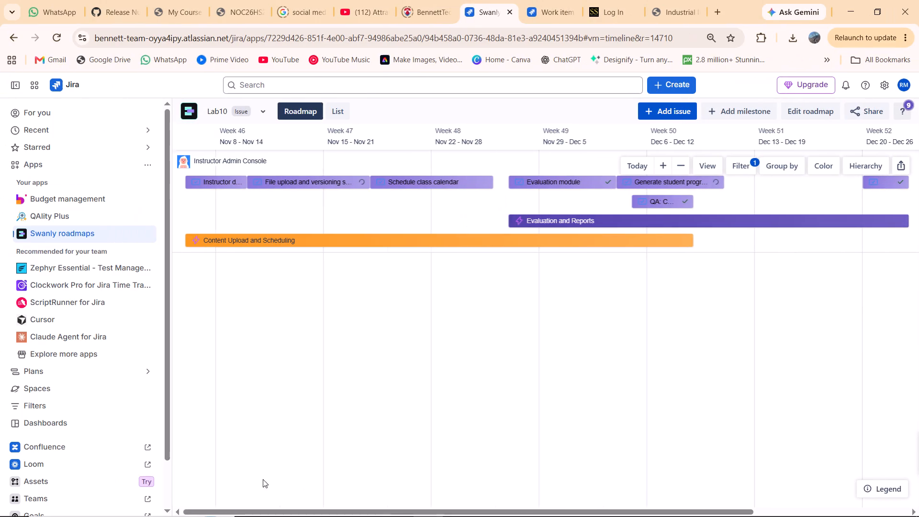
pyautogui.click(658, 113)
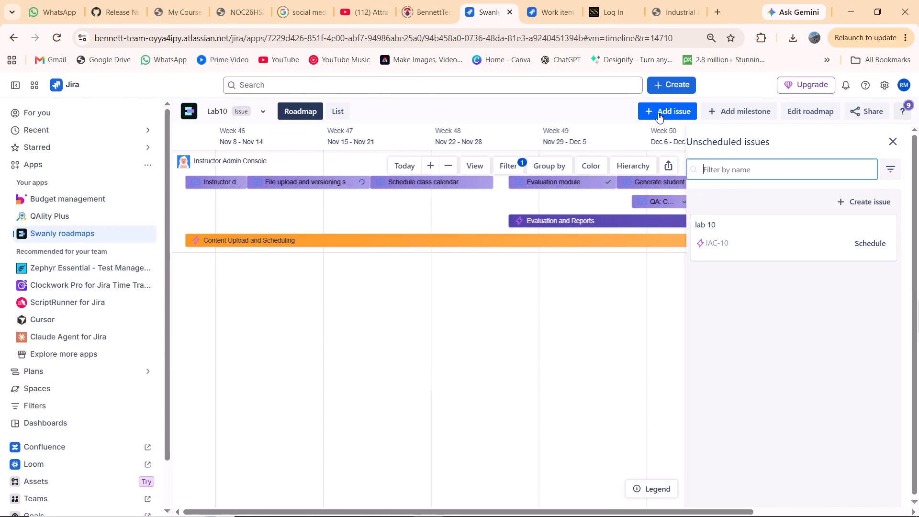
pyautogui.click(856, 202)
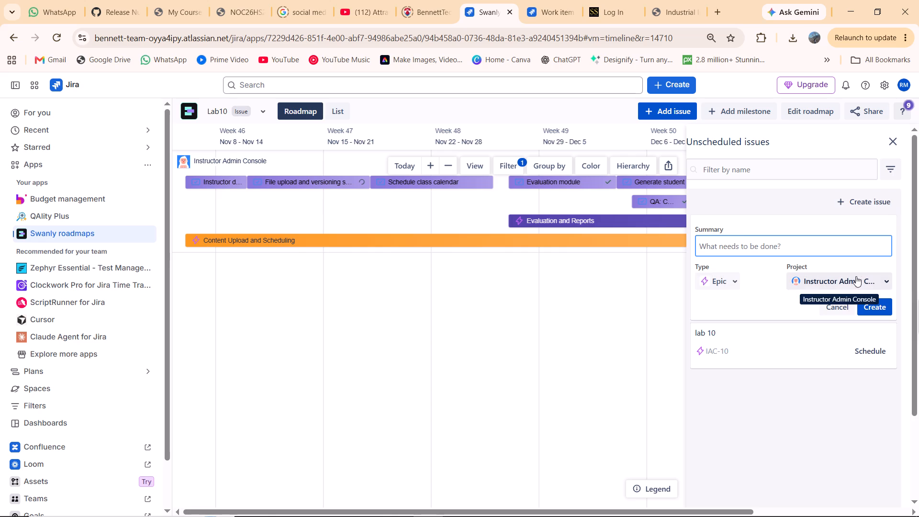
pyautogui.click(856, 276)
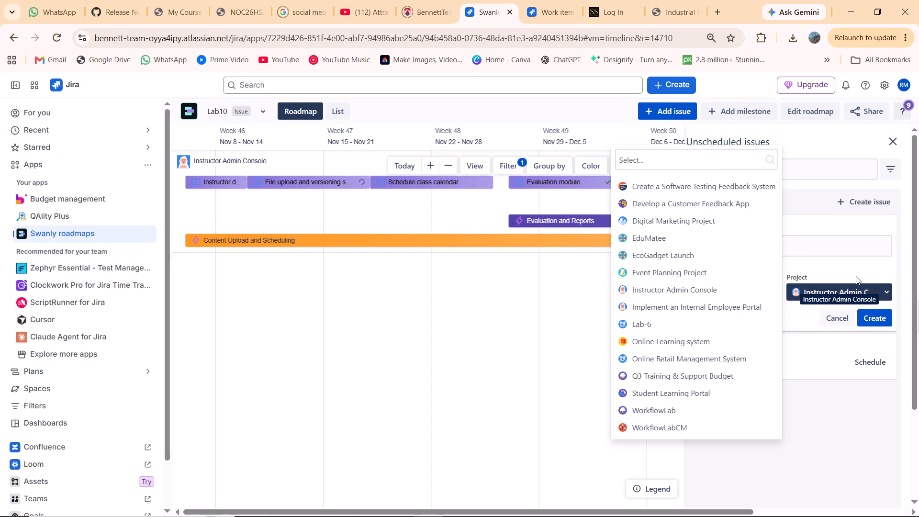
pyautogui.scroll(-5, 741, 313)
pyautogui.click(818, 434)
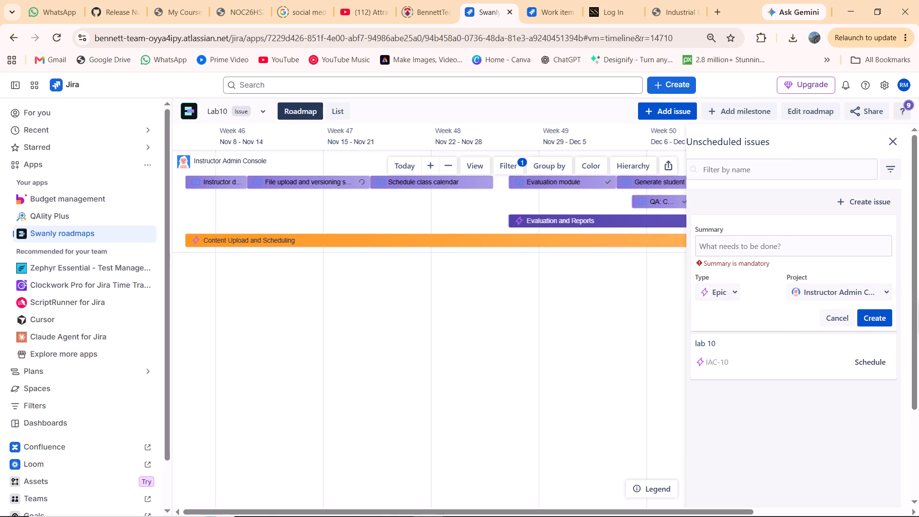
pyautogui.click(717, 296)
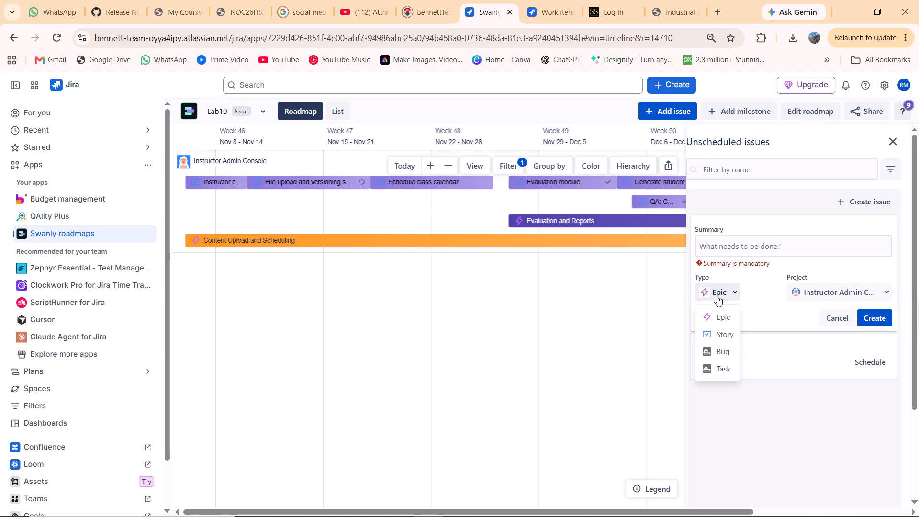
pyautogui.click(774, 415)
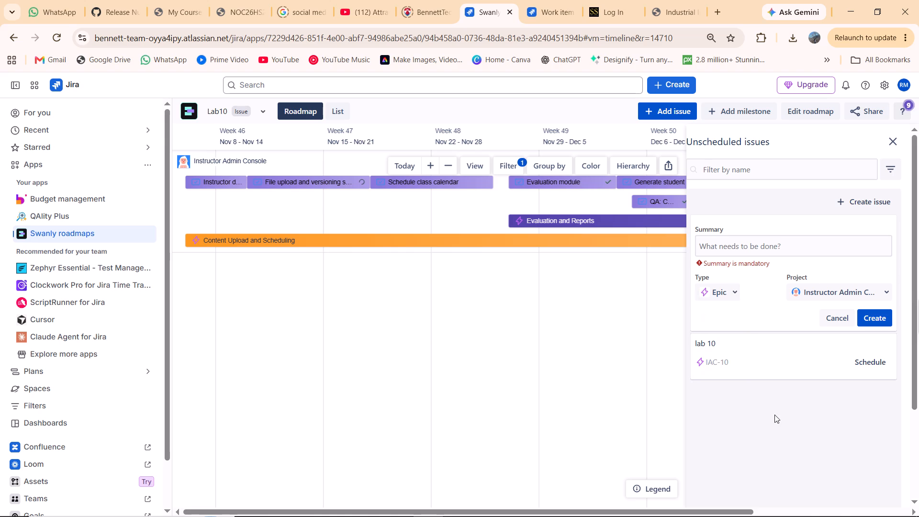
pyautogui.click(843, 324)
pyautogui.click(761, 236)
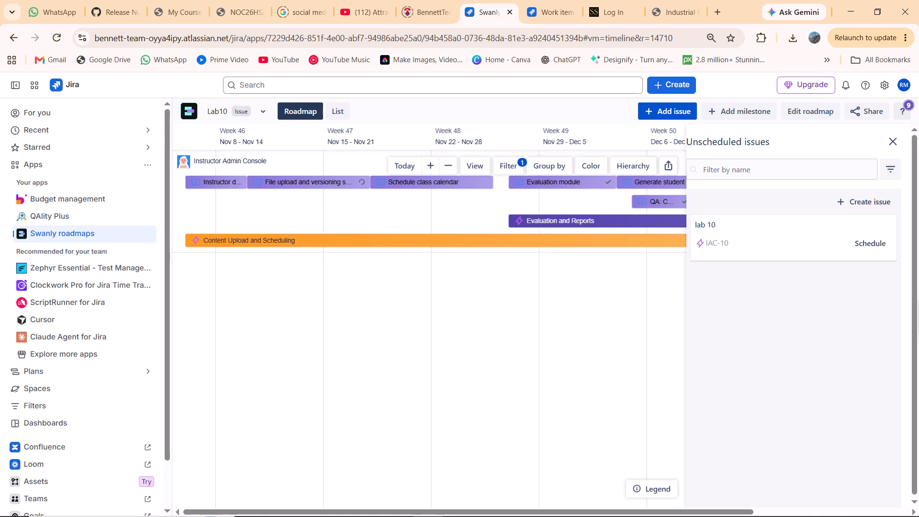
# Switch to the R1 – Smart LMS 2025 release roadmap and check the stages under its release bar.
pyautogui.click(237, 110)
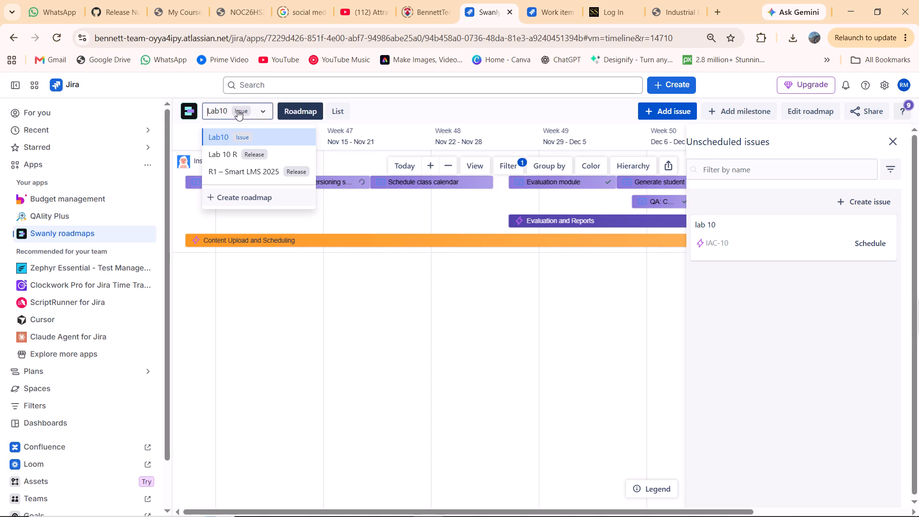
pyautogui.click(258, 169)
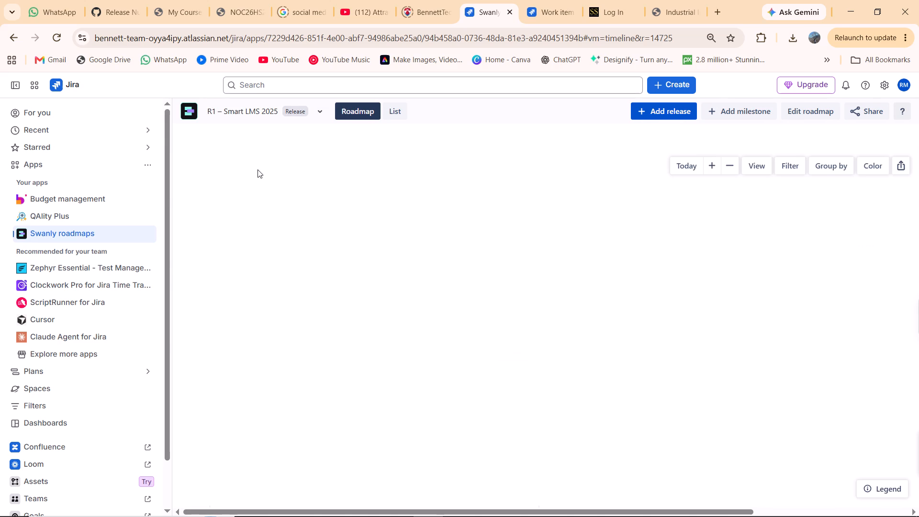
pyautogui.hscroll(-2, 560, 214)
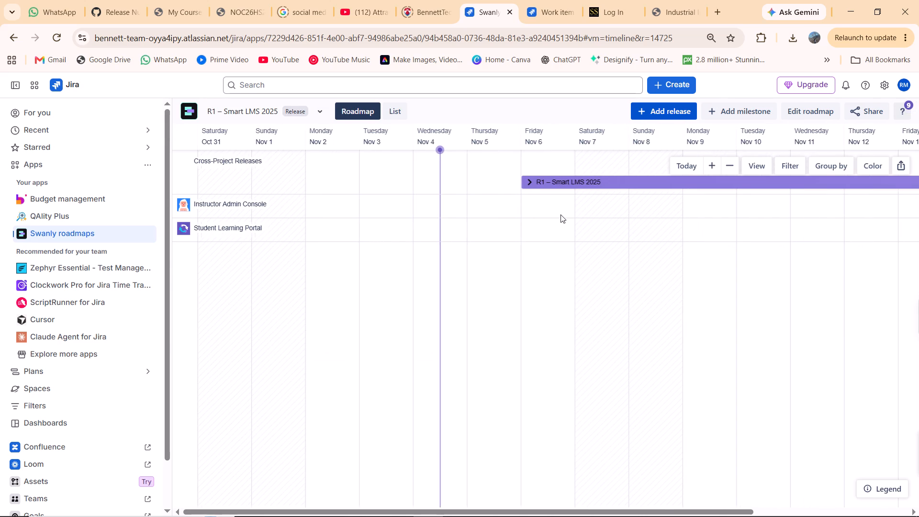
pyautogui.click(527, 180)
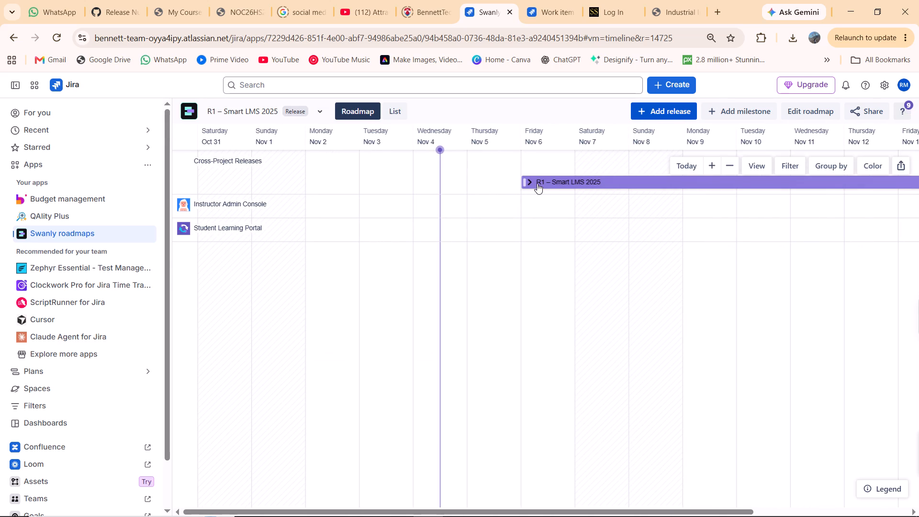
pyautogui.click(530, 183)
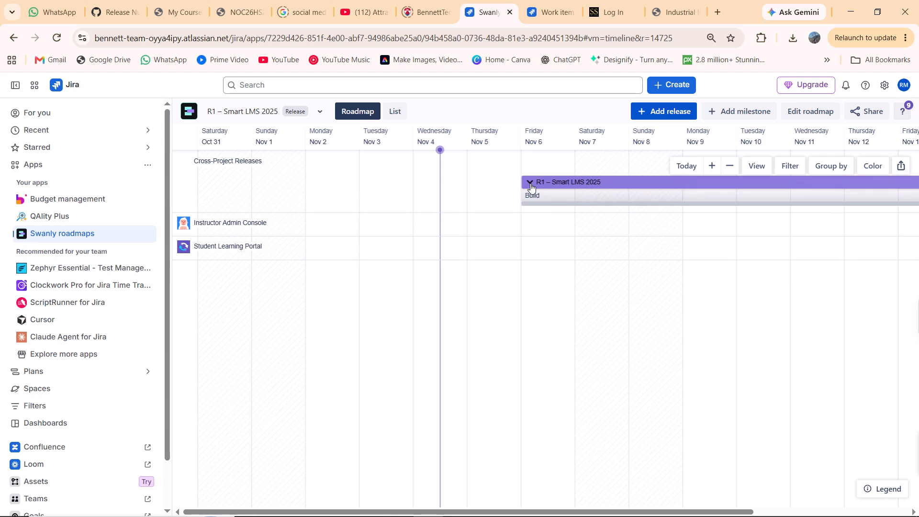
pyautogui.click(530, 183)
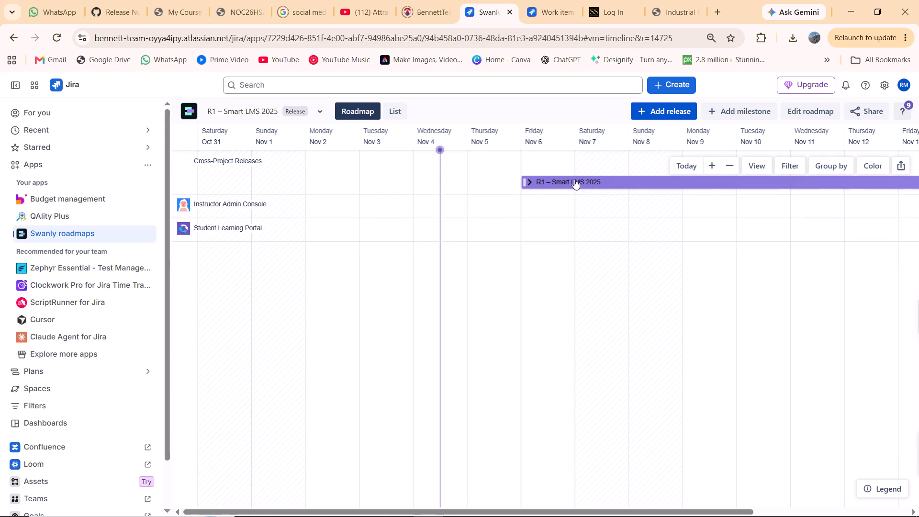
# Remove the Student Learning Portal project from the R1 – Smart LMS 2025 release and close its details.
pyautogui.click(580, 179)
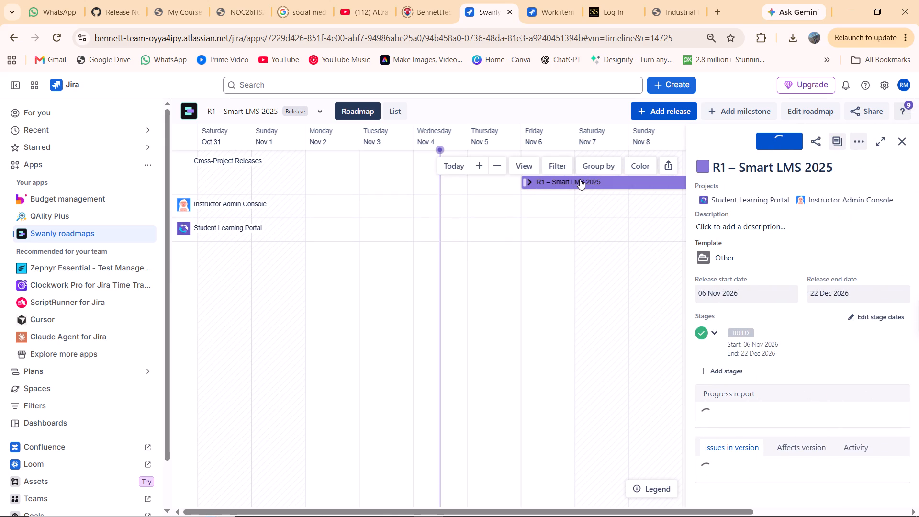
pyautogui.click(804, 199)
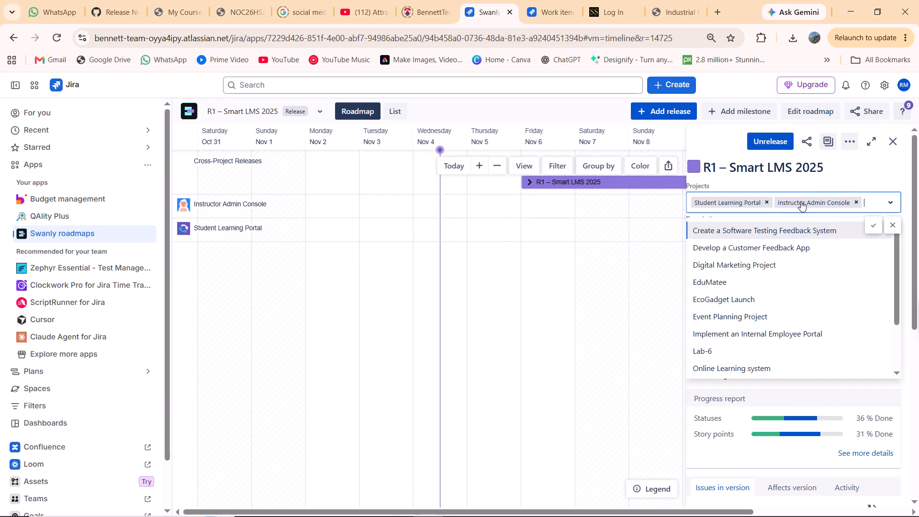
pyautogui.click(767, 199)
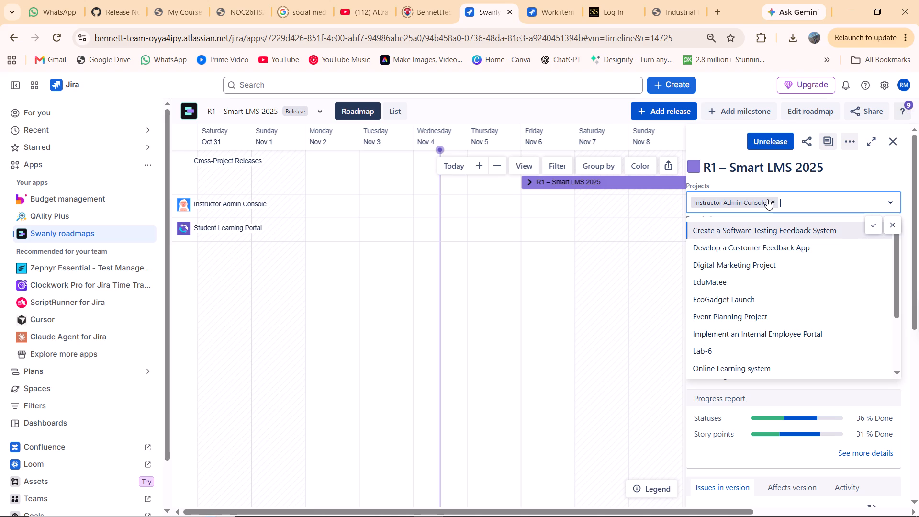
pyautogui.click(875, 226)
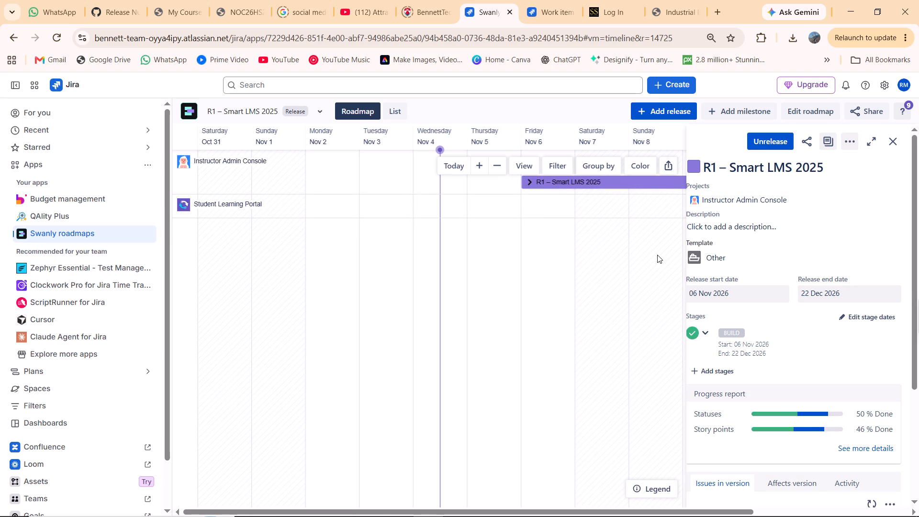
pyautogui.hscroll(-4, 602, 265)
pyautogui.hscroll(1, 602, 265)
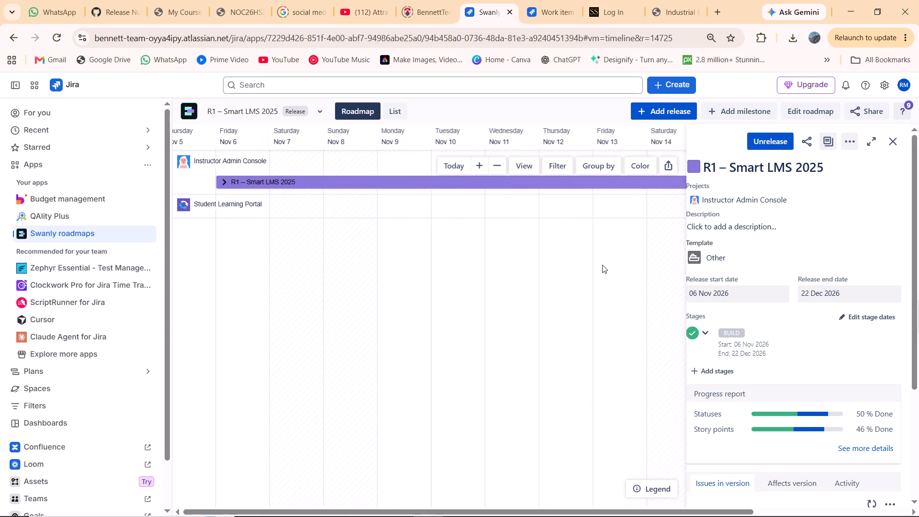
pyautogui.hscroll(2, 602, 265)
pyautogui.hscroll(-1, 602, 265)
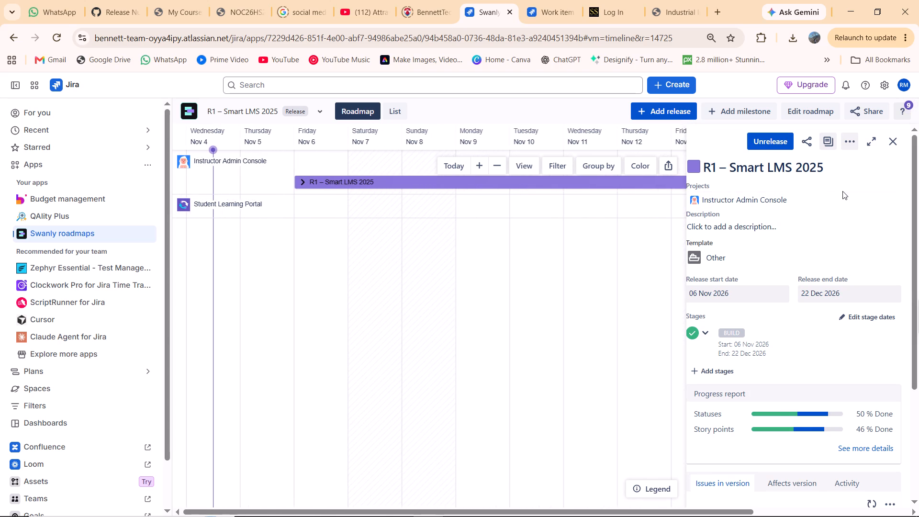
pyautogui.click(897, 141)
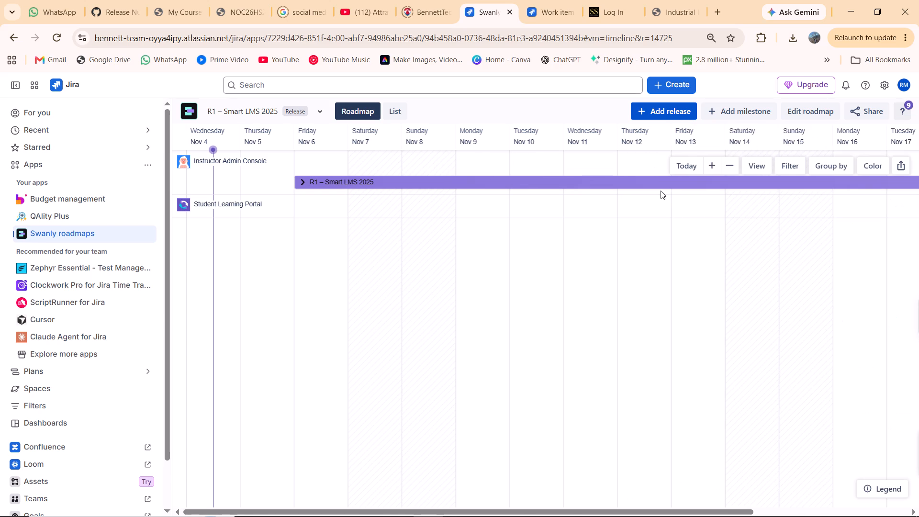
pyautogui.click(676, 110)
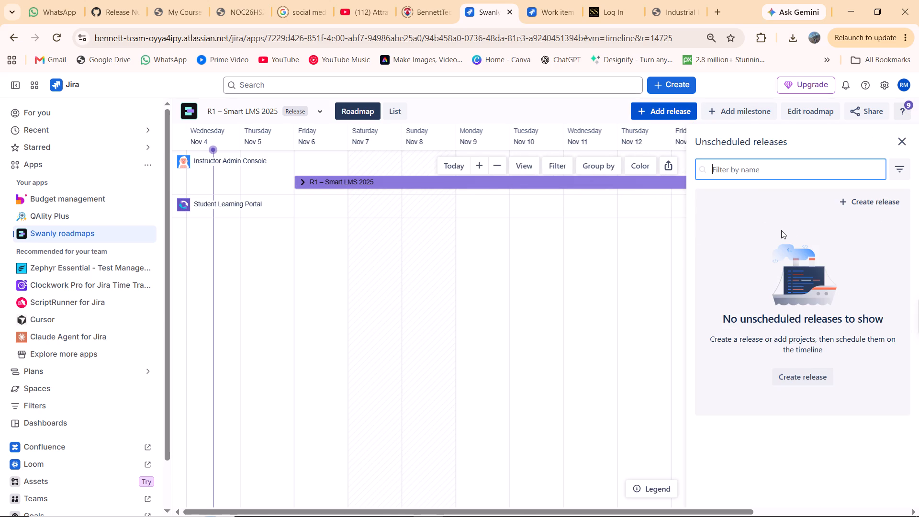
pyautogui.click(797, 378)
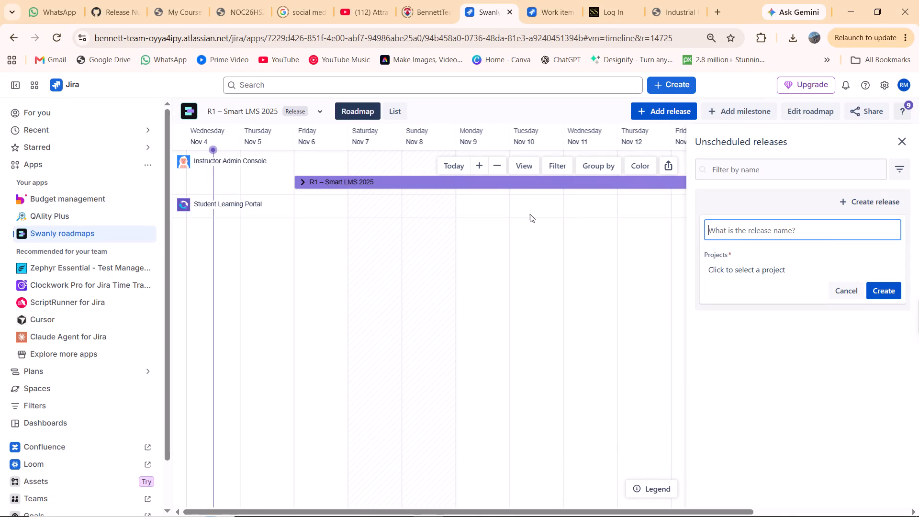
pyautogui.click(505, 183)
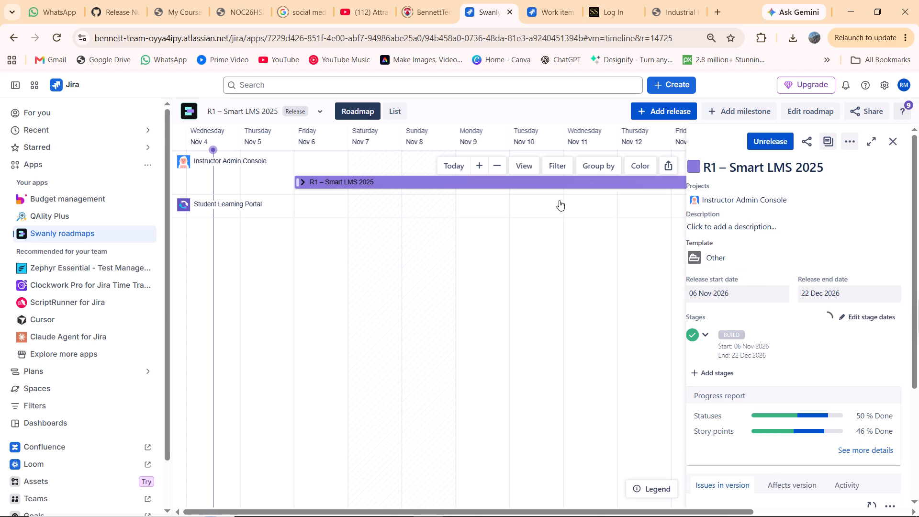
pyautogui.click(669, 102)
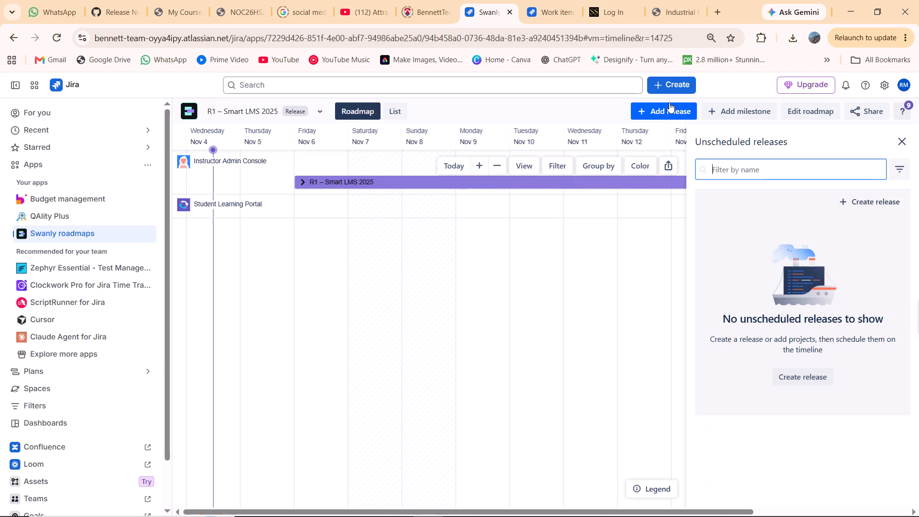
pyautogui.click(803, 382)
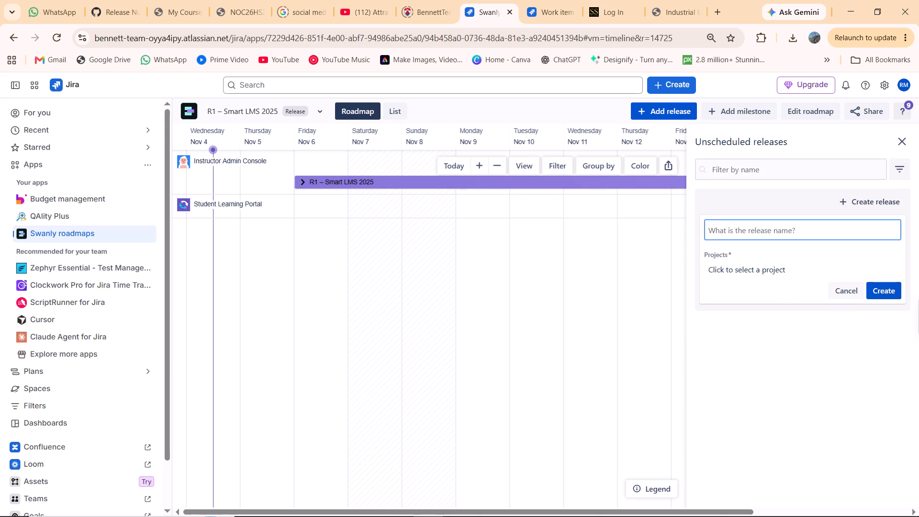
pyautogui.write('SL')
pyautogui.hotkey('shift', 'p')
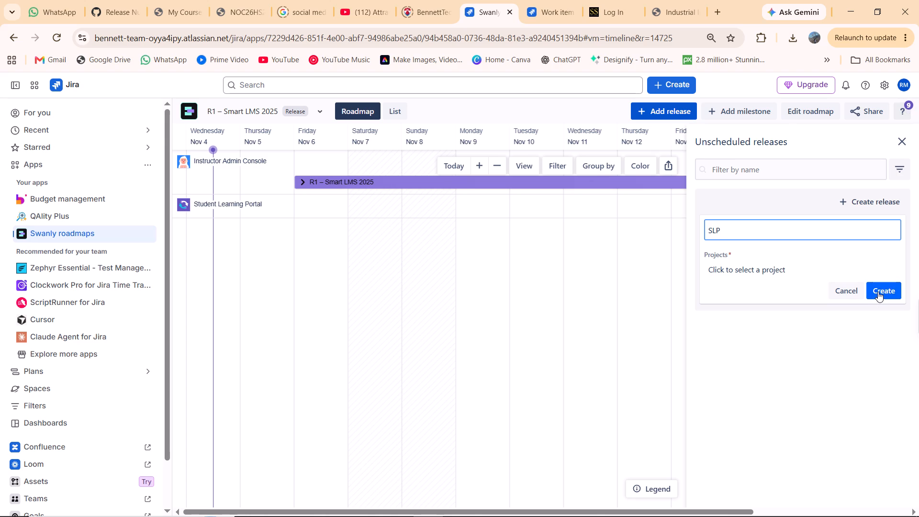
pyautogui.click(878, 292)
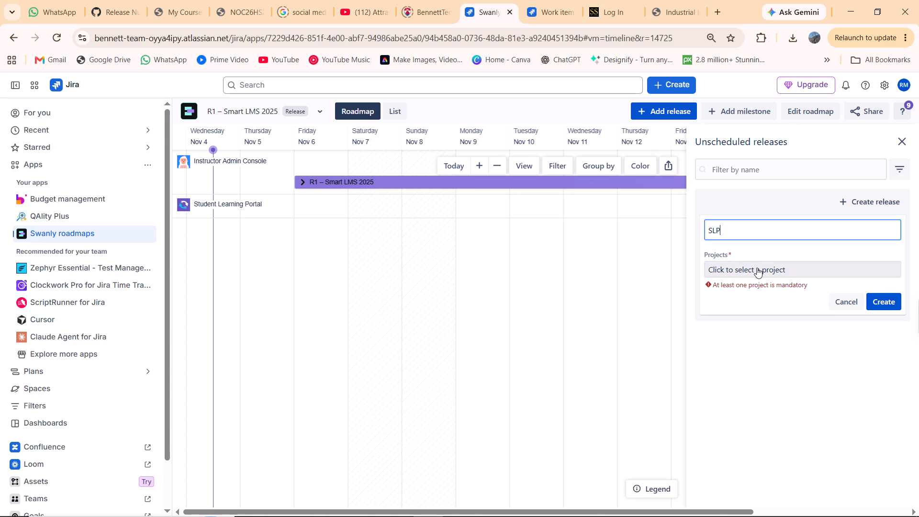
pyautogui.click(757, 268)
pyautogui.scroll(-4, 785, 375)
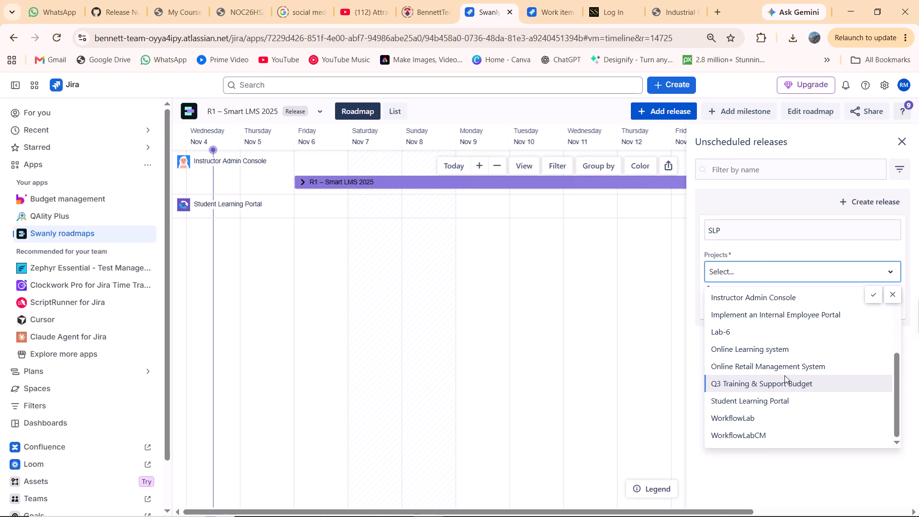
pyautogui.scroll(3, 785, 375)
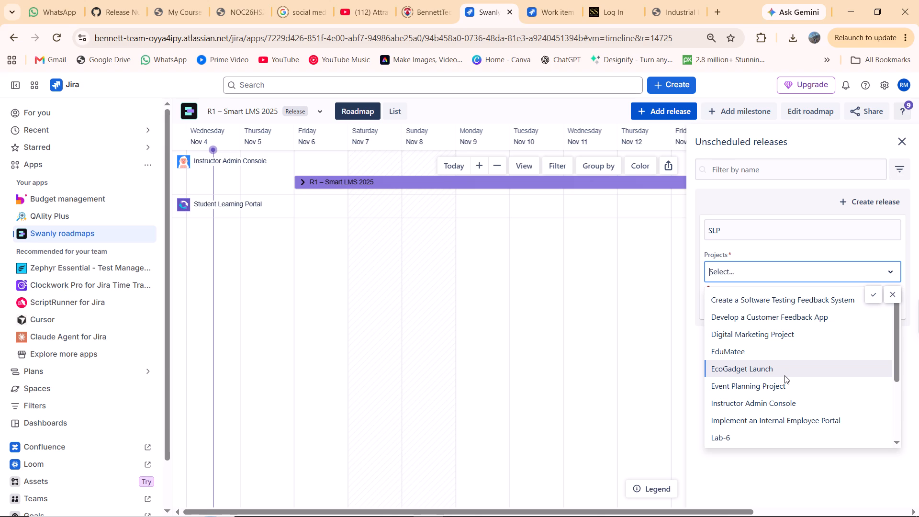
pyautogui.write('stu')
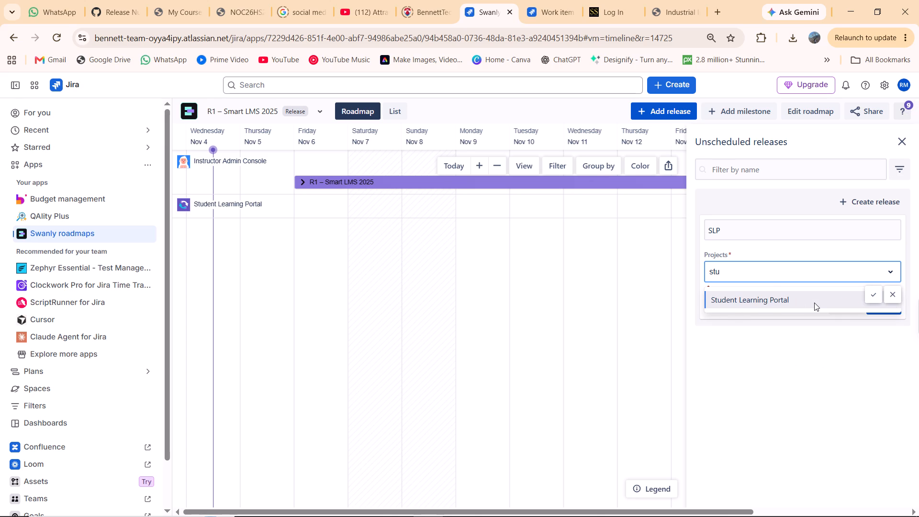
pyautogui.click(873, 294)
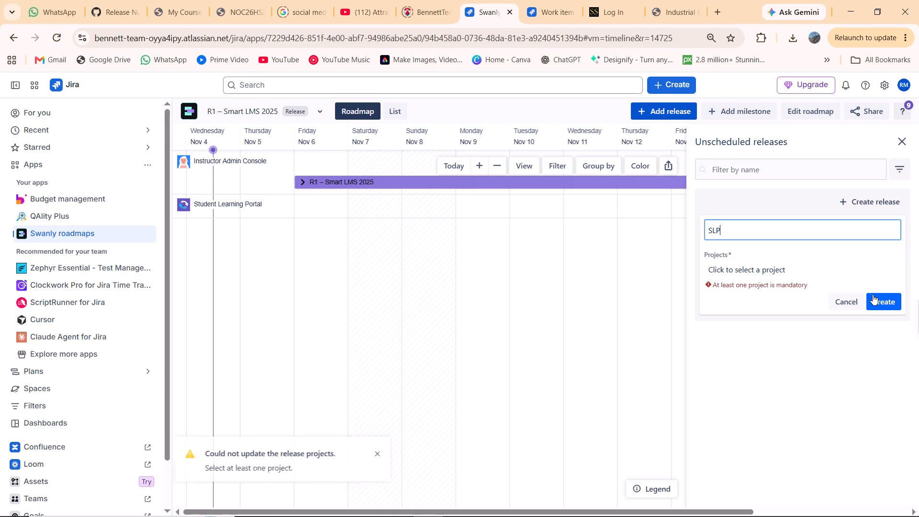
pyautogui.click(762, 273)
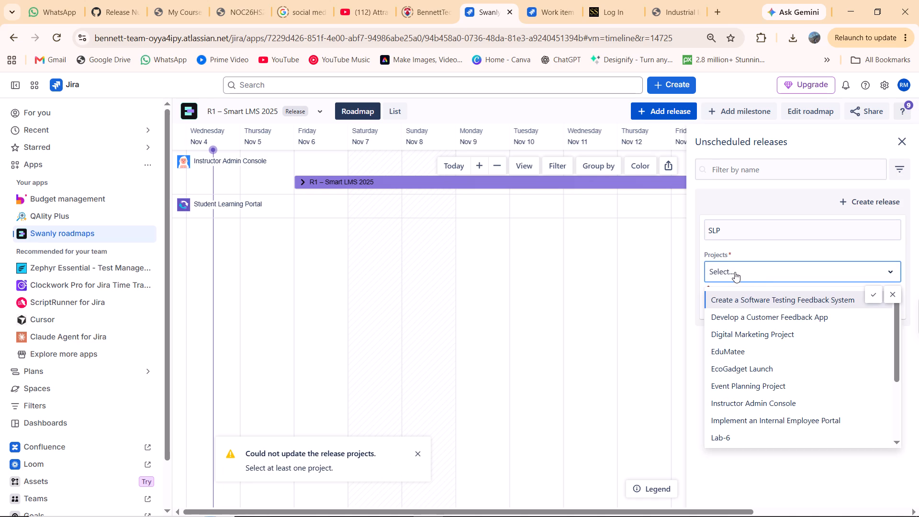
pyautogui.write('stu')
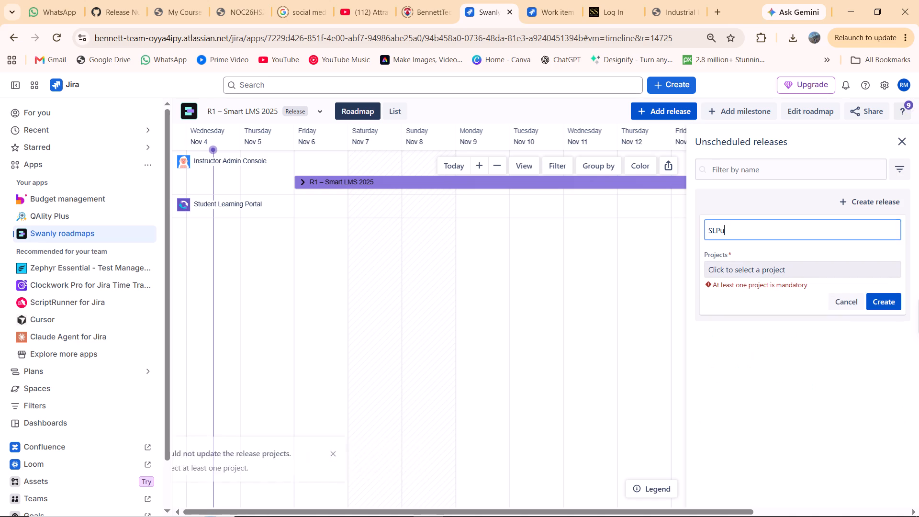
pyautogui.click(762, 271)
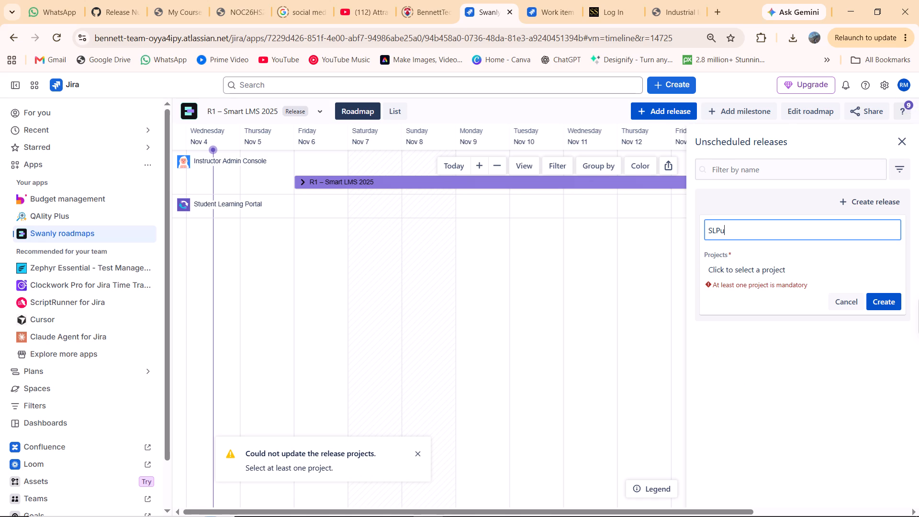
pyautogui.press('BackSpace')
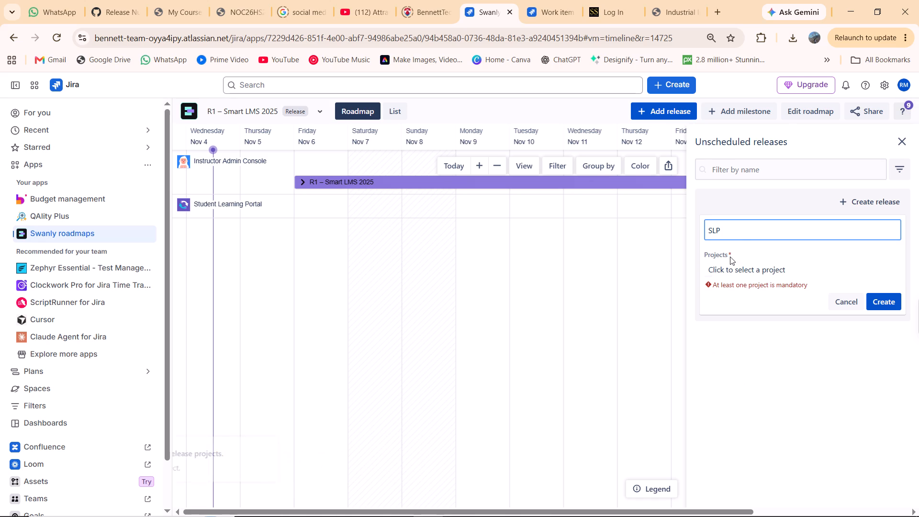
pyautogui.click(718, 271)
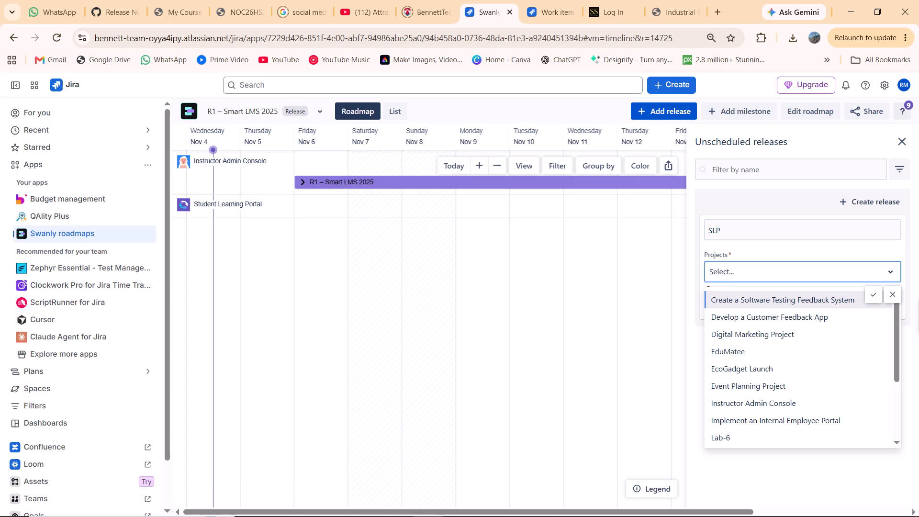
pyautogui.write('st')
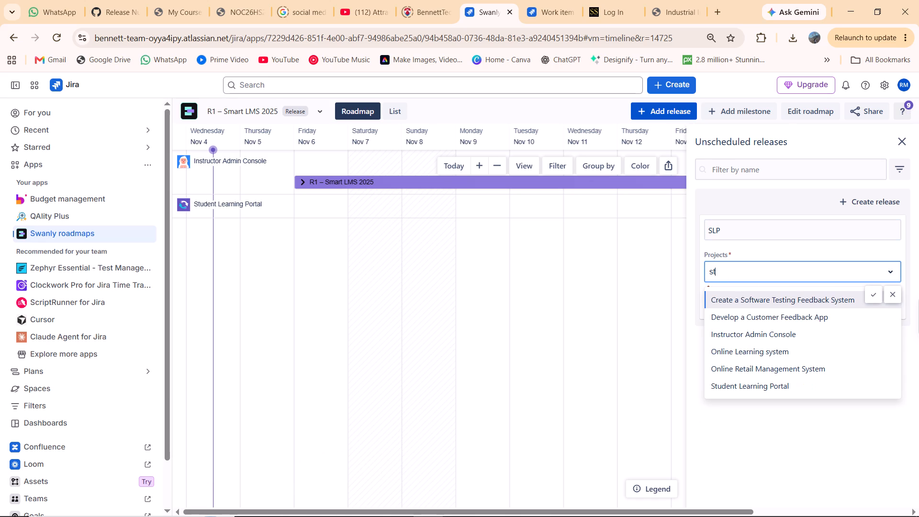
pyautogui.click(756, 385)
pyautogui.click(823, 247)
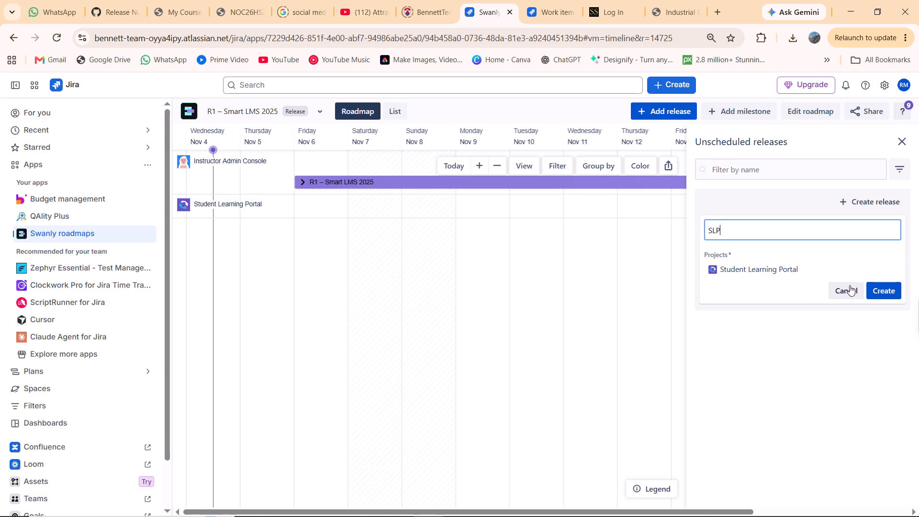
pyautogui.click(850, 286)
# Create a new release named SLP and assign it to the Student Learning Portal project.
pyautogui.click(812, 380)
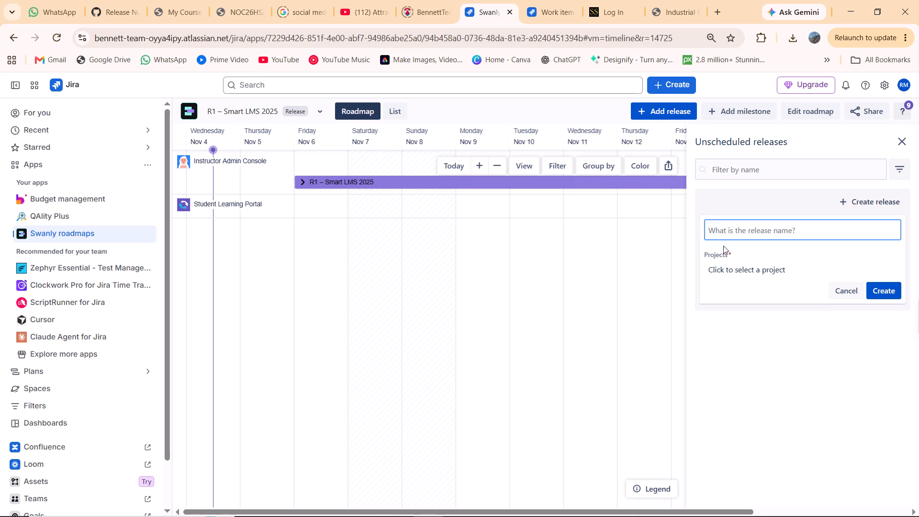
pyautogui.write('SLP')
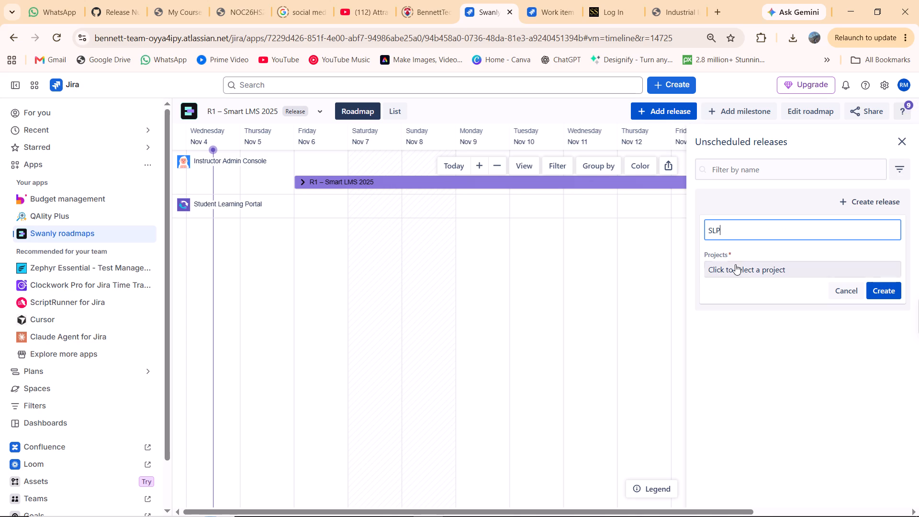
pyautogui.click(735, 265)
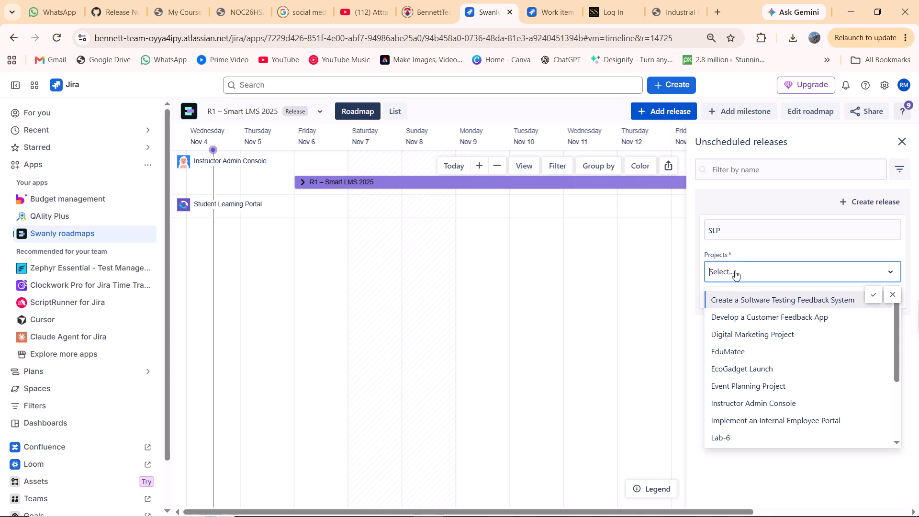
pyautogui.write('stu')
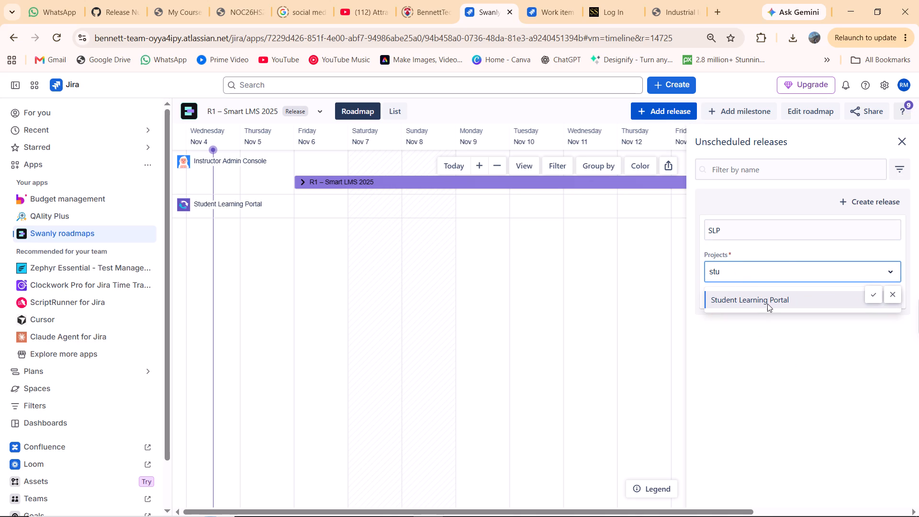
pyautogui.click(765, 303)
pyautogui.click(805, 251)
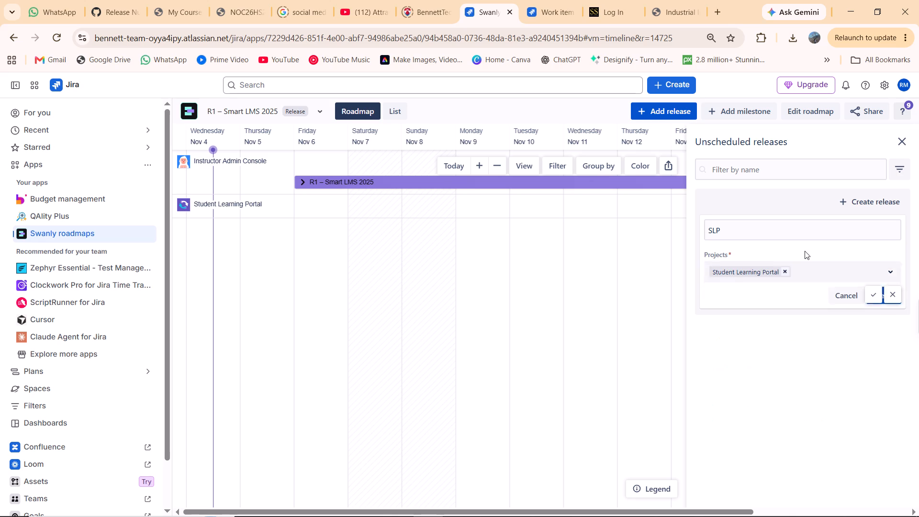
pyautogui.click(884, 286)
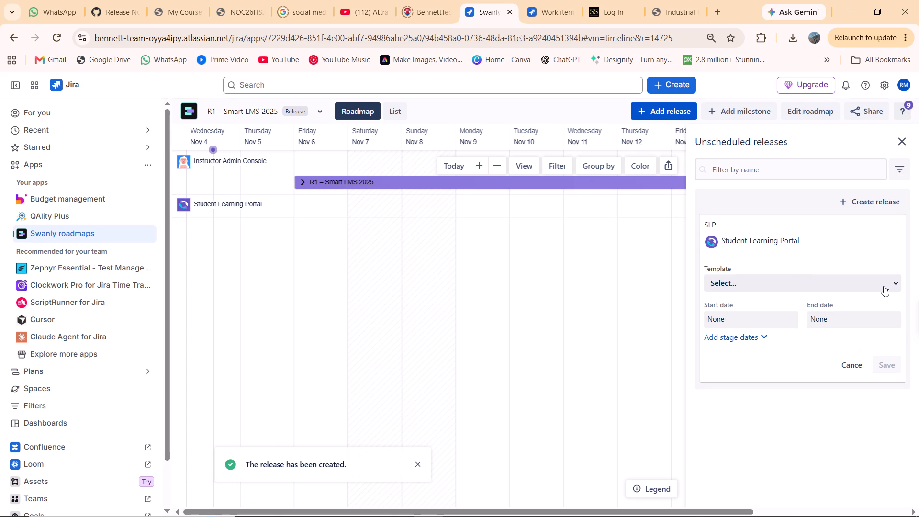
# Schedule the SLP release with the Other template from 06 Nov 2026 to 22 Dec 2026, leaving its Build stage dates empty.
pyautogui.click(799, 280)
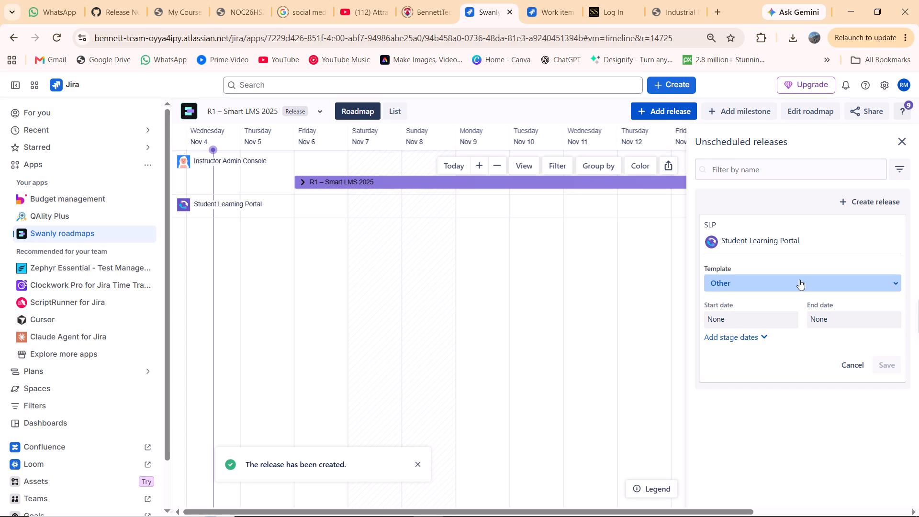
pyautogui.click(799, 300)
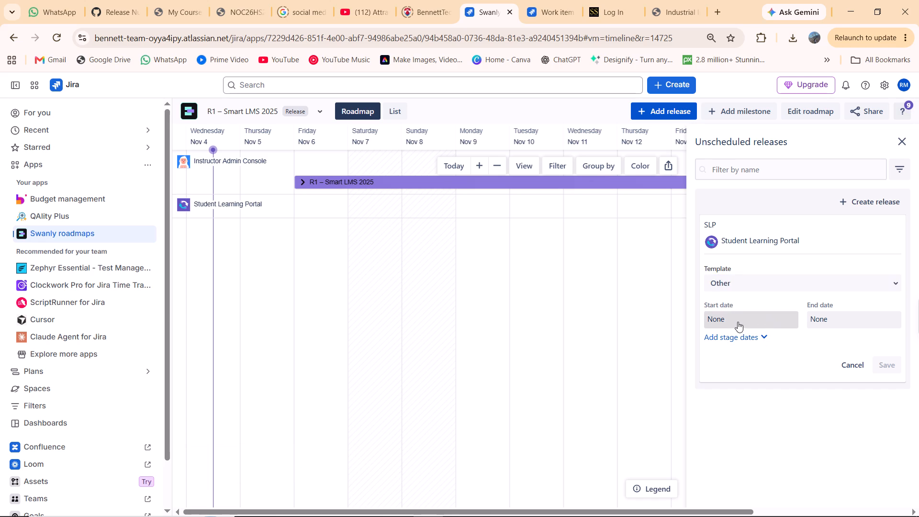
pyautogui.click(738, 322)
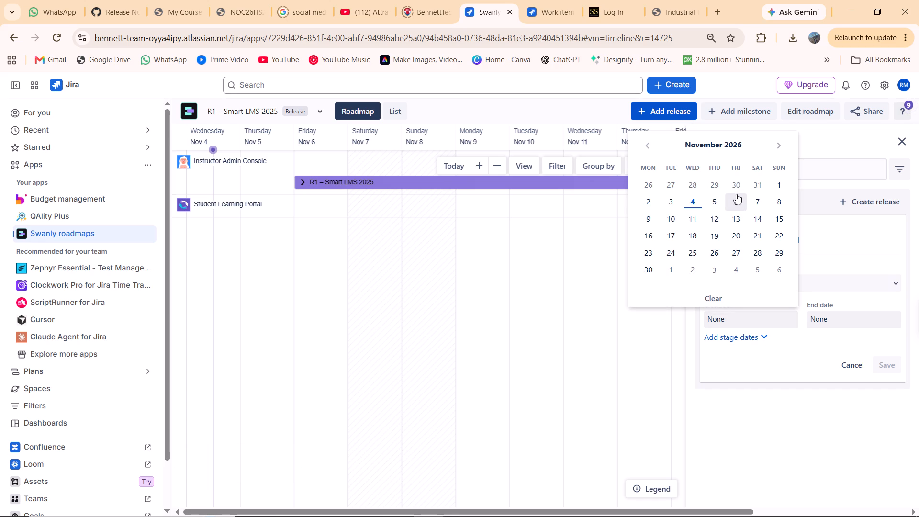
pyautogui.click(736, 194)
pyautogui.click(836, 315)
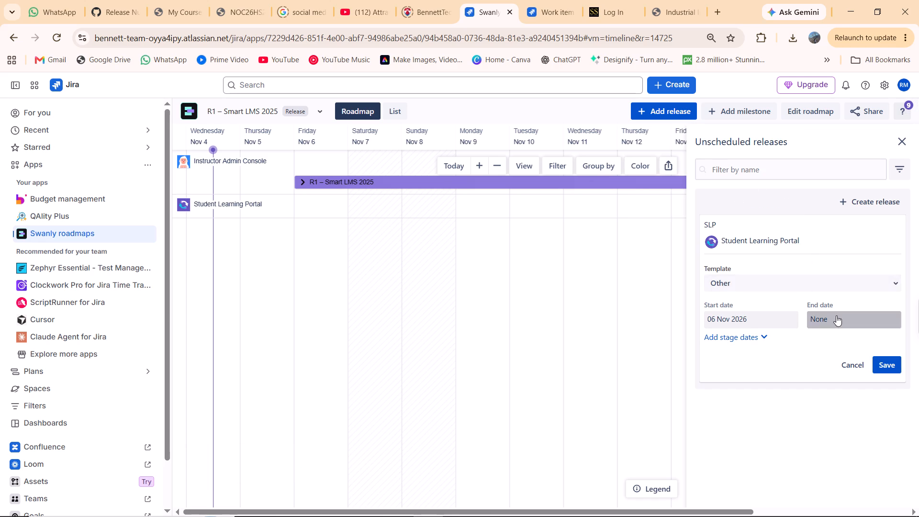
pyautogui.doubleClick(884, 146)
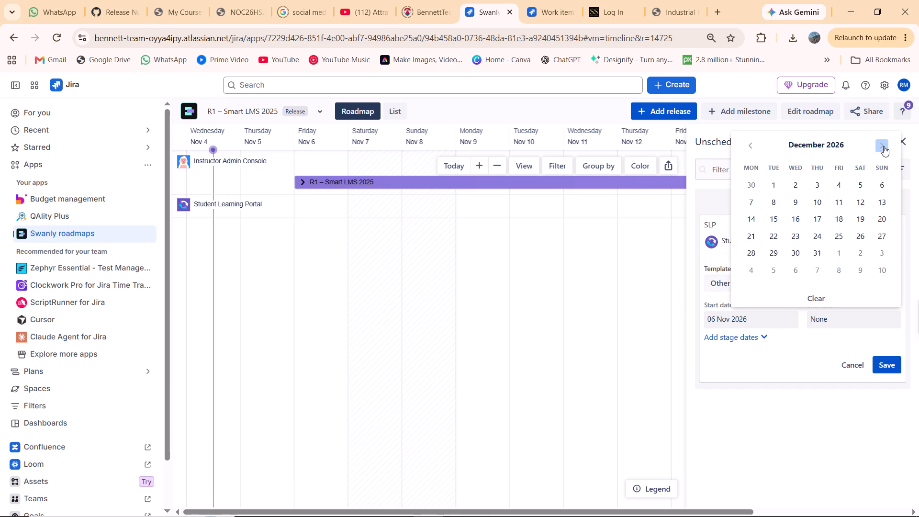
pyautogui.click(752, 152)
pyautogui.click(773, 230)
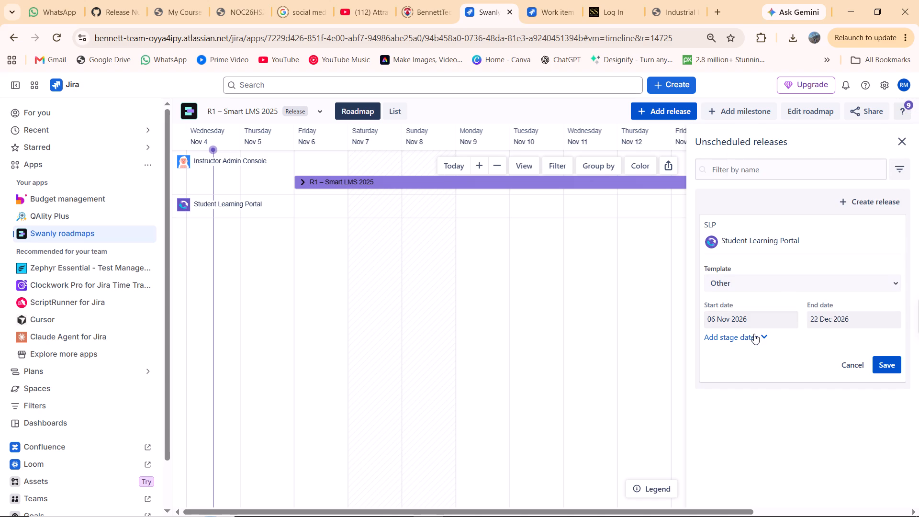
pyautogui.click(753, 334)
pyautogui.scroll(-1, 753, 334)
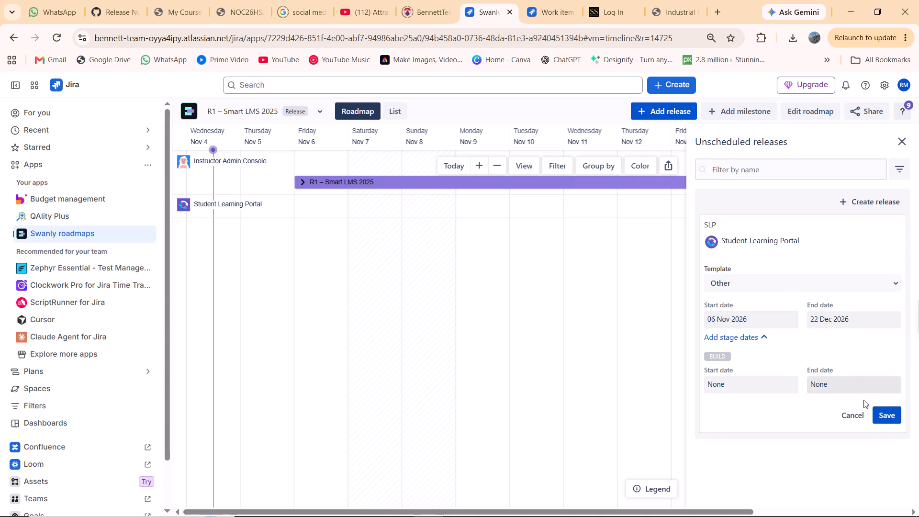
pyautogui.click(883, 418)
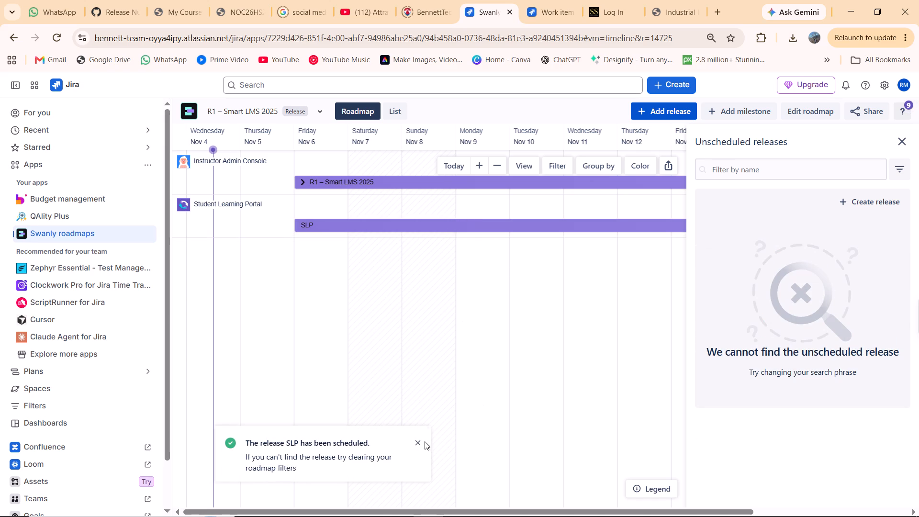
pyautogui.click(898, 145)
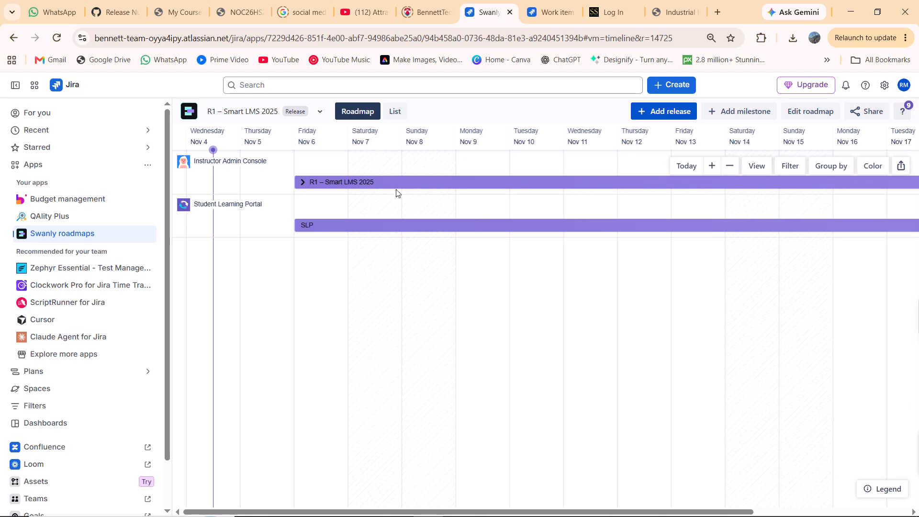
# Rename the R1 – Smart LMS 2025 release under Instructor Admin Console as IAS.
pyautogui.click(377, 183)
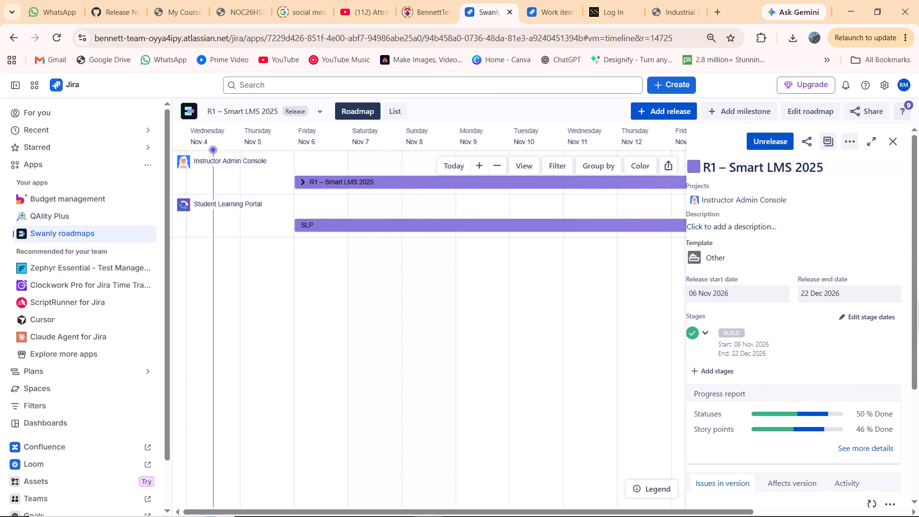
pyautogui.click(725, 163)
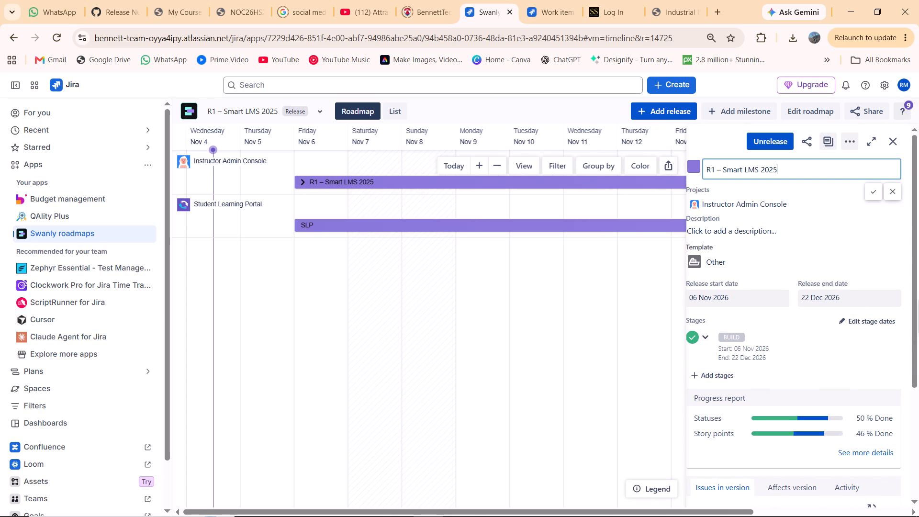
pyautogui.hotkey('ctrl', 'a')
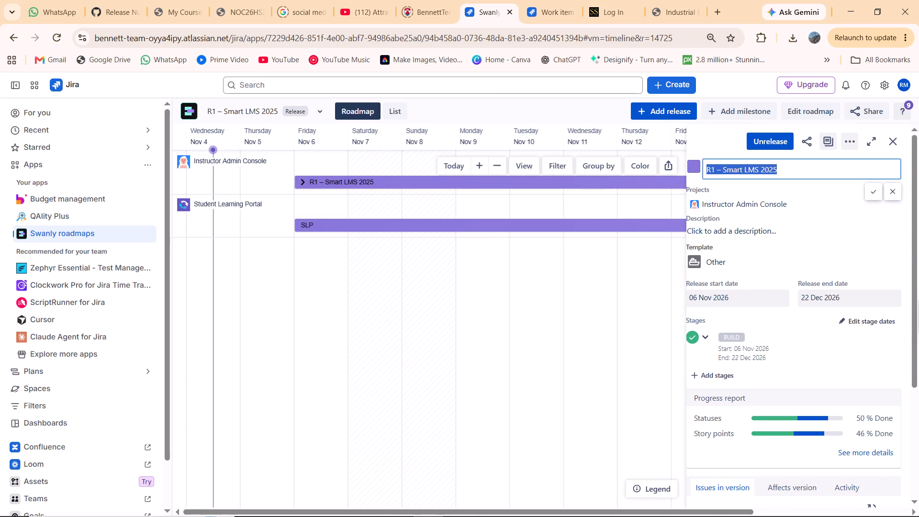
pyautogui.hotkey('shift', 'i')
pyautogui.write('AS')
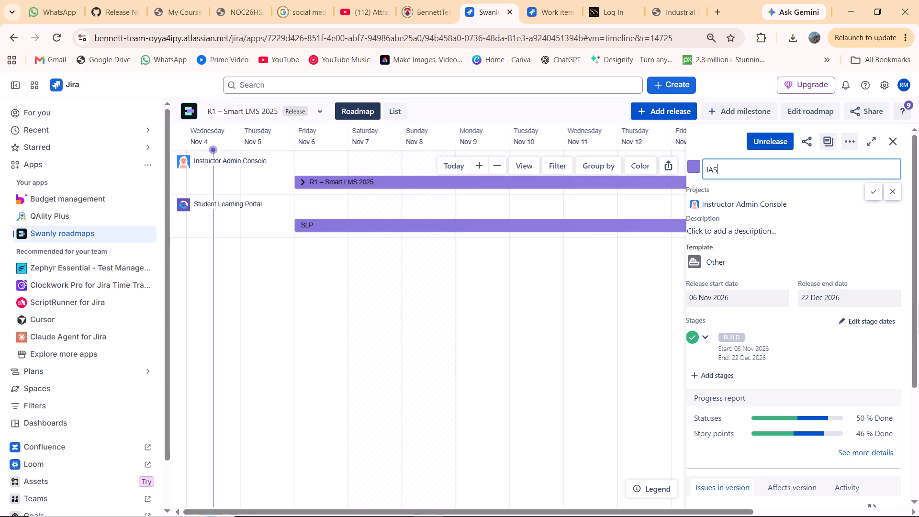
pyautogui.press('Return')
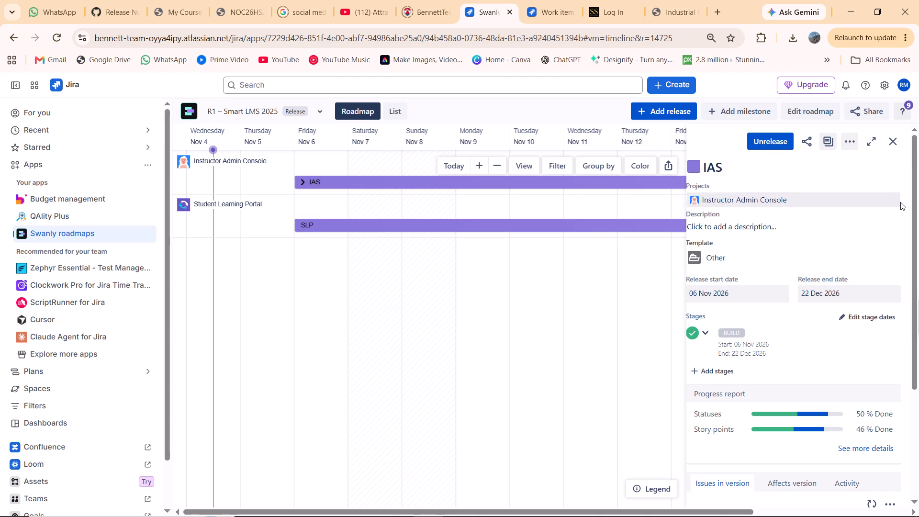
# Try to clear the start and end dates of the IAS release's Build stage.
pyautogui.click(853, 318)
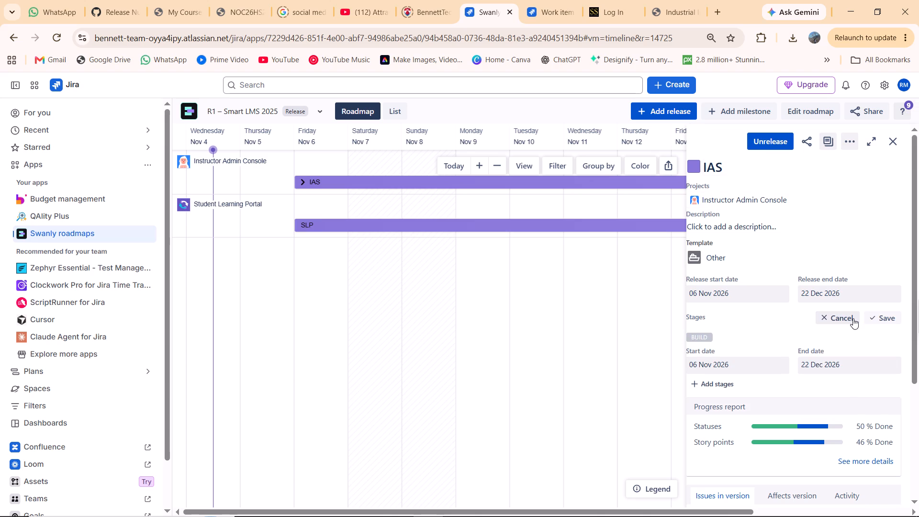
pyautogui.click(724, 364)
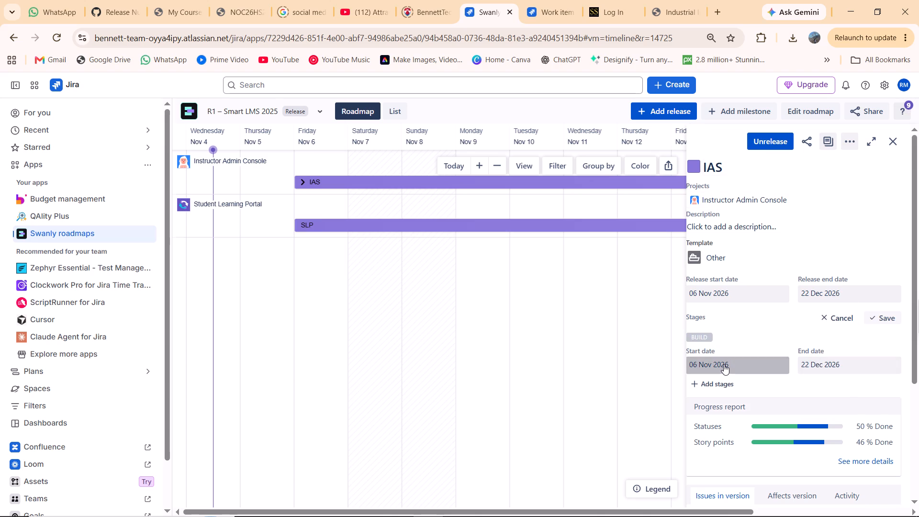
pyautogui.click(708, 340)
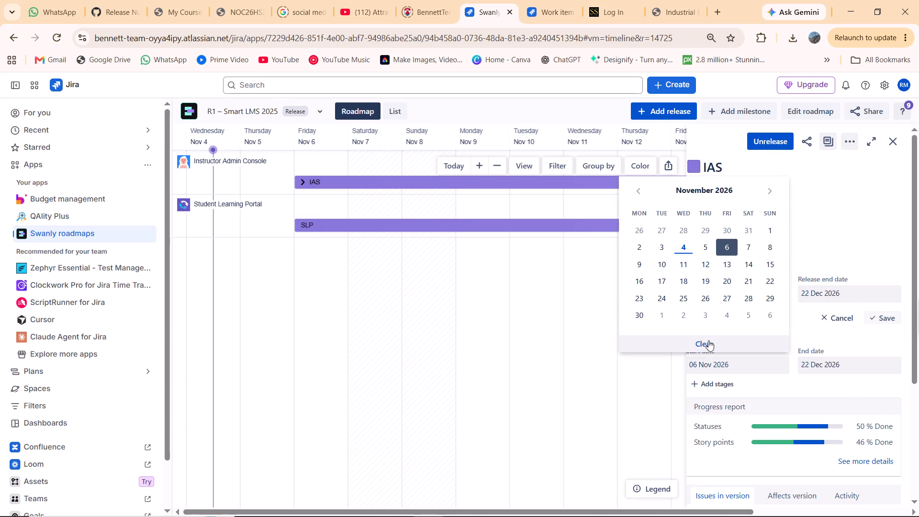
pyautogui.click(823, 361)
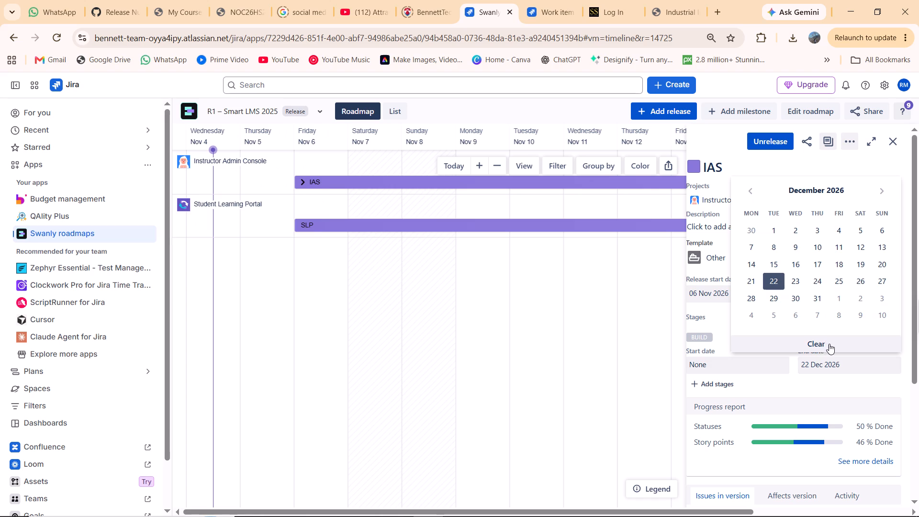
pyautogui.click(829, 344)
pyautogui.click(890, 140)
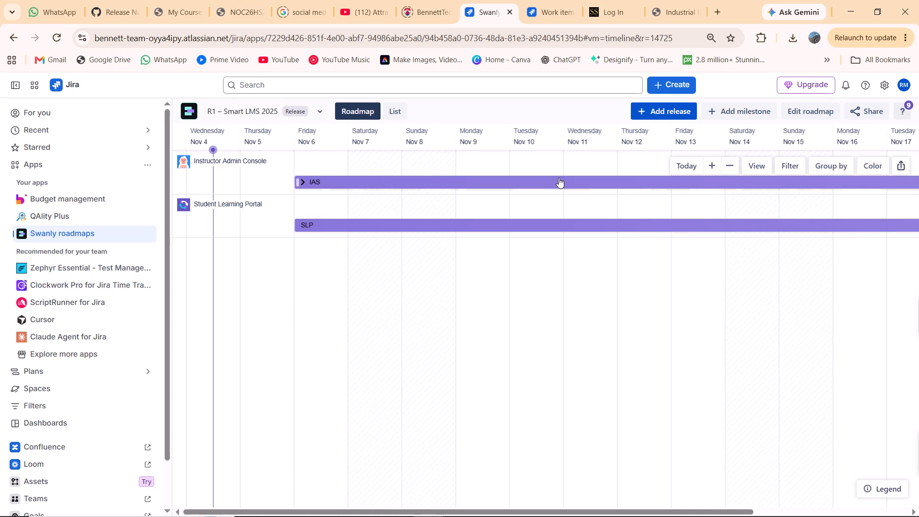
# Clear the start and end dates of the IAS release's Build stage, save the stage dates and close the release details.
pyautogui.click(304, 224)
pyautogui.click(318, 178)
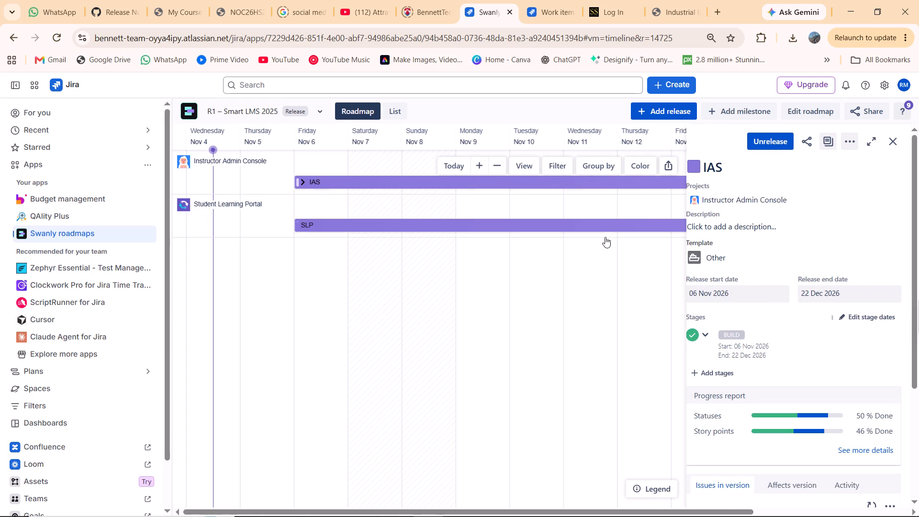
pyautogui.click(864, 317)
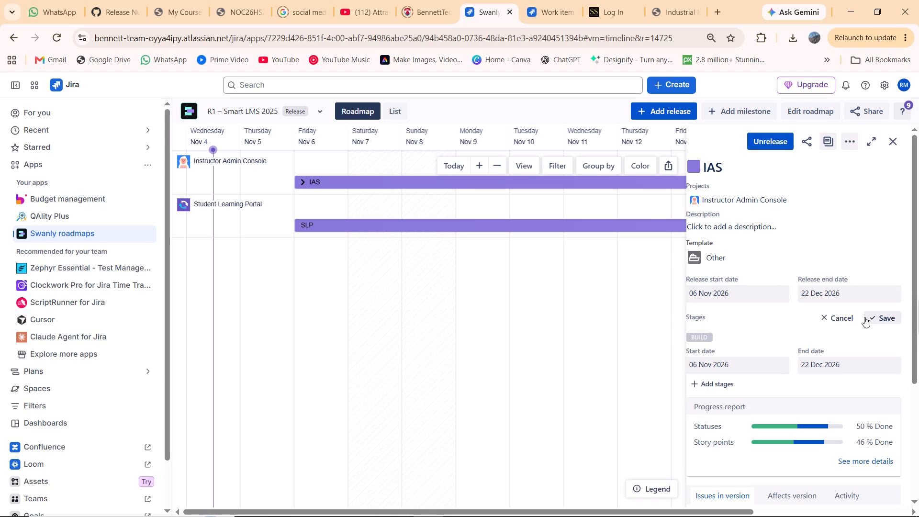
pyautogui.click(742, 363)
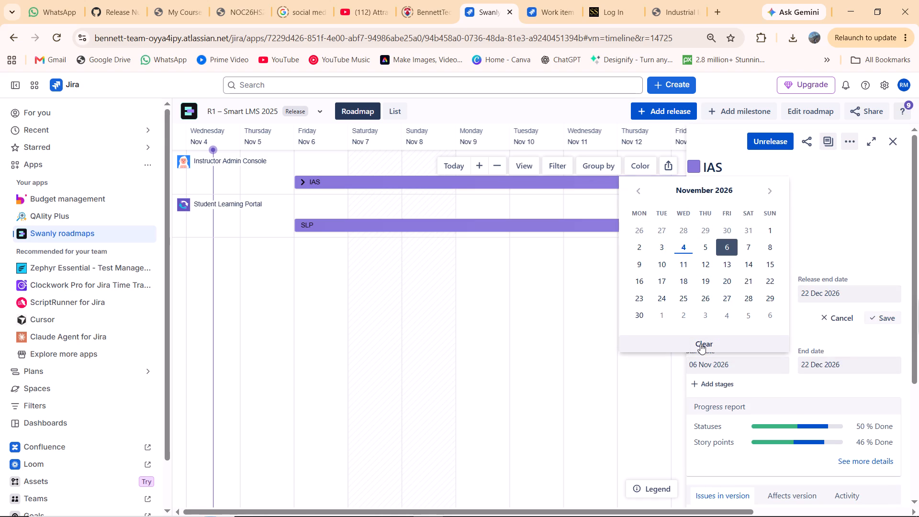
pyautogui.click(700, 344)
pyautogui.click(843, 361)
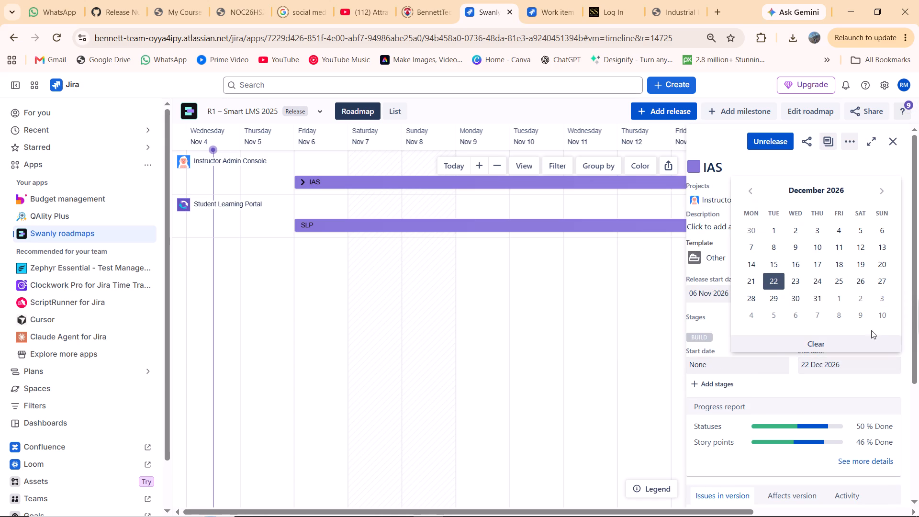
pyautogui.click(826, 337)
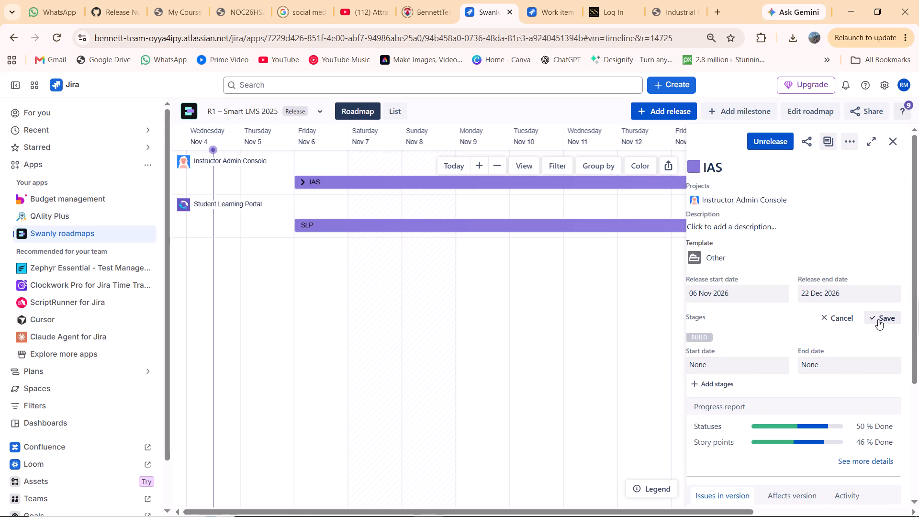
pyautogui.click(878, 319)
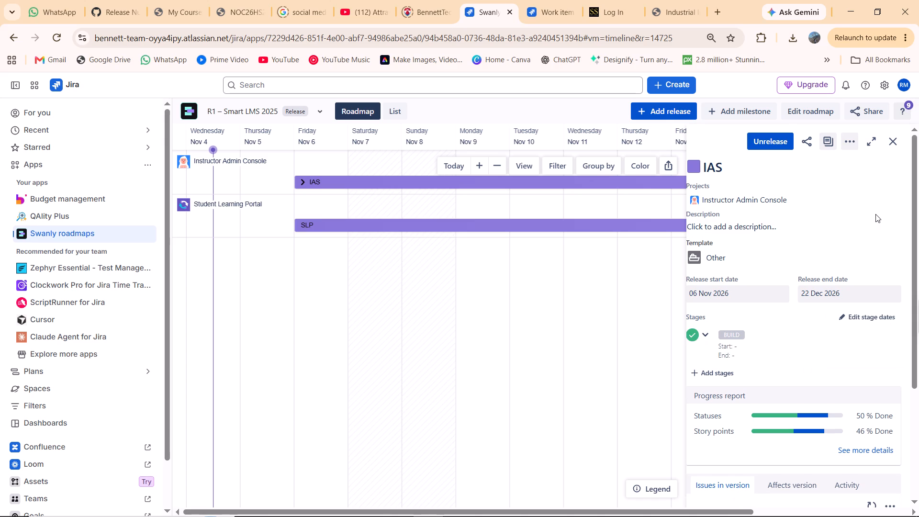
pyautogui.click(894, 142)
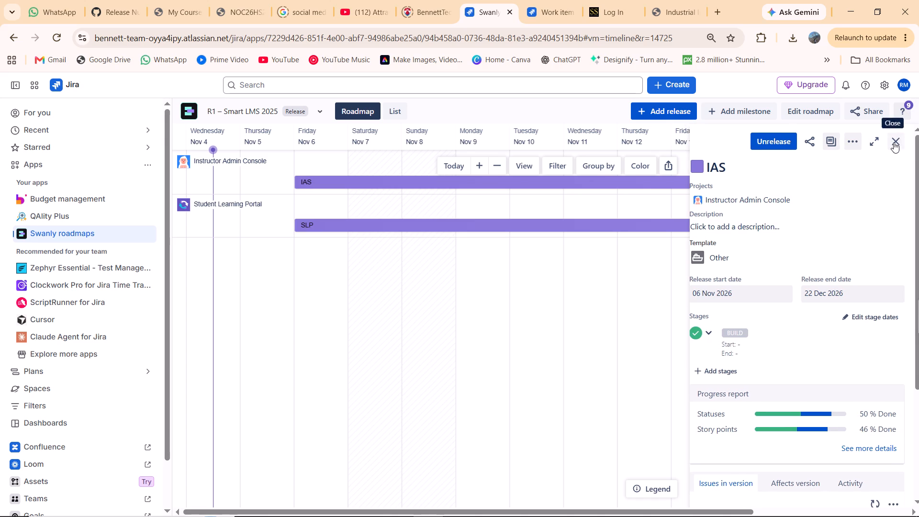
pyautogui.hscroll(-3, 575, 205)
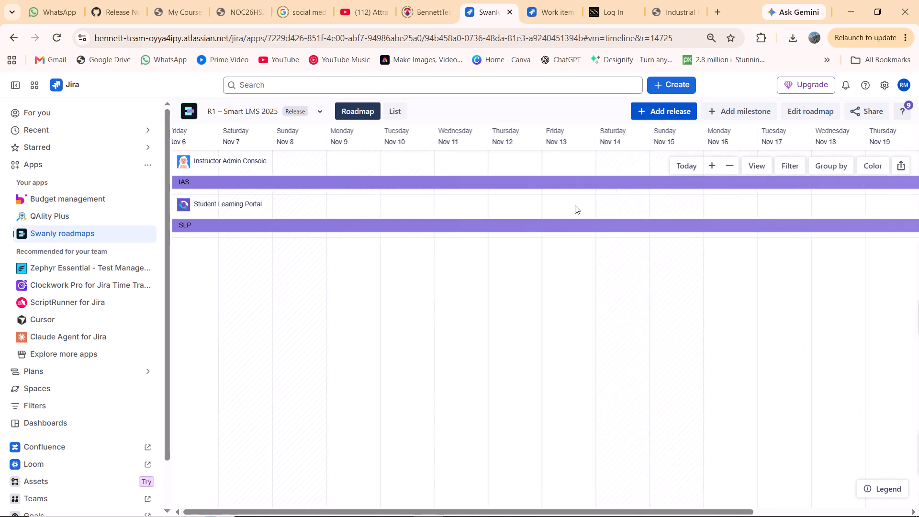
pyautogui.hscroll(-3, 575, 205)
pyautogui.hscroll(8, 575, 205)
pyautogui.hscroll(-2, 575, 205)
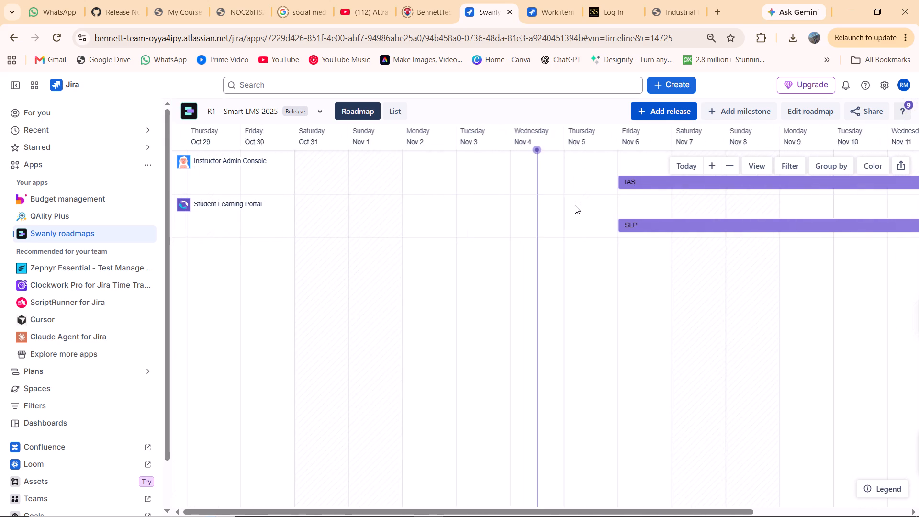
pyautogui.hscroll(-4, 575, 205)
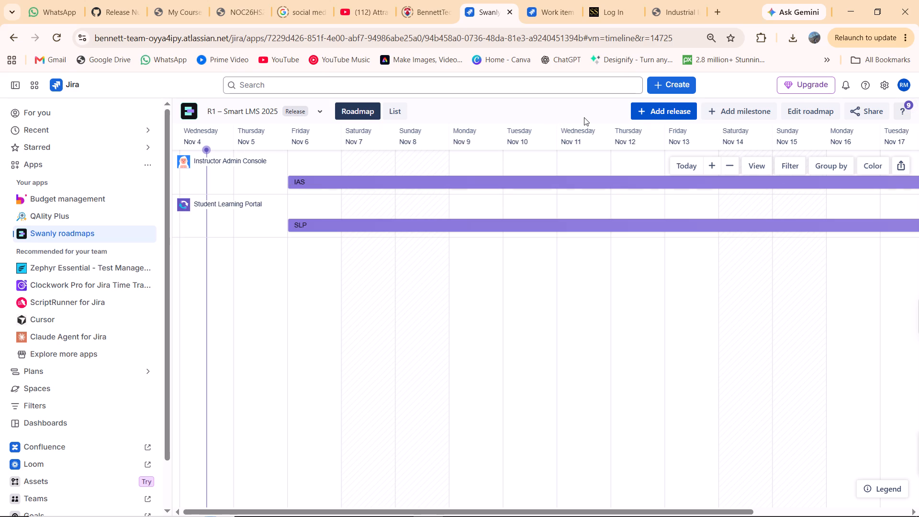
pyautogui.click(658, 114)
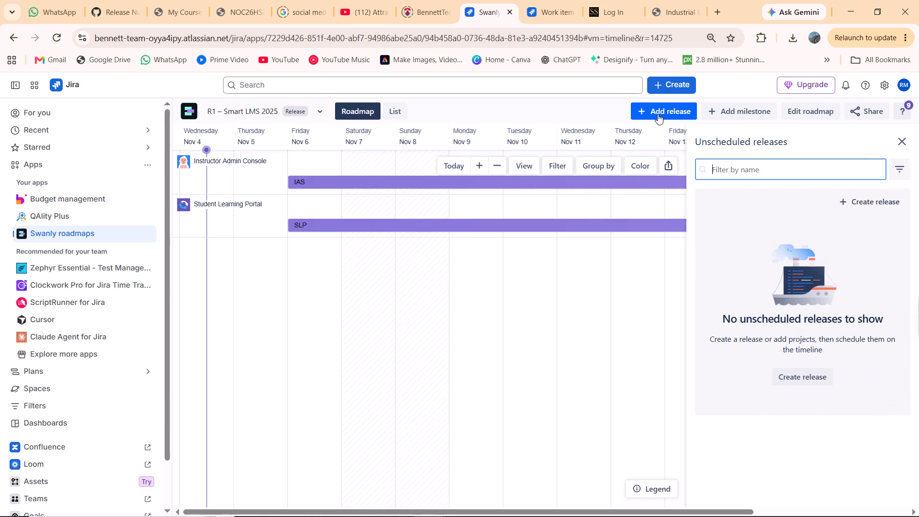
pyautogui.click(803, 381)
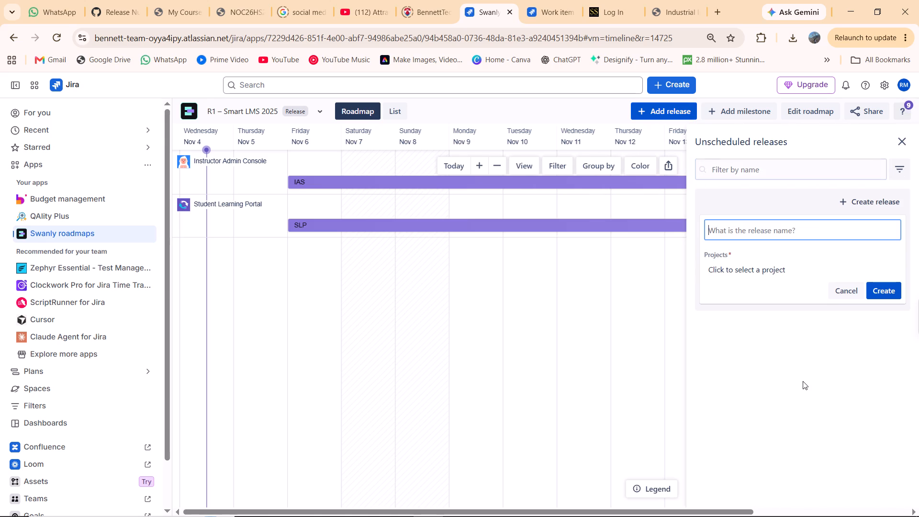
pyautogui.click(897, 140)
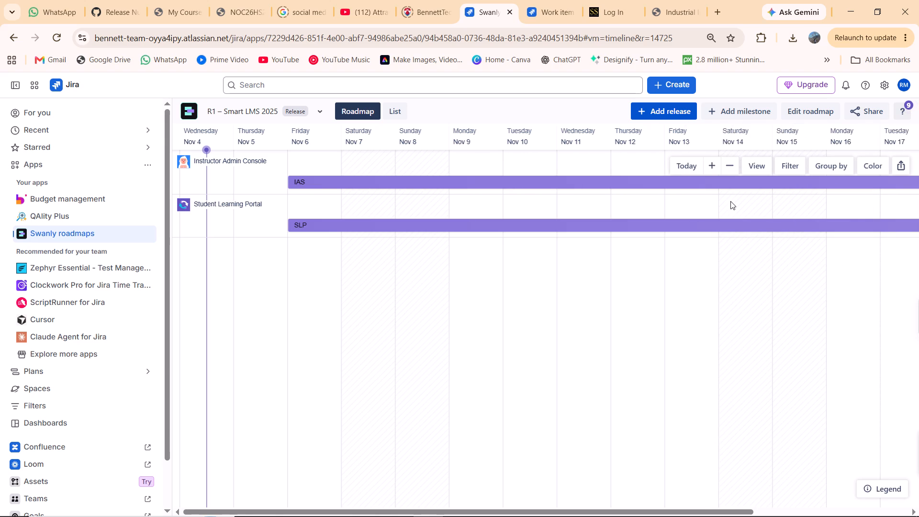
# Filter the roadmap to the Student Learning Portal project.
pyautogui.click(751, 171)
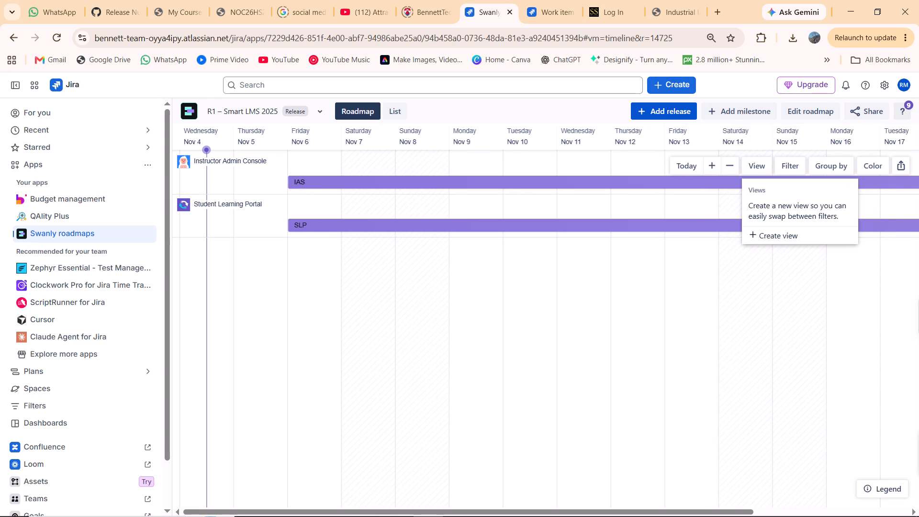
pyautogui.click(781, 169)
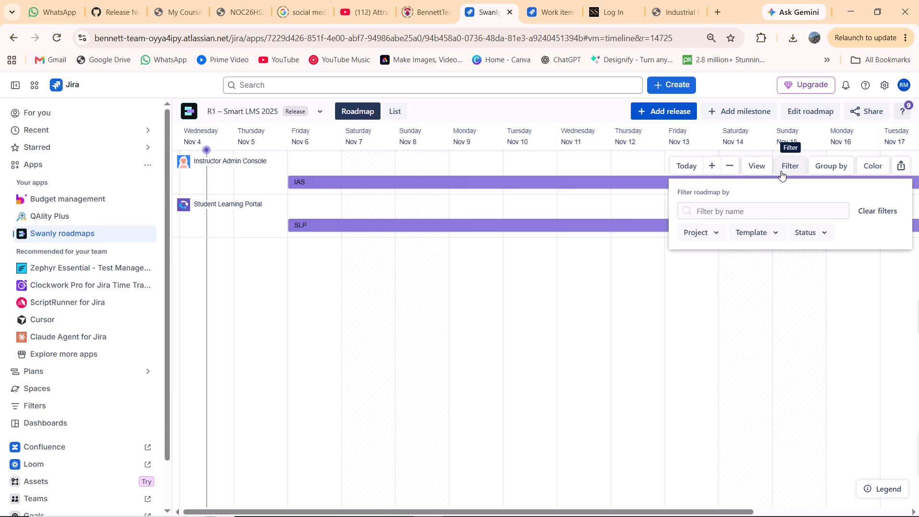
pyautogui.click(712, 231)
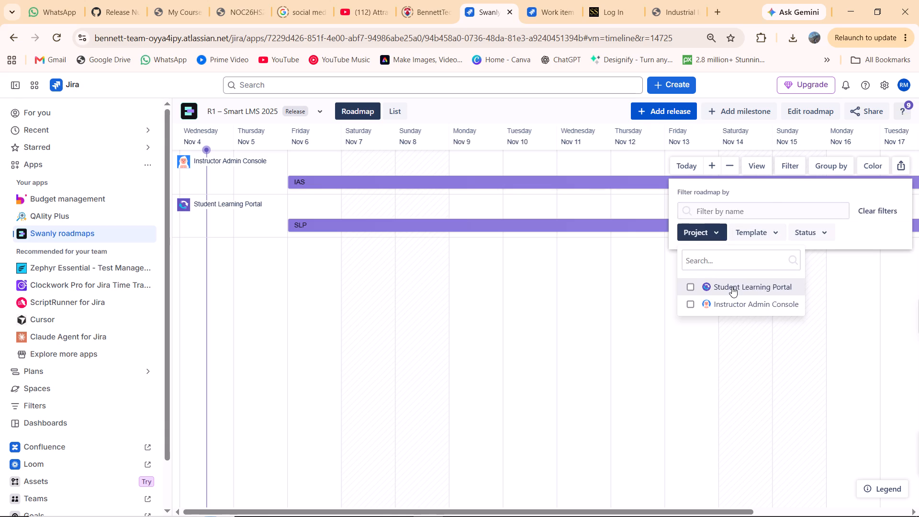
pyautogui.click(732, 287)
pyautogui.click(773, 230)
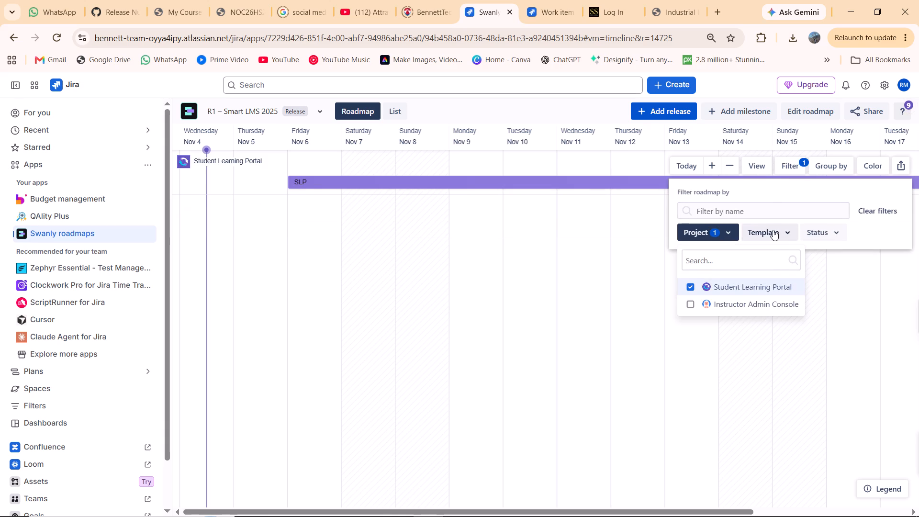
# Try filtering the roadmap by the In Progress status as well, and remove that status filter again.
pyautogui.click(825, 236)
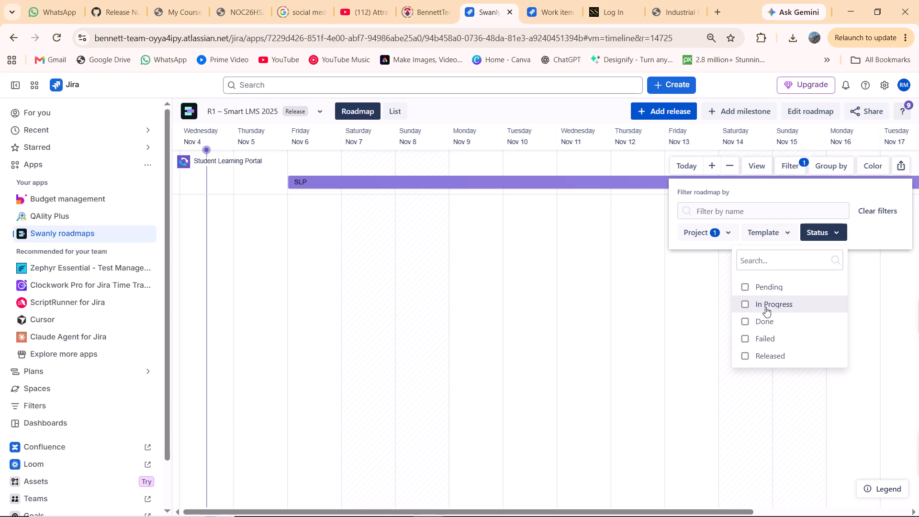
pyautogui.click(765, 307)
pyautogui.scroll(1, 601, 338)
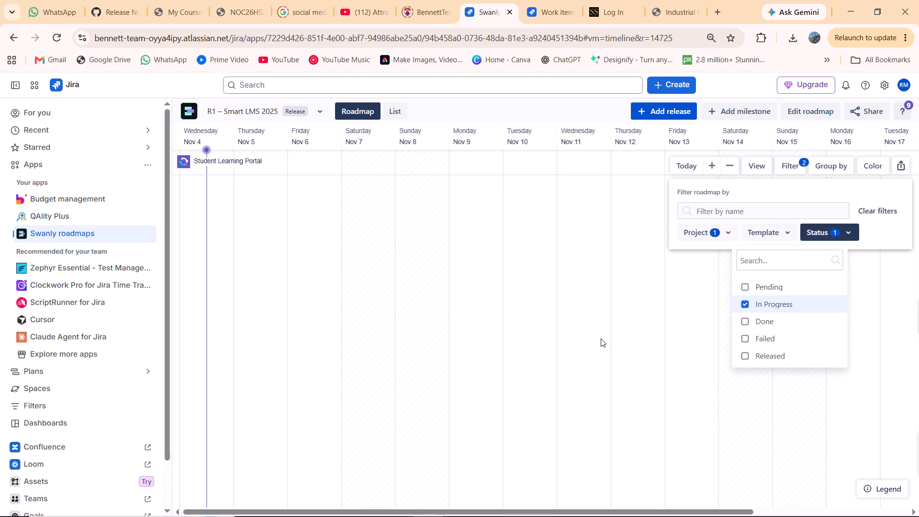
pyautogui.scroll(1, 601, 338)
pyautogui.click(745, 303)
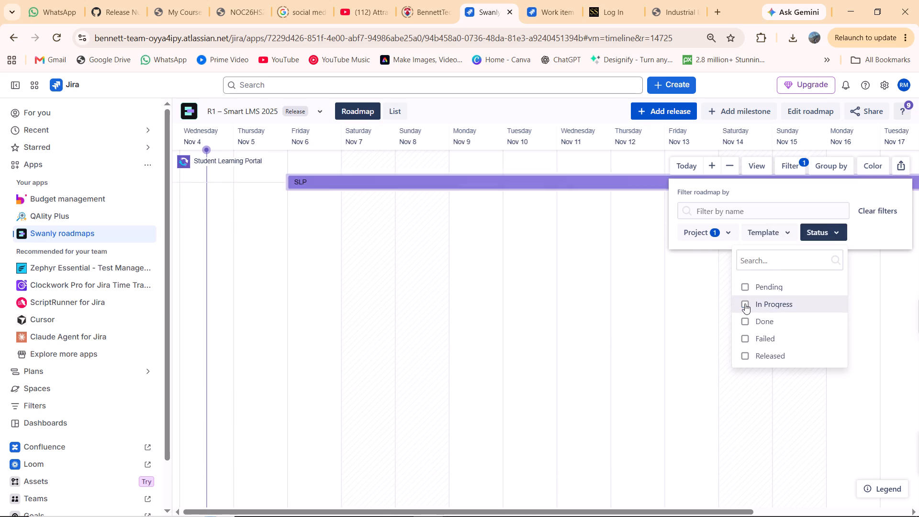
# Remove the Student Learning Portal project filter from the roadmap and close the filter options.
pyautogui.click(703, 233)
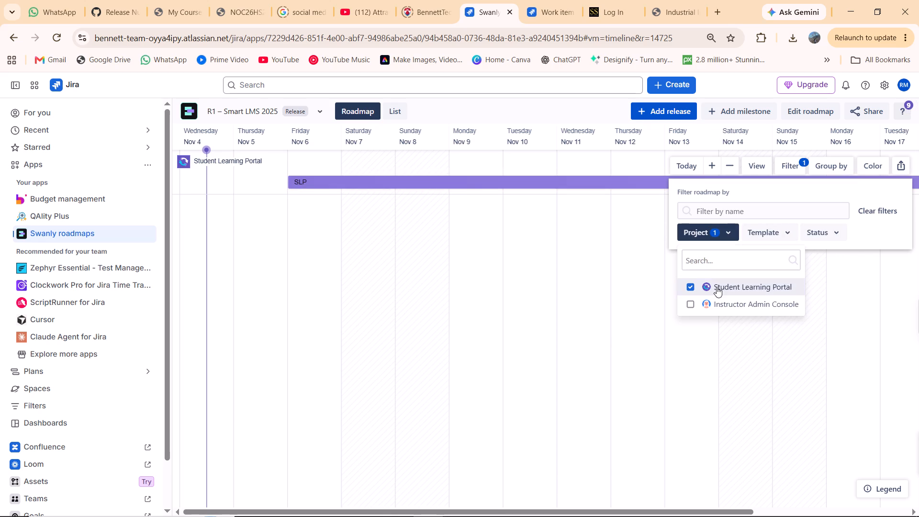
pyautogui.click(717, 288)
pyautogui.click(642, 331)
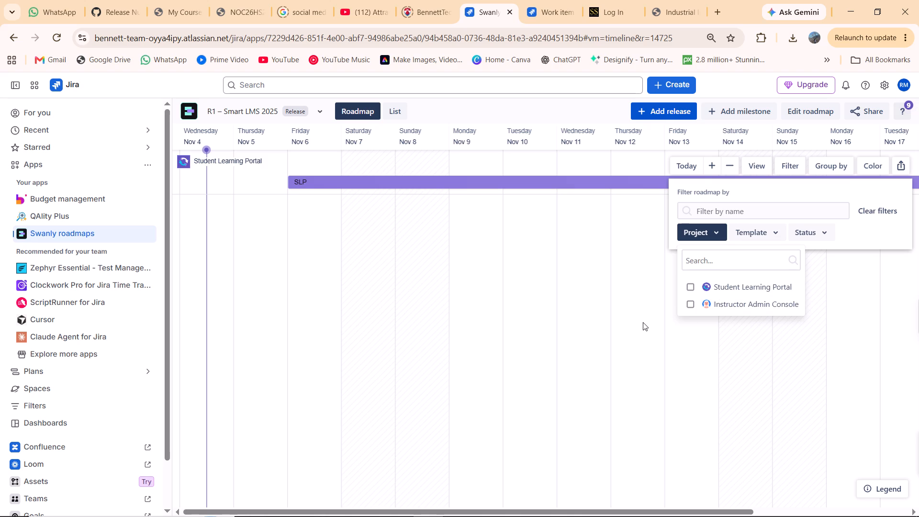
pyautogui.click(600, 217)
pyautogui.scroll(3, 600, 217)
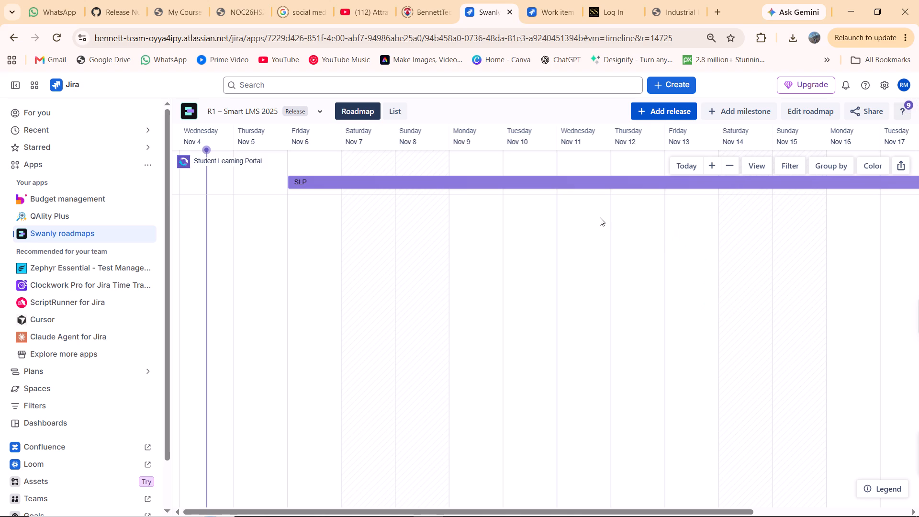
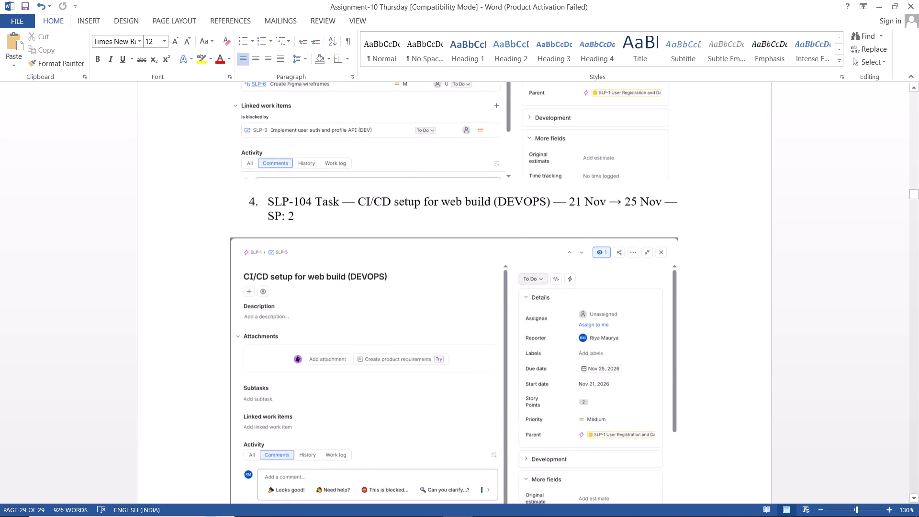
pyautogui.scroll(3, 392, 282)
pyautogui.scroll(-20, 392, 282)
pyautogui.scroll(-20, 392, 282)
pyautogui.scroll(-18, 392, 282)
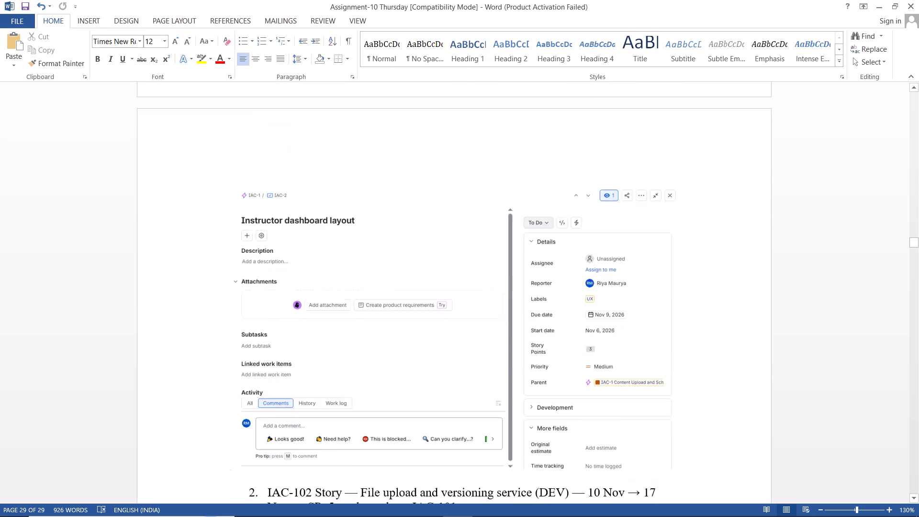
pyautogui.scroll(-20, 392, 282)
pyautogui.scroll(-20, 392, 282)
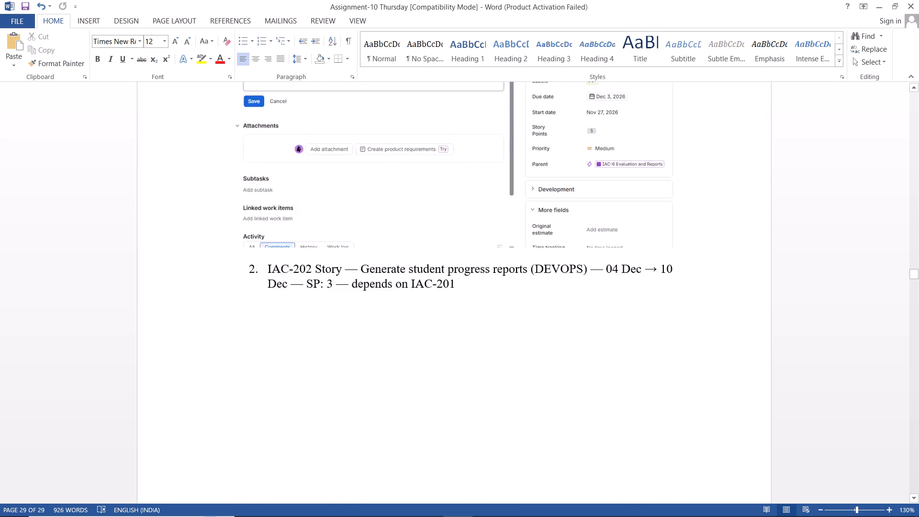
pyautogui.scroll(-11, 392, 282)
pyautogui.scroll(1, 392, 282)
pyautogui.scroll(-20, 392, 282)
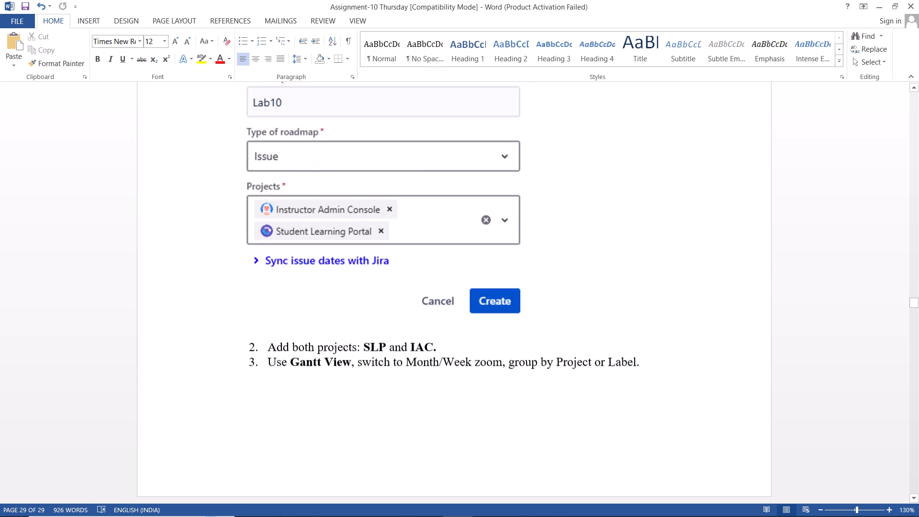
pyautogui.scroll(-6, 392, 282)
pyautogui.scroll(-20, 392, 282)
pyautogui.scroll(-1, 392, 282)
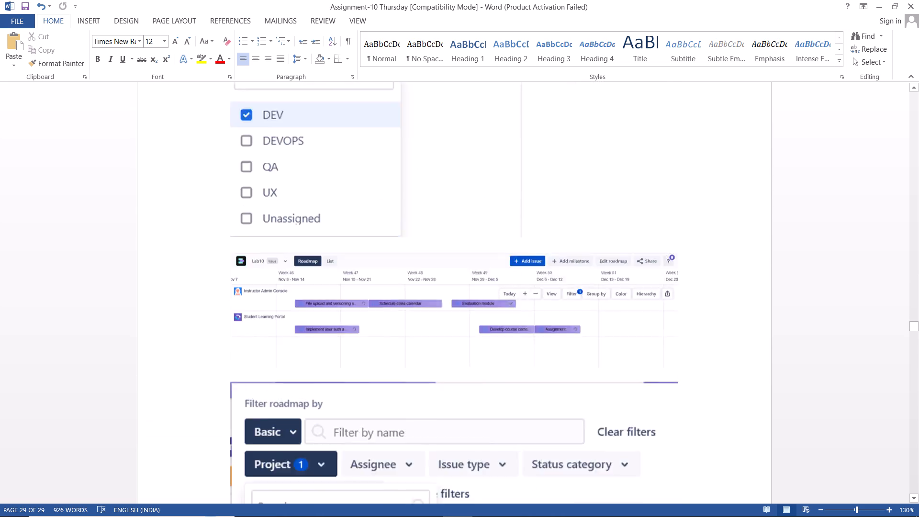
pyautogui.scroll(-13, 392, 282)
pyautogui.scroll(7, 392, 282)
pyautogui.scroll(-1, 392, 282)
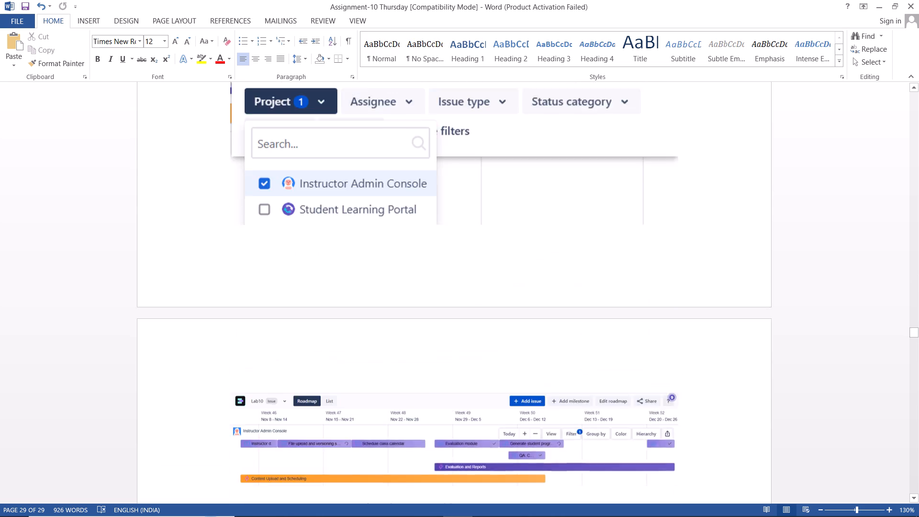
pyautogui.scroll(-11, 392, 282)
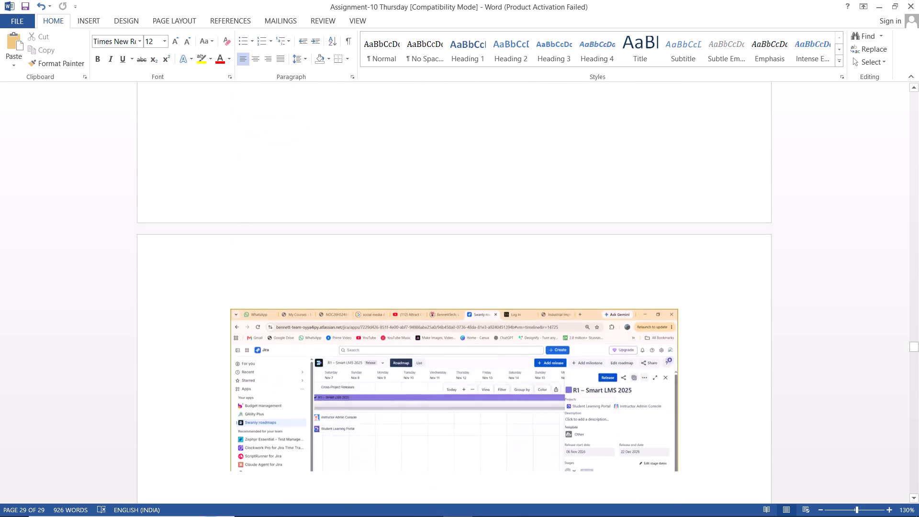
pyautogui.scroll(-3, 392, 282)
pyautogui.scroll(11, 392, 282)
pyautogui.scroll(-1, 392, 282)
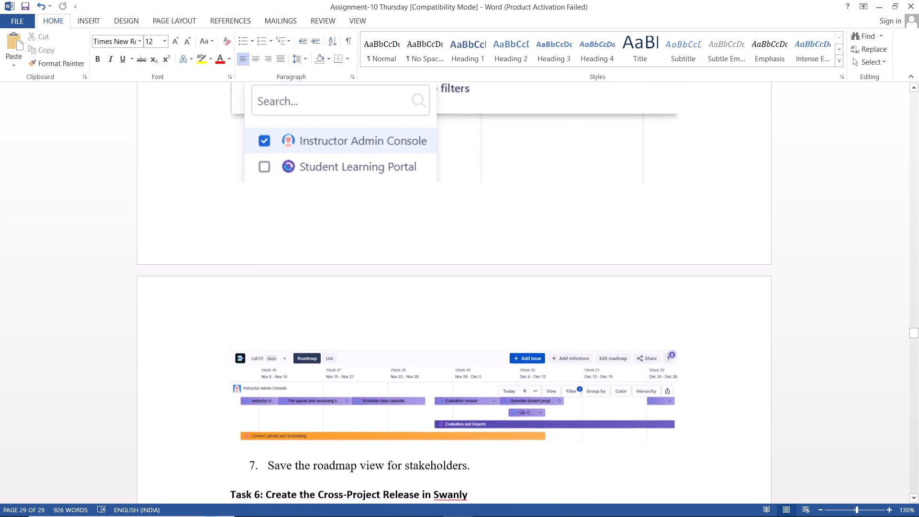
pyautogui.scroll(-4, 392, 282)
pyautogui.click(392, 282)
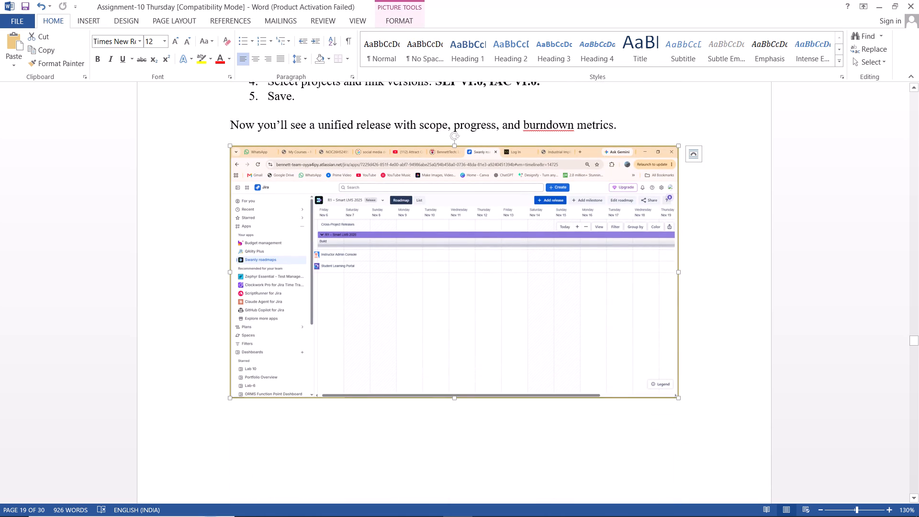
pyautogui.press('Delete')
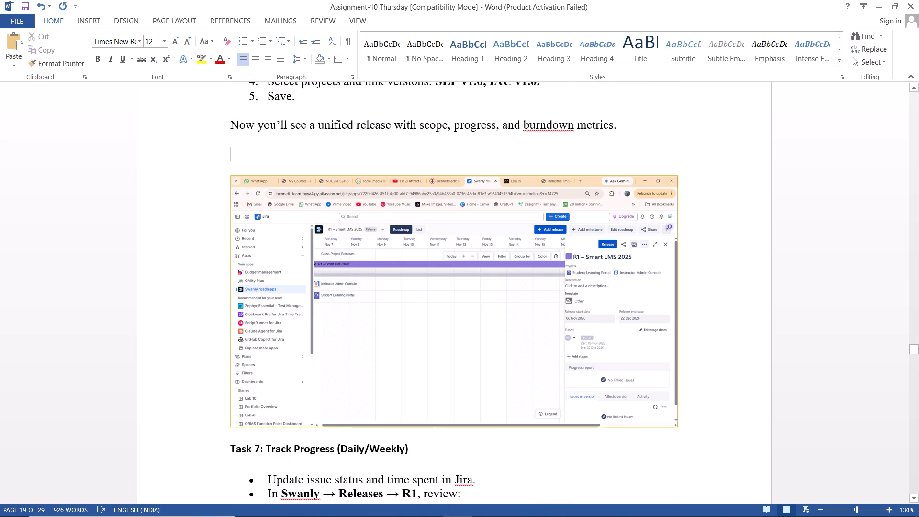
pyautogui.hotkey('ctrl', 'v')
# Delete the old R1 – Smart LMS 2025 release details screenshot and the empty line above Task 7, and save the document.
pyautogui.scroll(-2, 392, 282)
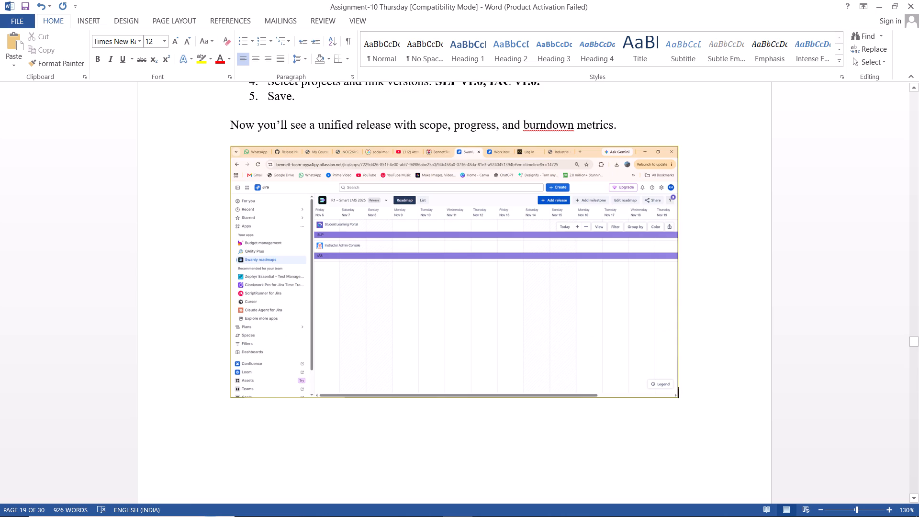
pyautogui.scroll(-4, 392, 282)
pyautogui.click(403, 318)
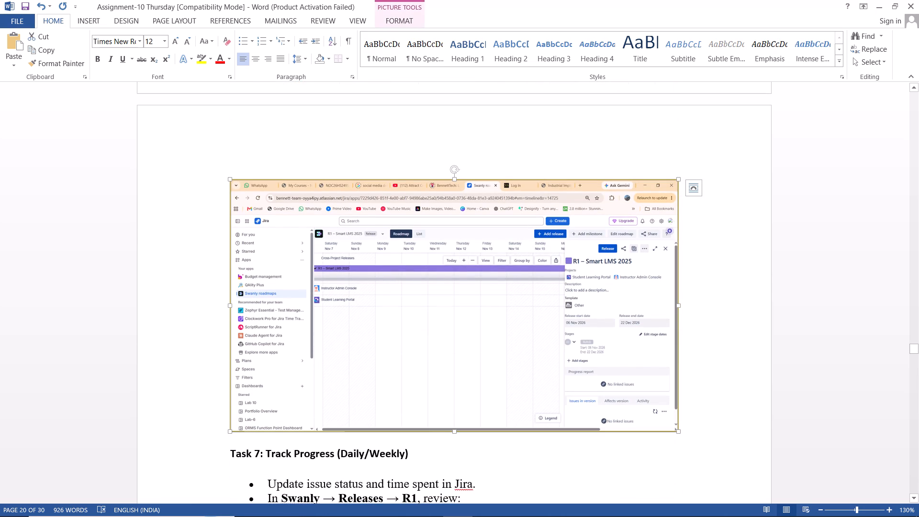
pyautogui.press('Delete')
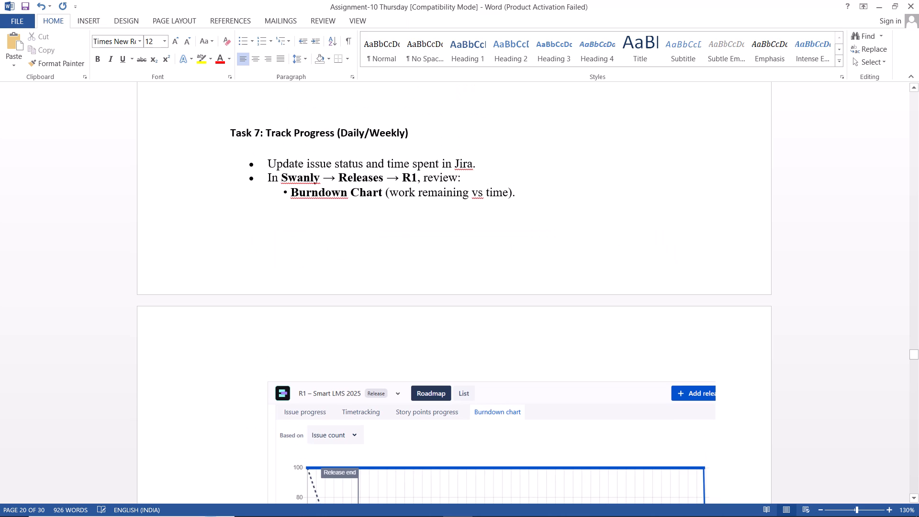
pyautogui.press('BackSpace')
pyautogui.scroll(5, 403, 318)
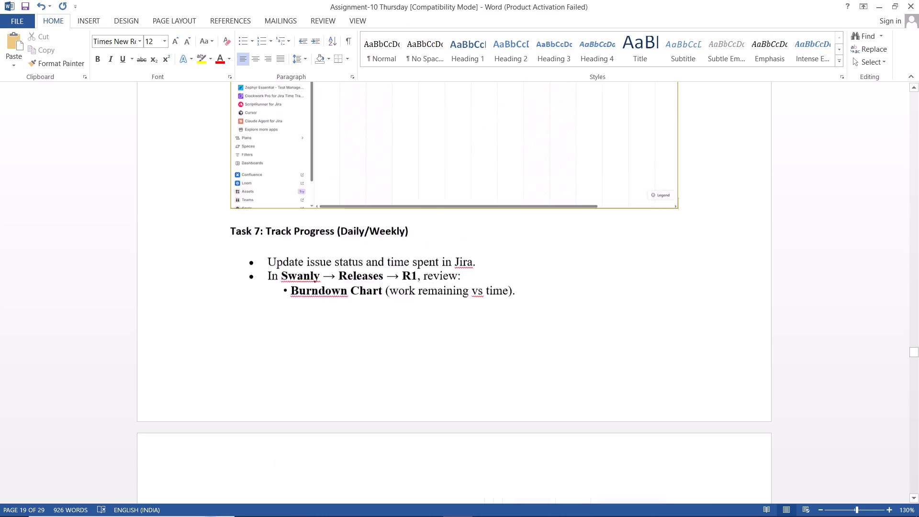
pyautogui.scroll(-4, 403, 318)
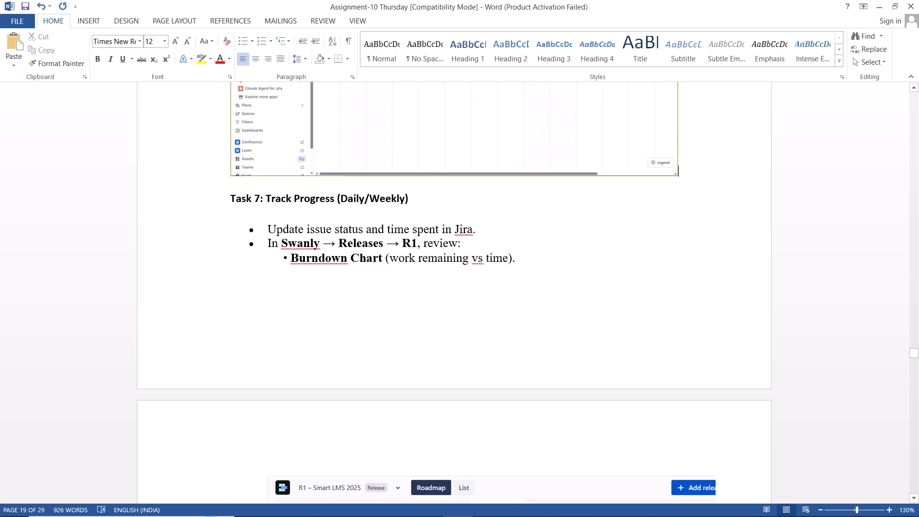
pyautogui.hotkey('ctrl', 's')
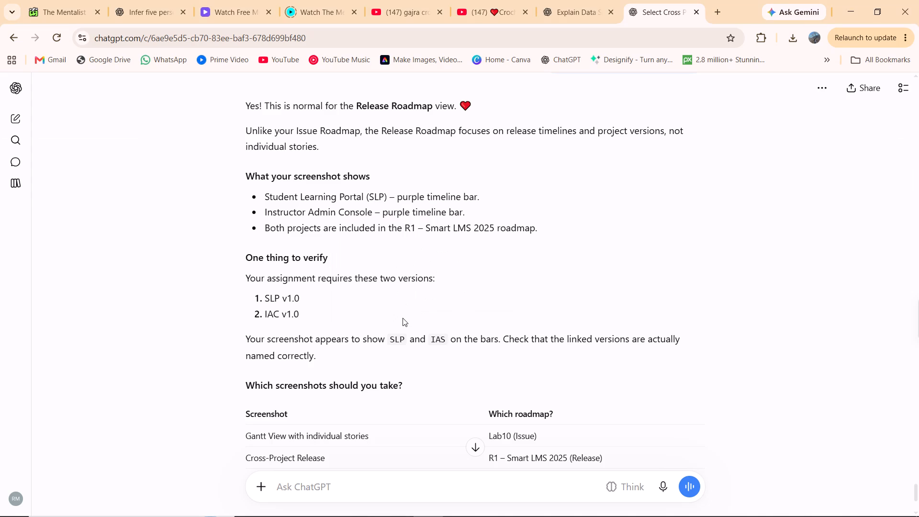